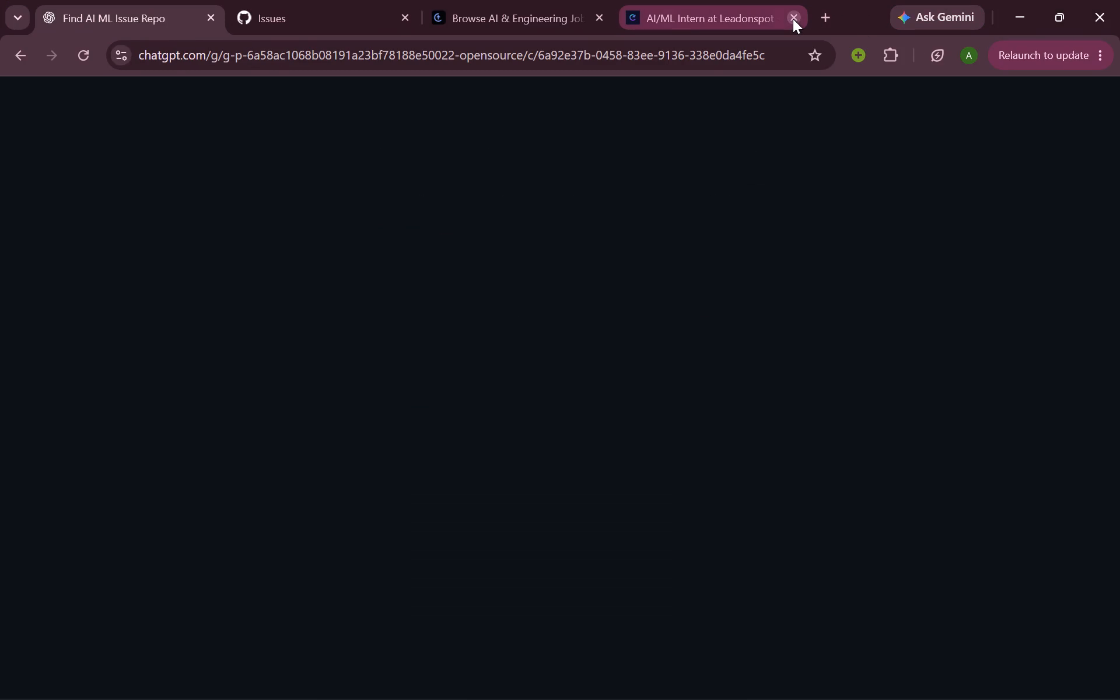
Open the Google home page in a new browser tab in Chrome.
{"action": "left_click", "coordinate": [821, 16]}
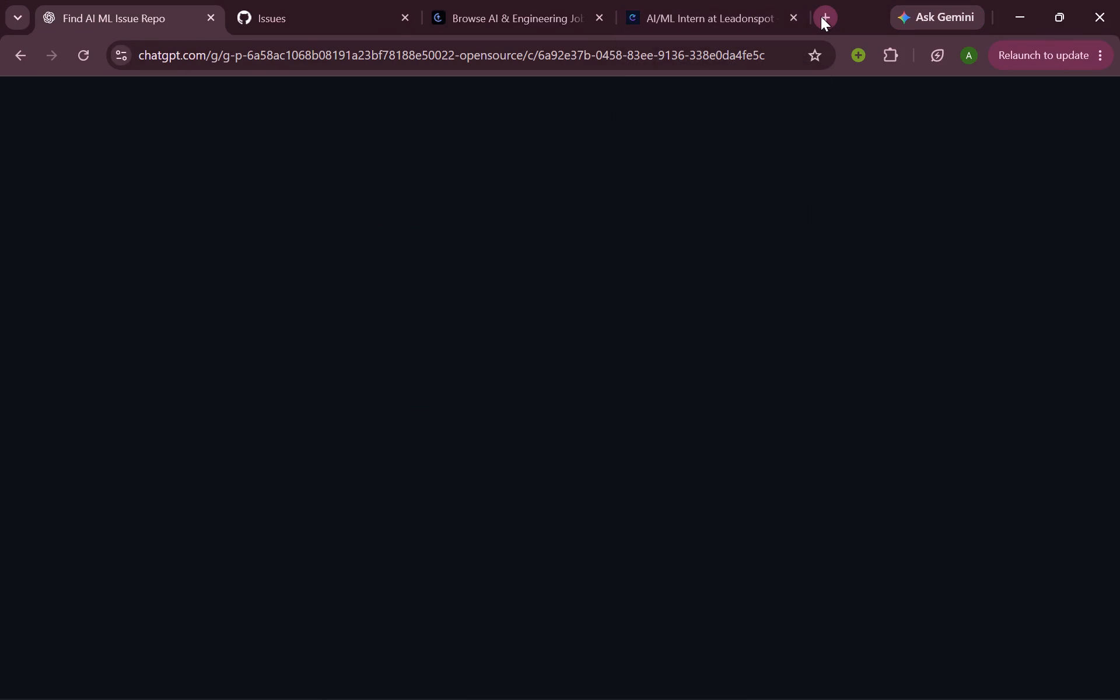
{"action": "left_click", "coordinate": [442, 380]}
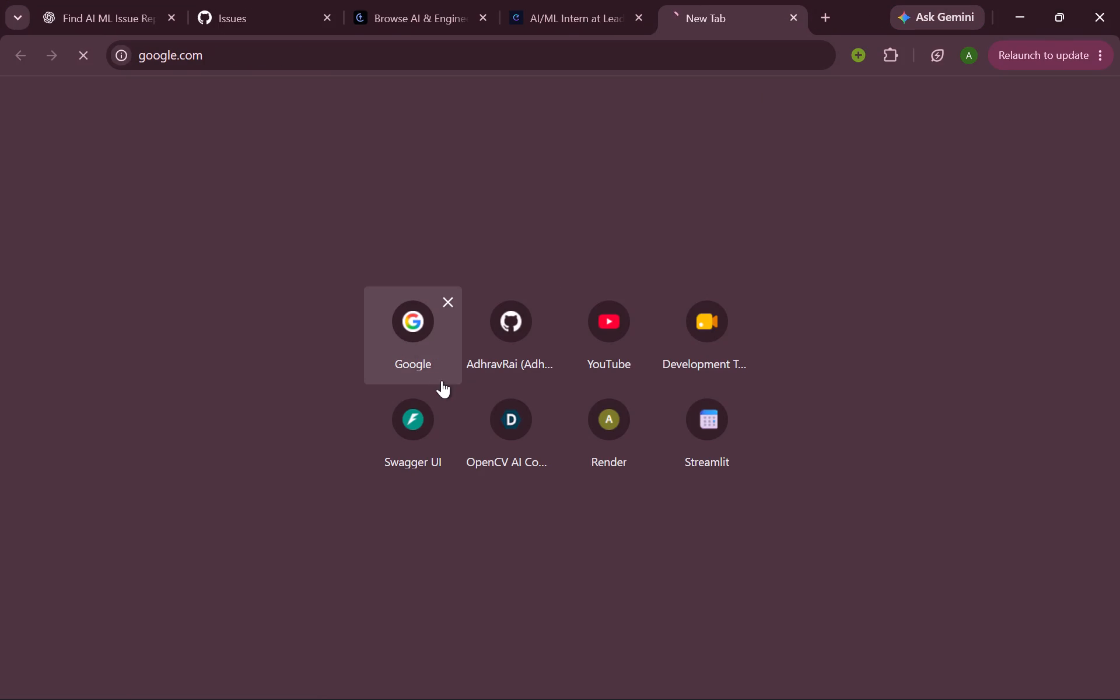
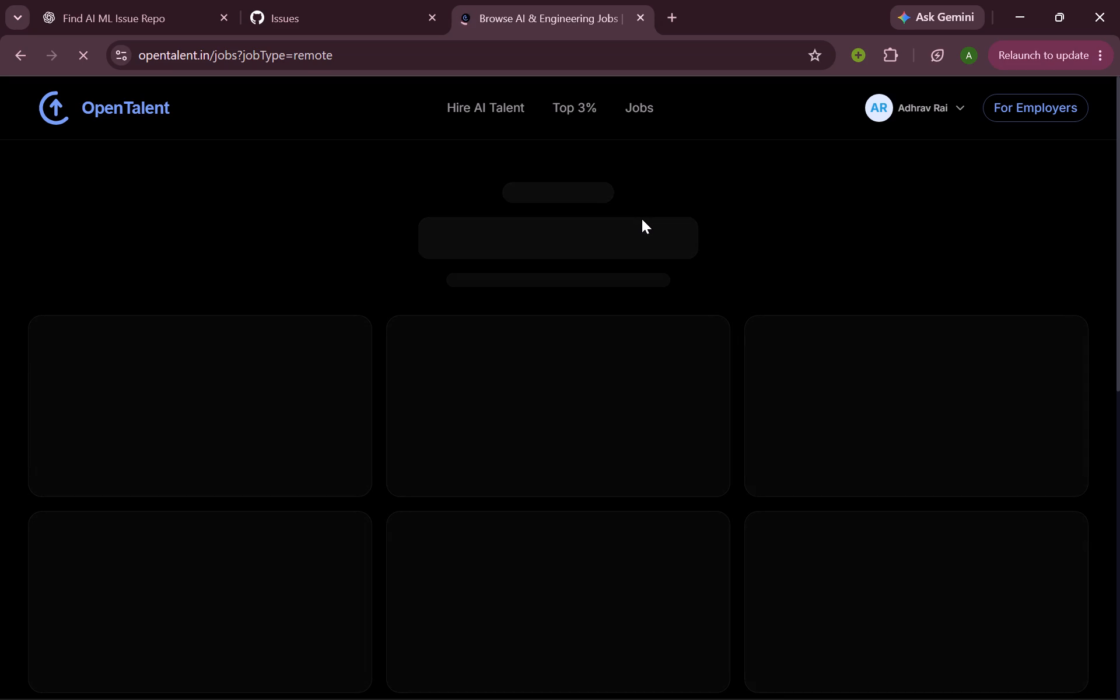
Minimize the browser window with the OpenTalent remote jobs page.
{"action": "left_click", "coordinate": [1027, 9]}
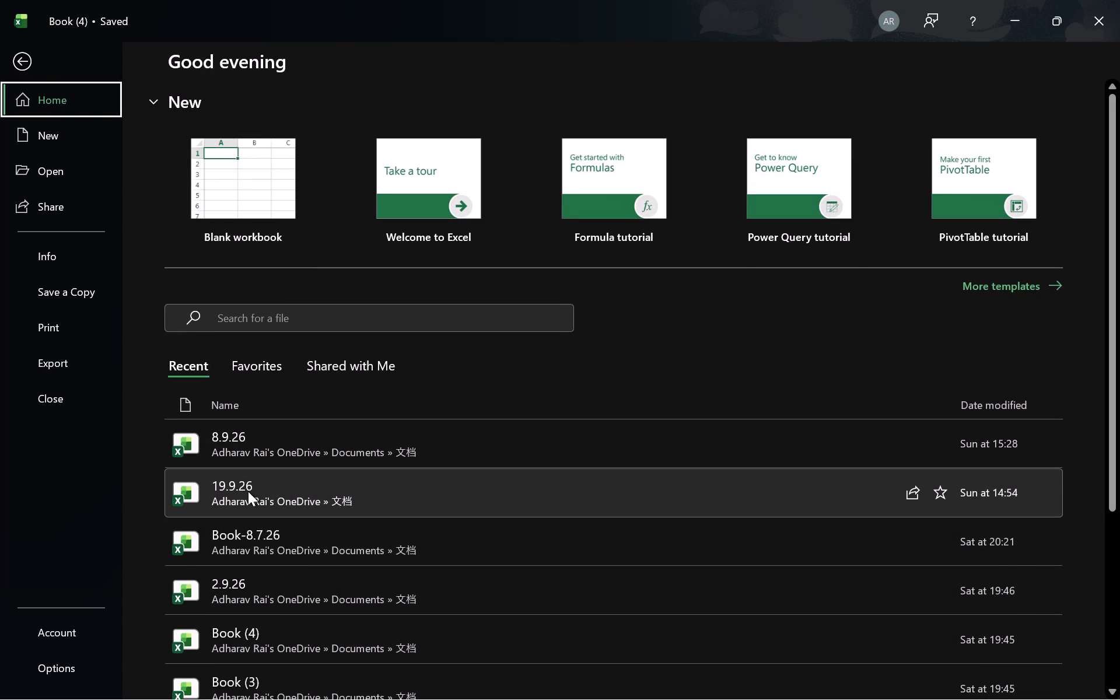
{"action": "left_click", "coordinate": [248, 491]}
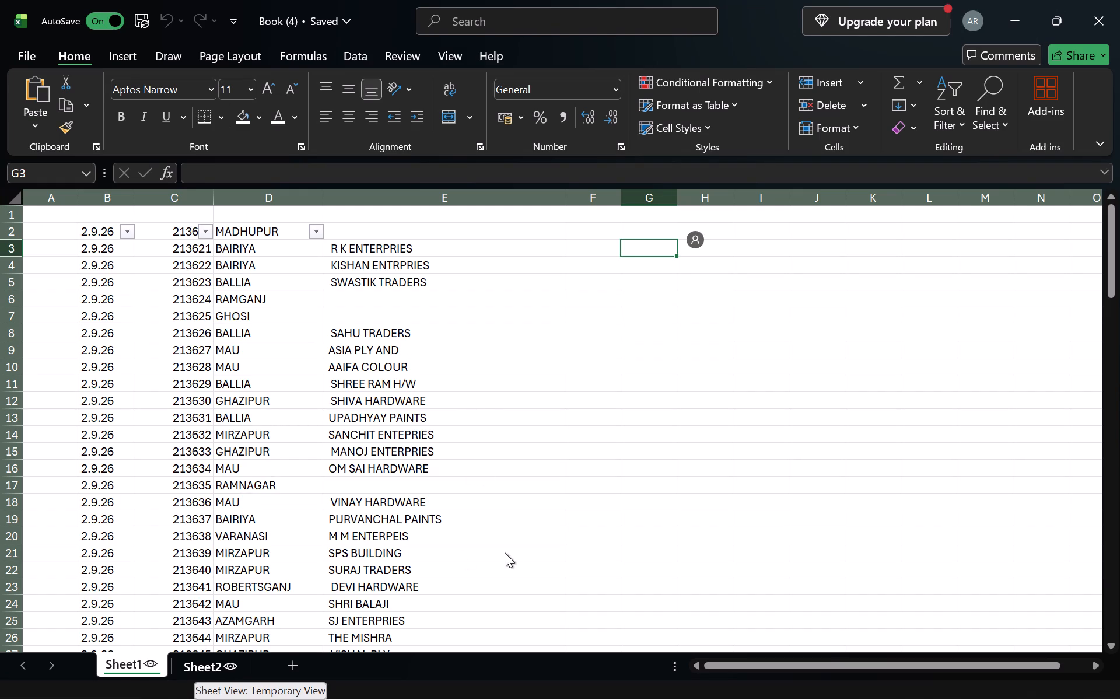
Examine the dealer list on Sheet2 and the dated records on Sheet1 of the 19.9.26 workbook.
{"action": "scroll", "coordinate": [505, 552], "scroll_direction": "down", "scroll_amount": 6}
{"action": "scroll", "coordinate": [505, 552], "scroll_direction": "up", "scroll_amount": 5}
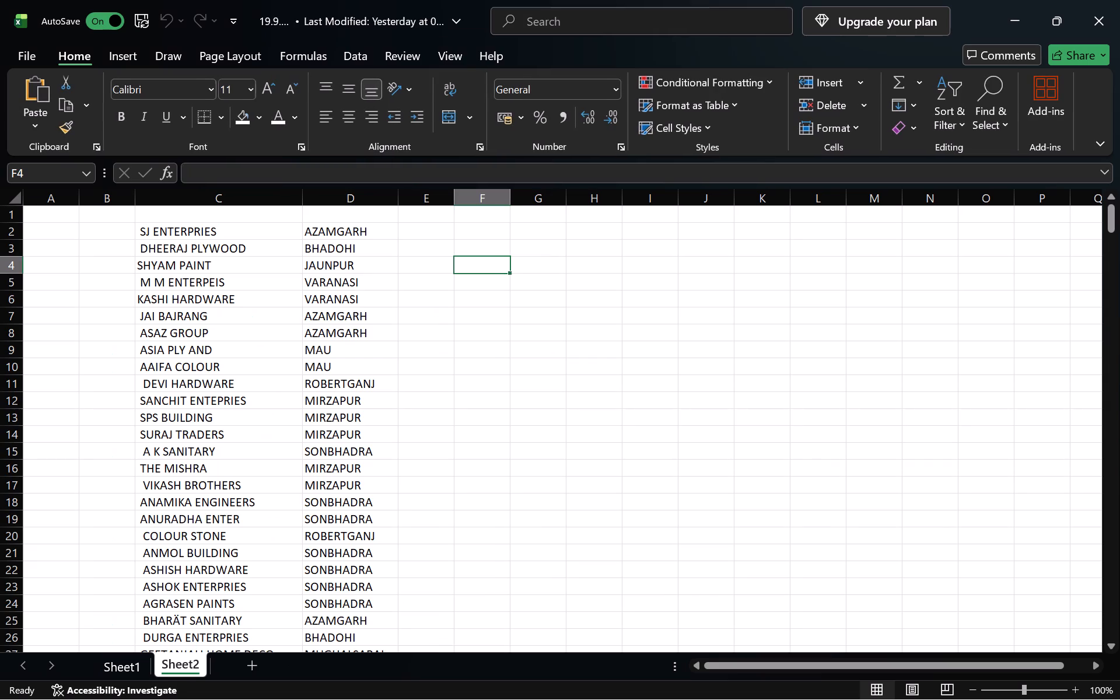
{"action": "scroll", "coordinate": [505, 552], "scroll_direction": "down", "scroll_amount": 6}
{"action": "scroll", "coordinate": [505, 552], "scroll_direction": "up", "scroll_amount": 5}
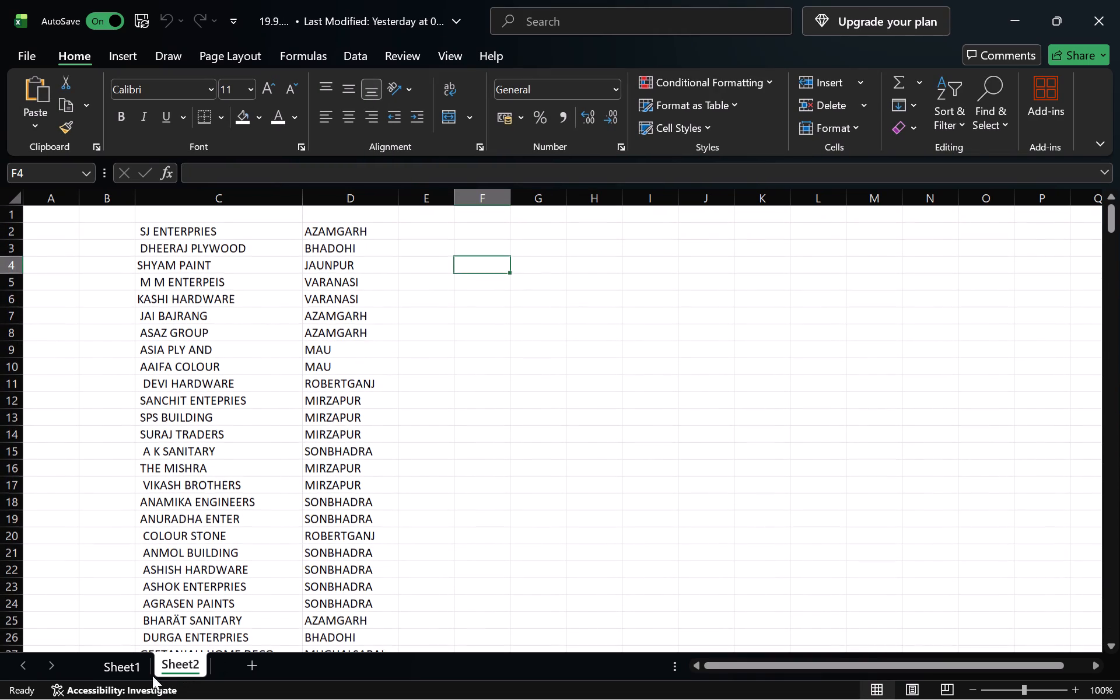
{"action": "left_click", "coordinate": [125, 672]}
{"action": "scroll", "coordinate": [457, 566], "scroll_direction": "down", "scroll_amount": 7}
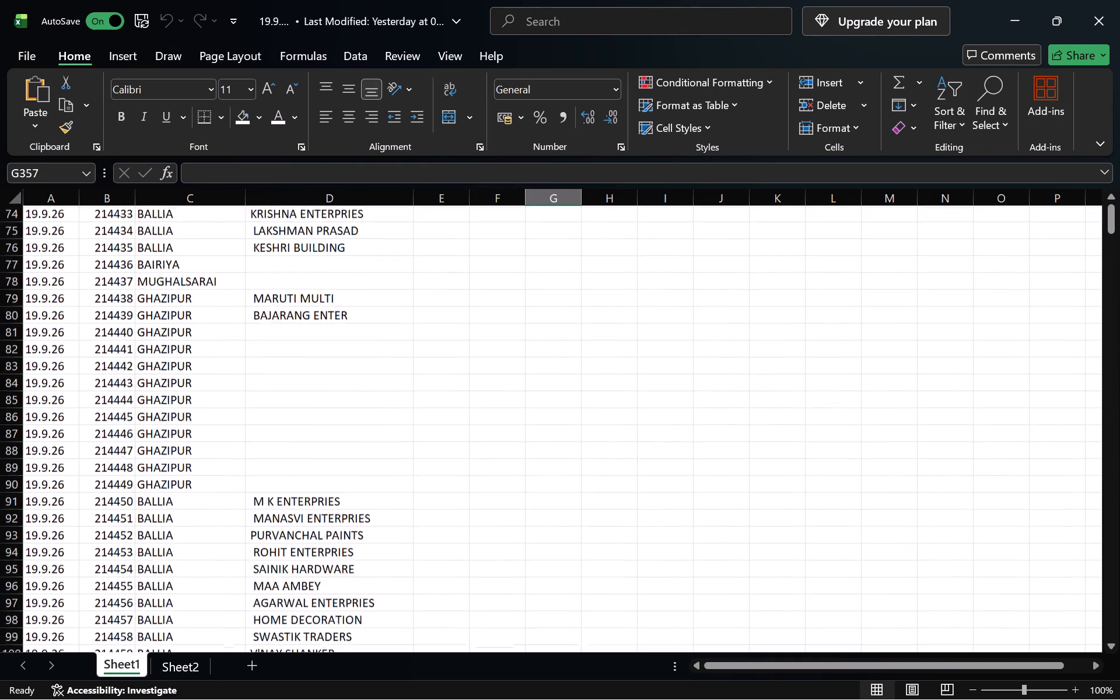
{"action": "scroll", "coordinate": [457, 566], "scroll_direction": "down", "scroll_amount": 7}
{"action": "scroll", "coordinate": [457, 566], "scroll_direction": "up", "scroll_amount": 4}
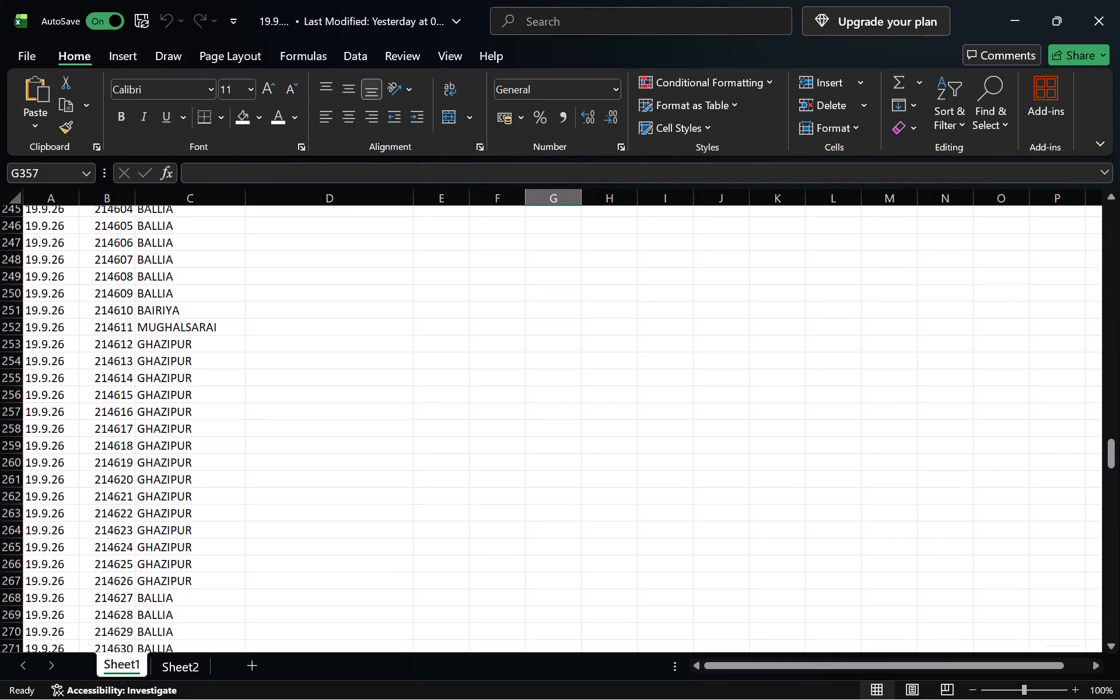
{"action": "scroll", "coordinate": [457, 566], "scroll_direction": "up", "scroll_amount": 8}
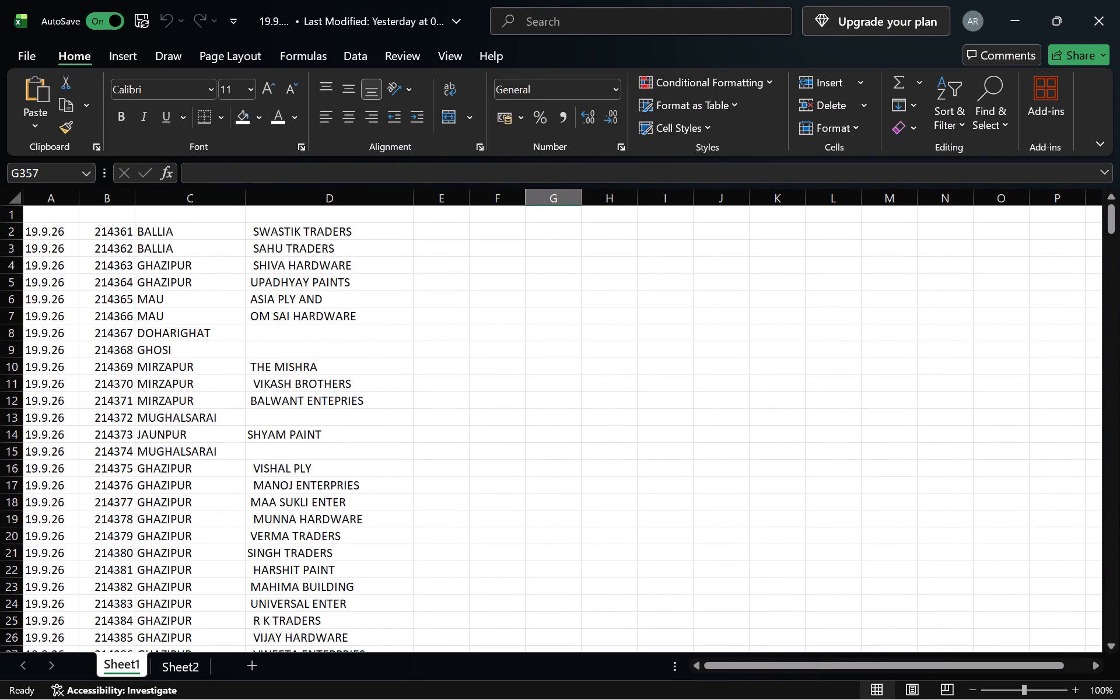
Add filters to the Sheet1 data from row 2 and filter column C to show only GHAZIPUR.
{"action": "left_click", "coordinate": [367, 50]}
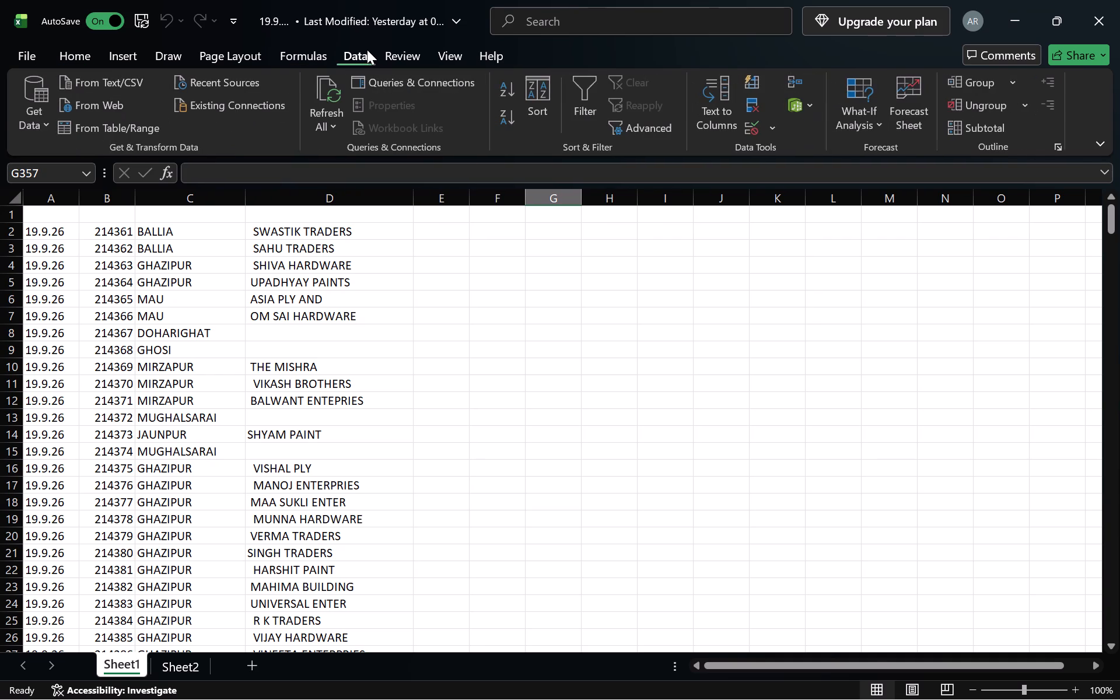
{"action": "left_click", "coordinate": [589, 101]}
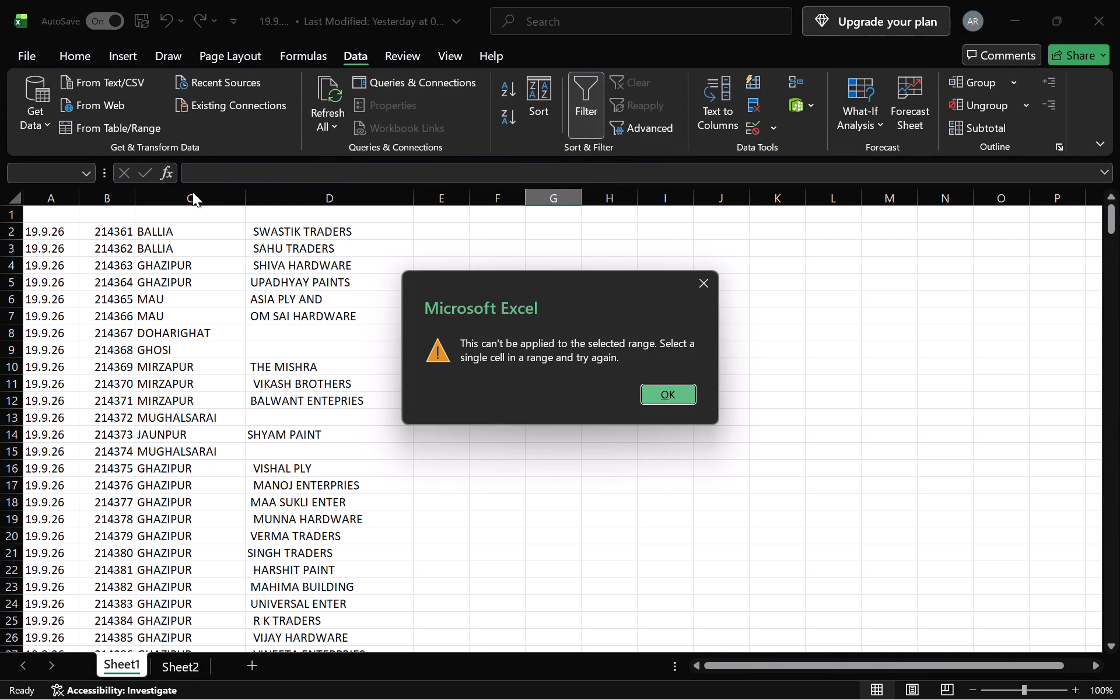
{"action": "left_click", "coordinate": [635, 391]}
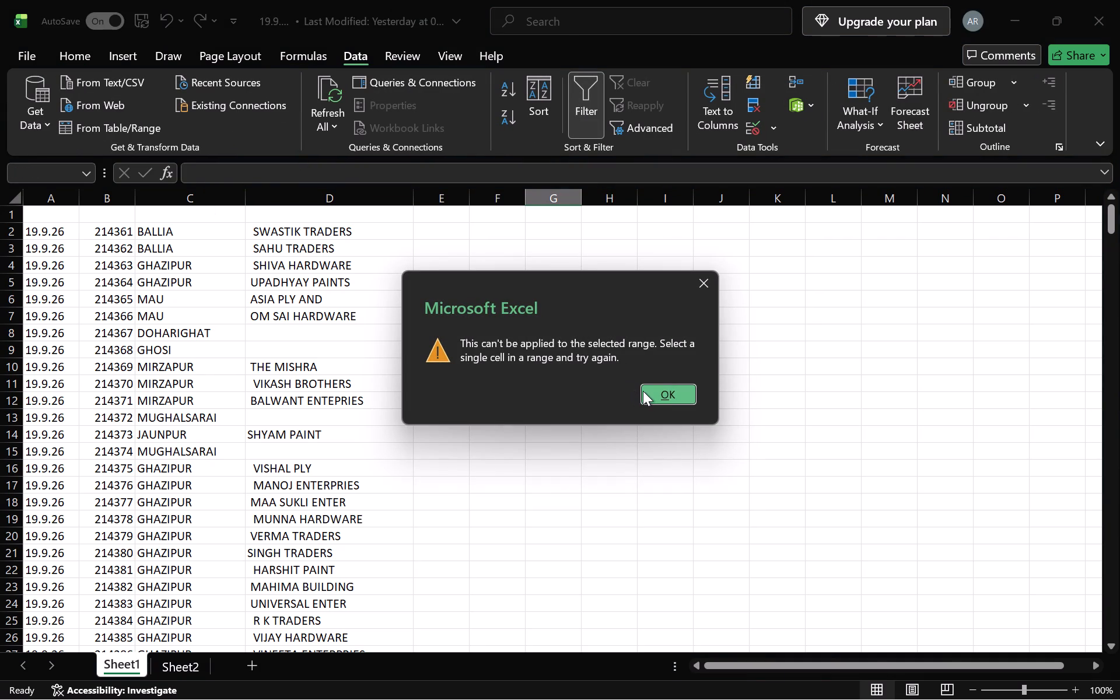
{"action": "left_click", "coordinate": [647, 392]}
{"action": "left_click", "coordinate": [175, 235]}
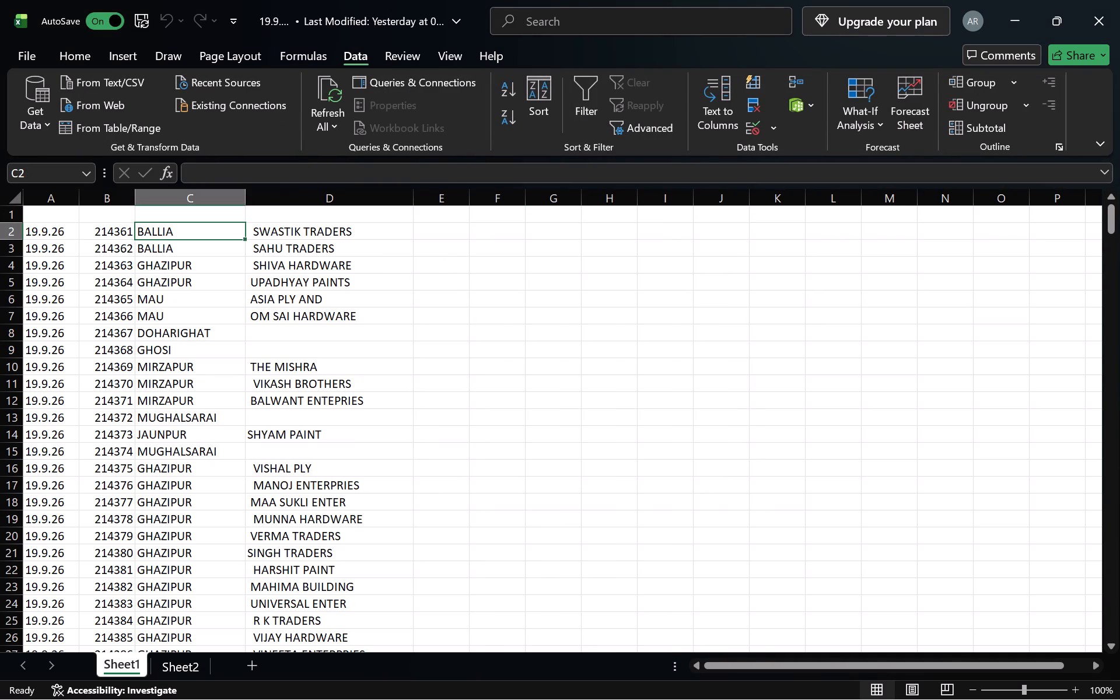
{"action": "left_click", "coordinate": [591, 123]}
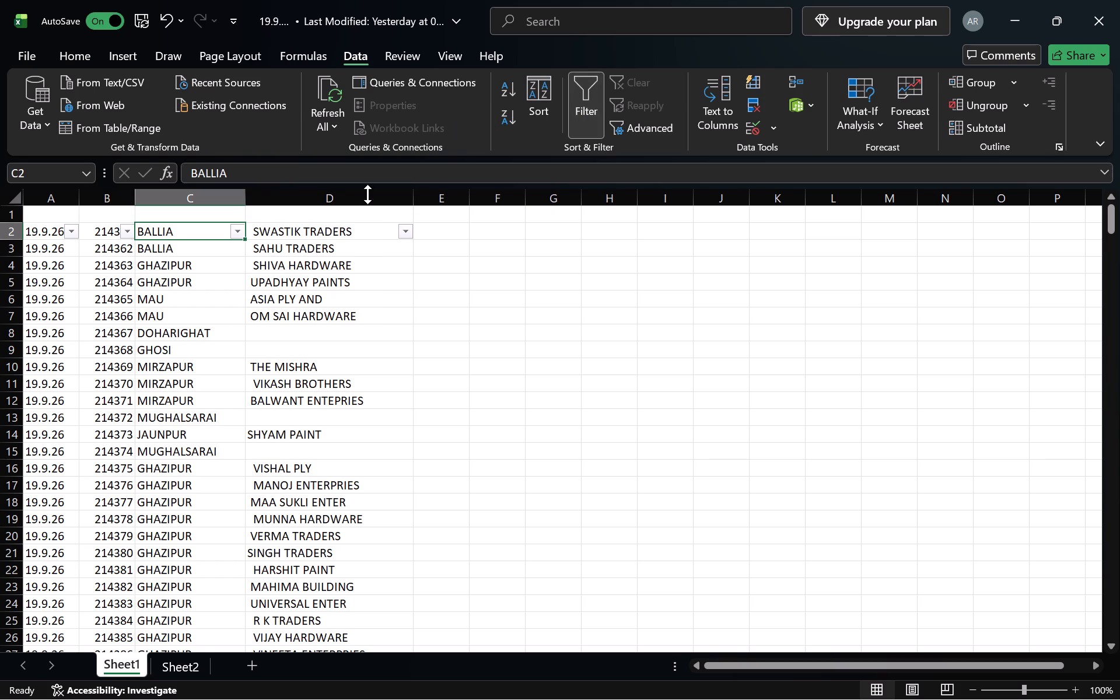
{"action": "left_click", "coordinate": [237, 233]}
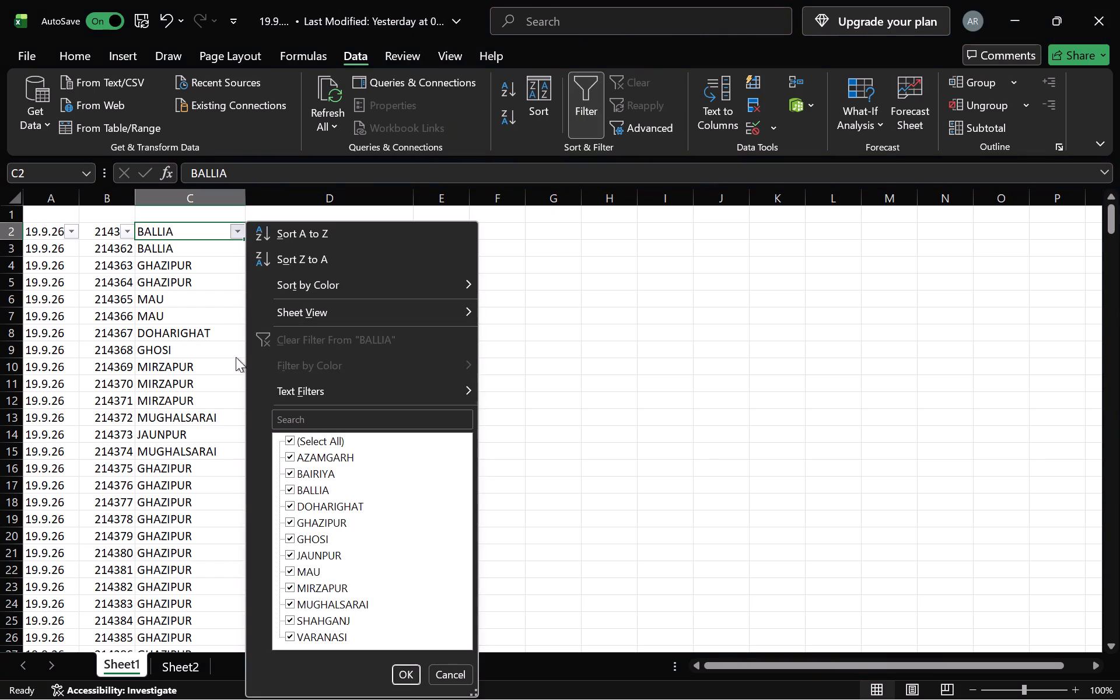
{"action": "left_click", "coordinate": [330, 437]}
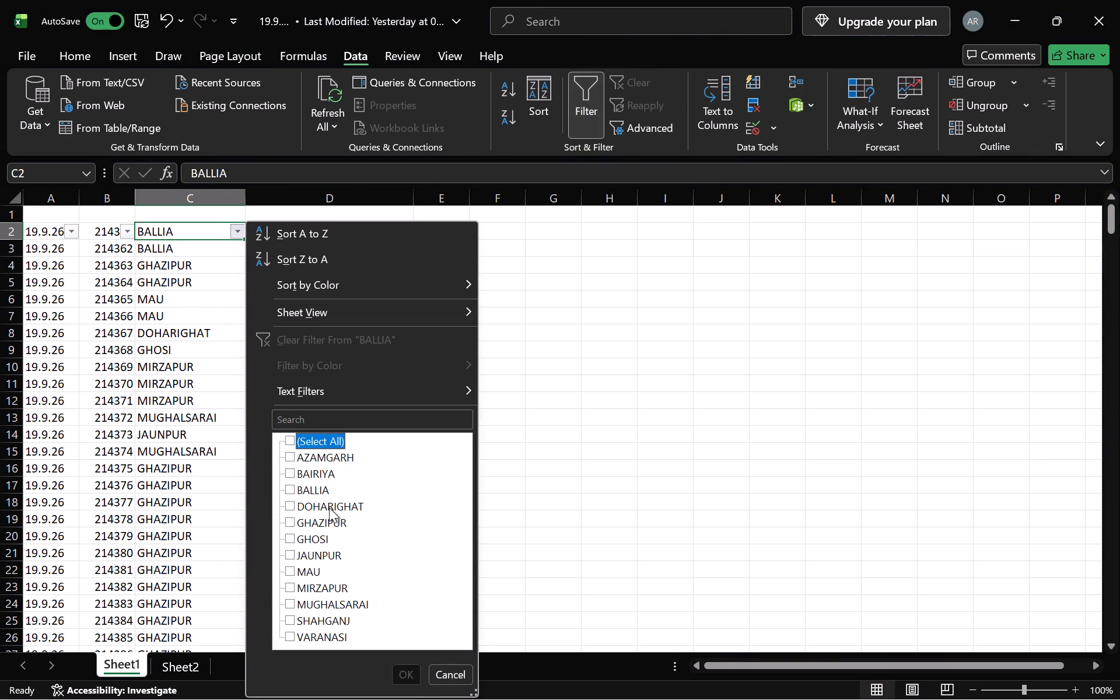
{"action": "left_click", "coordinate": [327, 519]}
{"action": "left_click", "coordinate": [401, 673]}
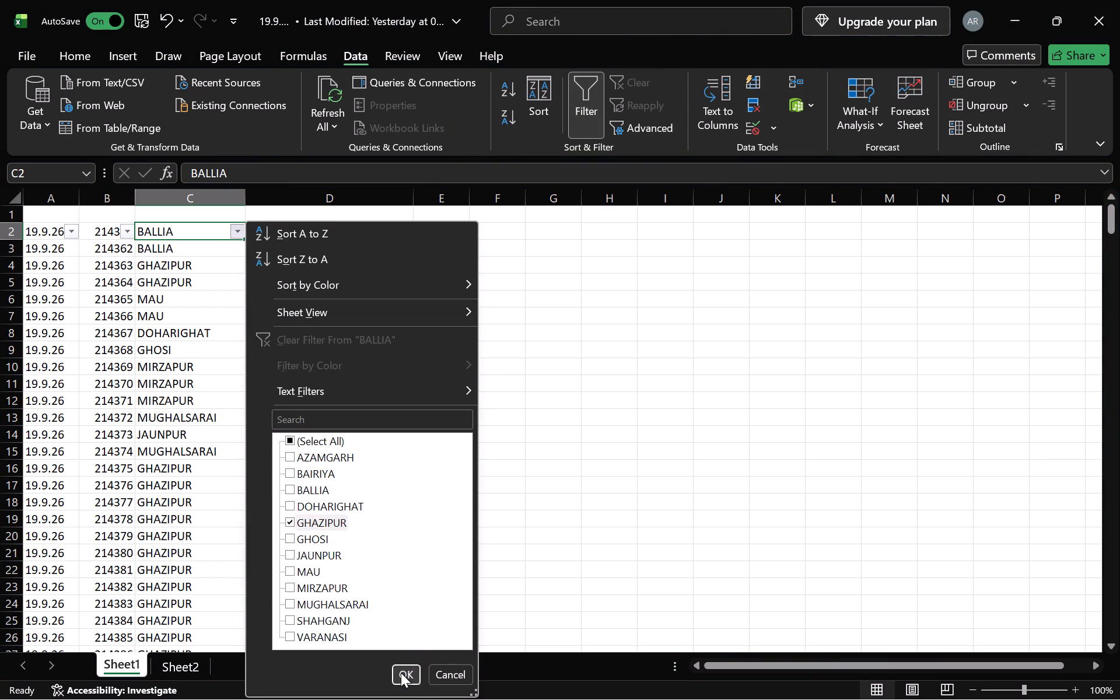
Select the filtered GHAZIPUR cells in column C from row 80 up to row 4.
{"action": "scroll", "coordinate": [459, 471], "scroll_direction": "down", "scroll_amount": 4}
{"action": "scroll", "coordinate": [459, 471], "scroll_direction": "up", "scroll_amount": 5}
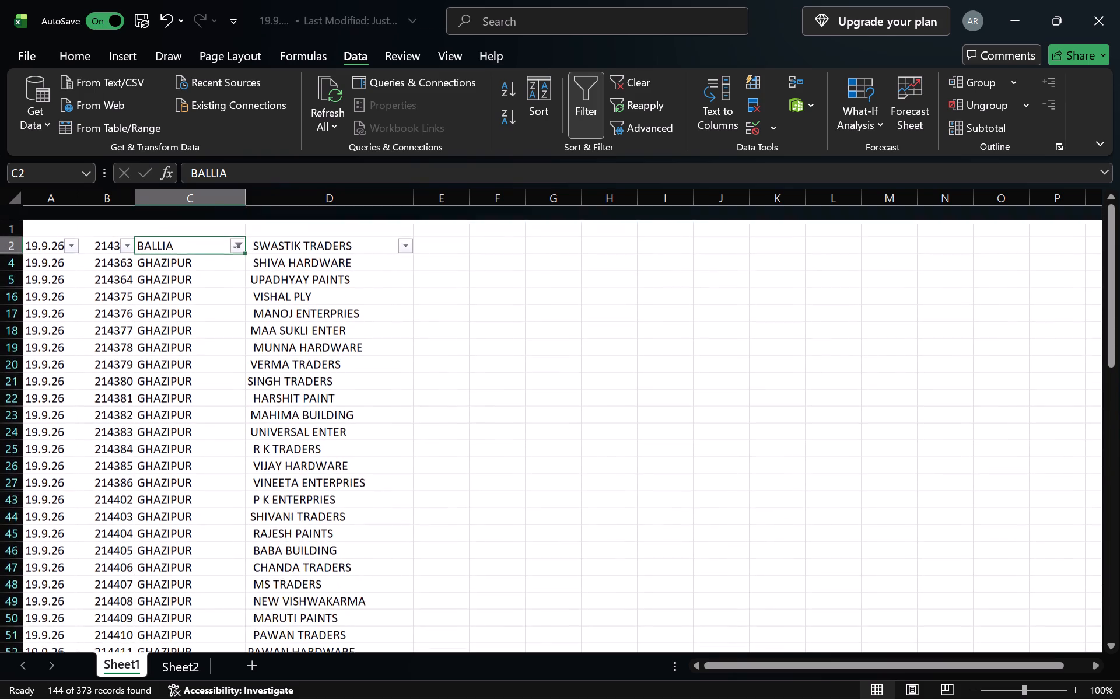
{"action": "scroll", "coordinate": [459, 471], "scroll_direction": "down", "scroll_amount": 2}
{"action": "scroll", "coordinate": [459, 471], "scroll_direction": "up", "scroll_amount": 1}
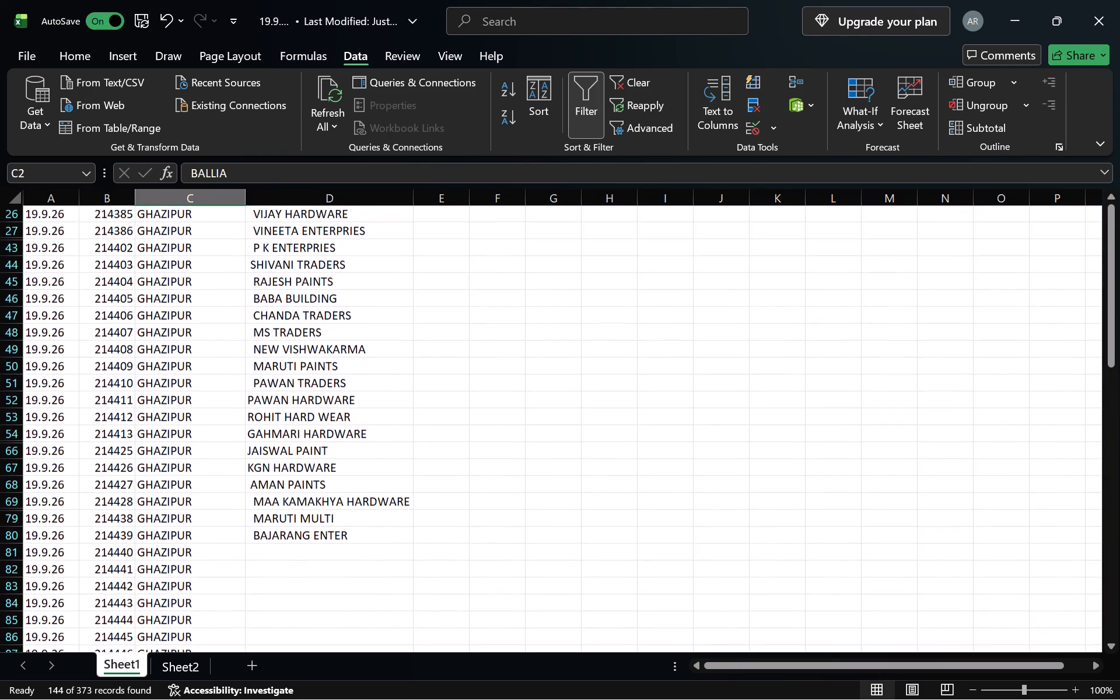
{"action": "scroll", "coordinate": [459, 471], "scroll_direction": "up", "scroll_amount": 1}
{"action": "left_click", "coordinate": [219, 538]}
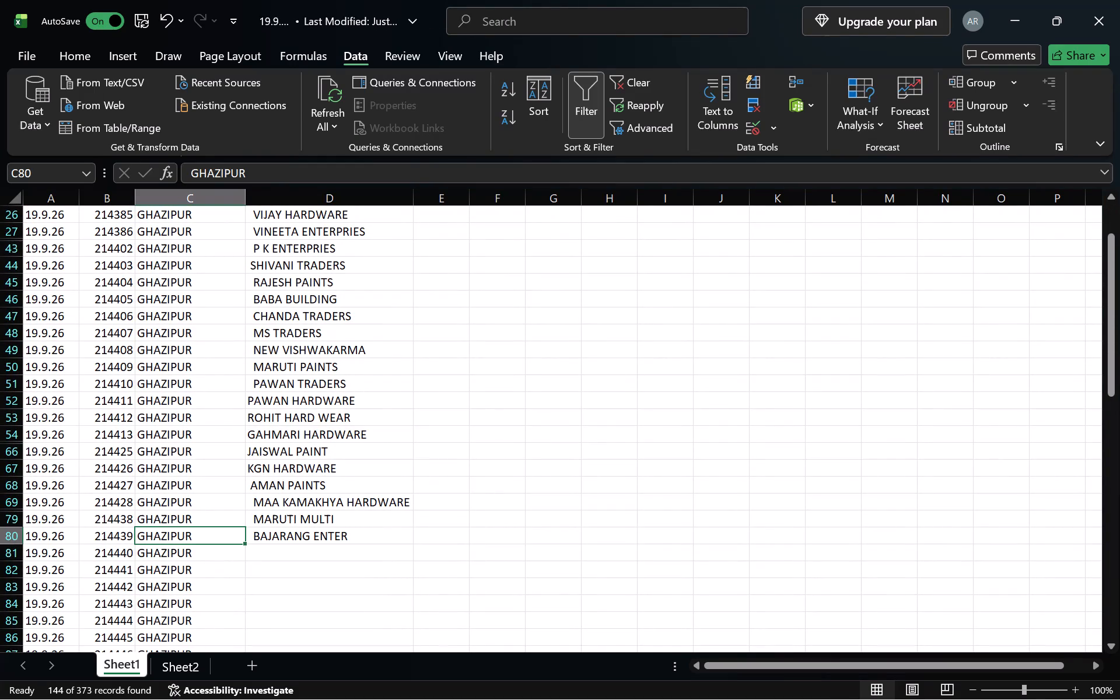
{"action": "key", "text": "shift+Up"}
{"action": "key", "text": "shift+Up"}
{"action": "key", "text": "shift+Up"}
{"action": "key", "text": "shift+Up"}
{"action": "key", "text": "shift+Up"}
{"action": "key", "text": "shift+Up"}
{"action": "key", "text": "shift+Up"}
{"action": "key", "text": "shift+Up"}
{"action": "key", "text": "shift+Up"}
{"action": "key", "text": "shift+Up"}
{"action": "key", "text": "shift+Up"}
{"action": "key", "text": "shift+Up"}
{"action": "key", "text": "shift+Up"}
{"action": "key", "text": "shift+Up"}
{"action": "key", "text": "shift+Up"}
{"action": "key", "text": "shift+Up"}
{"action": "key", "text": "shift+Up"}
{"action": "key", "text": "shift+Up"}
{"action": "key", "text": "shift+Up"}
{"action": "key", "text": "shift+Up"}
{"action": "key", "text": "shift+Up"}
{"action": "key", "text": "shift+Up"}
{"action": "key", "text": "shift+Up"}
{"action": "key", "text": "shift+Up"}
{"action": "key", "text": "shift+Up"}
{"action": "key", "text": "shift+Up"}
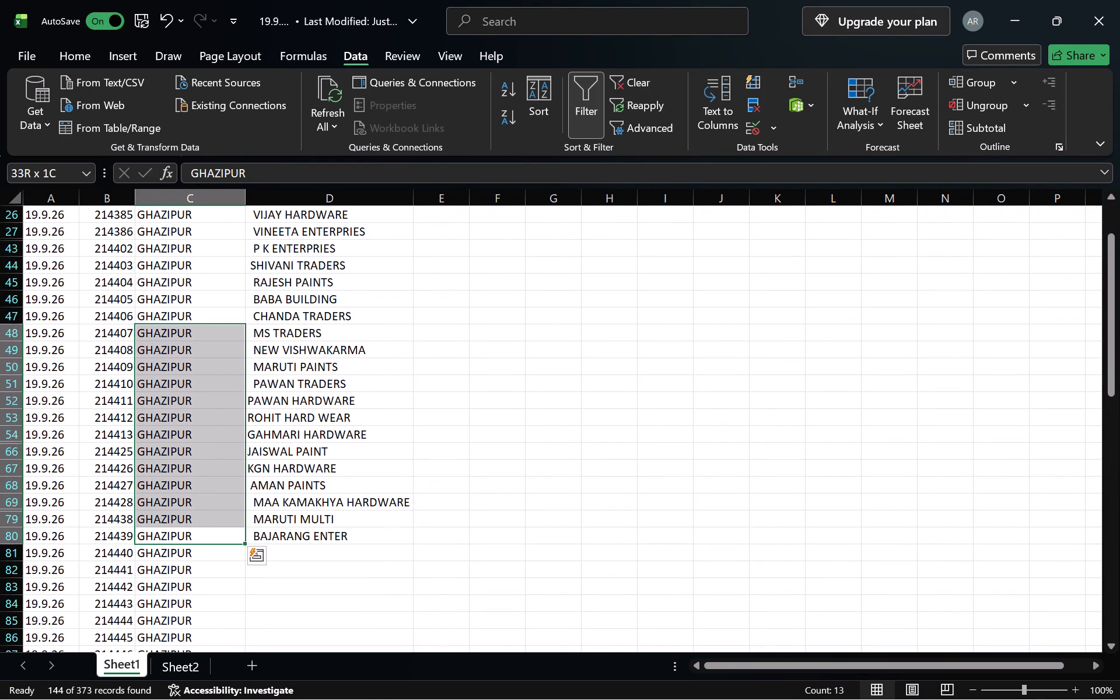
{"action": "key", "text": "shift+Down"}
{"action": "key", "text": "shift+Down"}
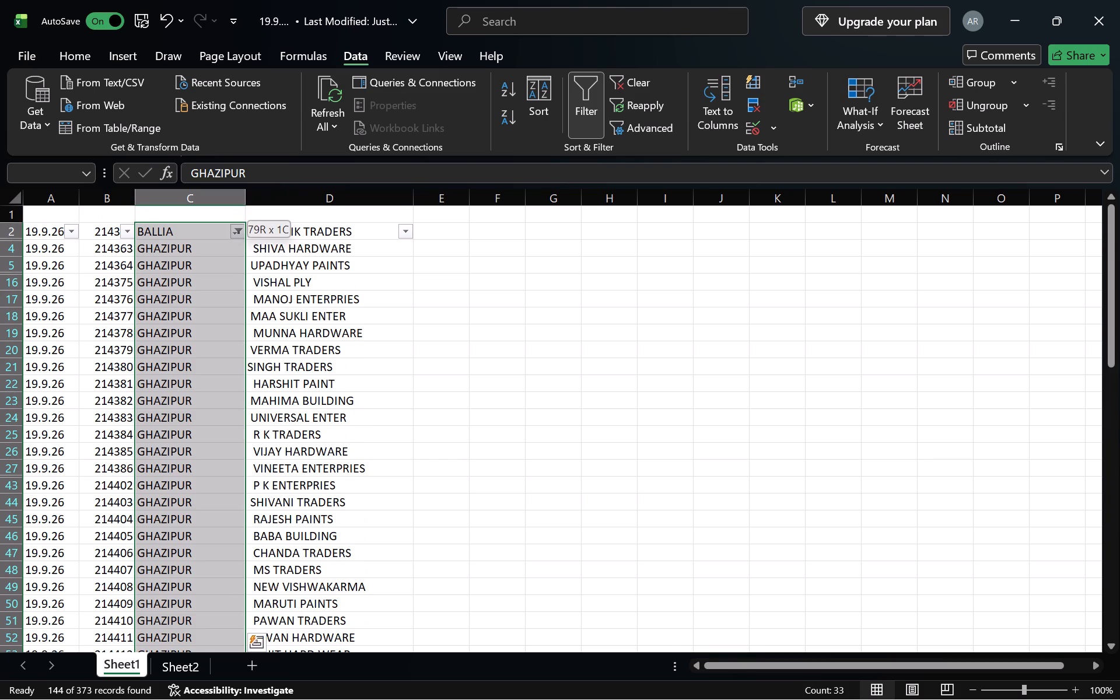
{"action": "key", "text": "shift+Down"}
{"action": "key", "text": "shift+Up"}
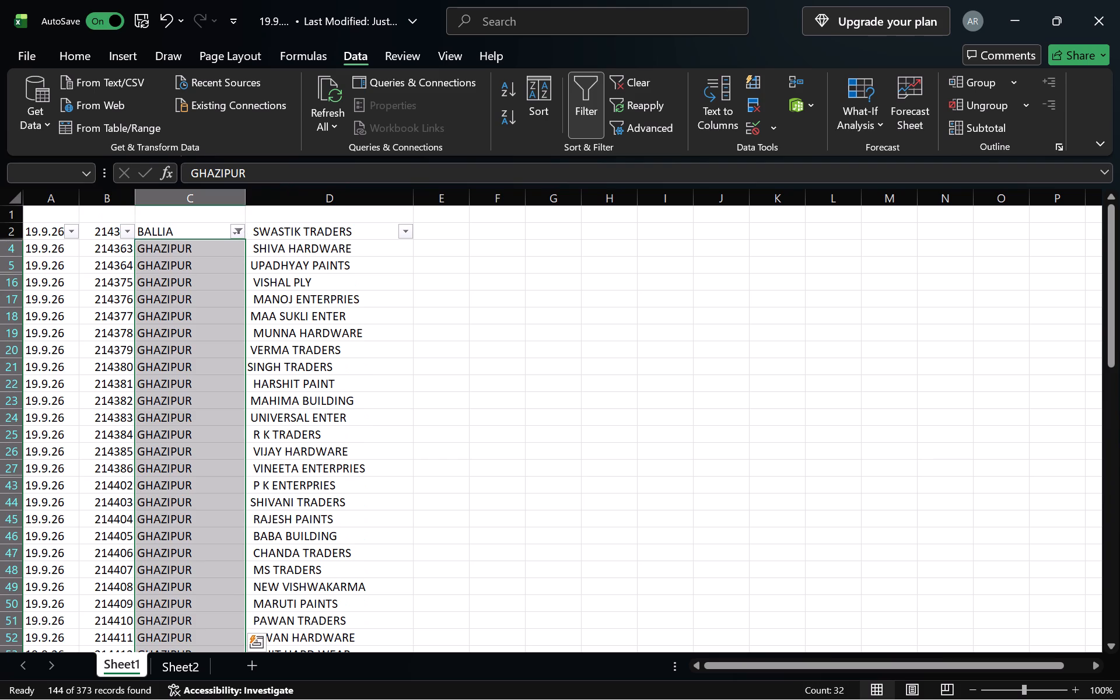
Add filters to the Sheet2 dealer list from row 2 and filter column D to show only GHAZIPUR.
{"action": "left_click", "coordinate": [189, 672]}
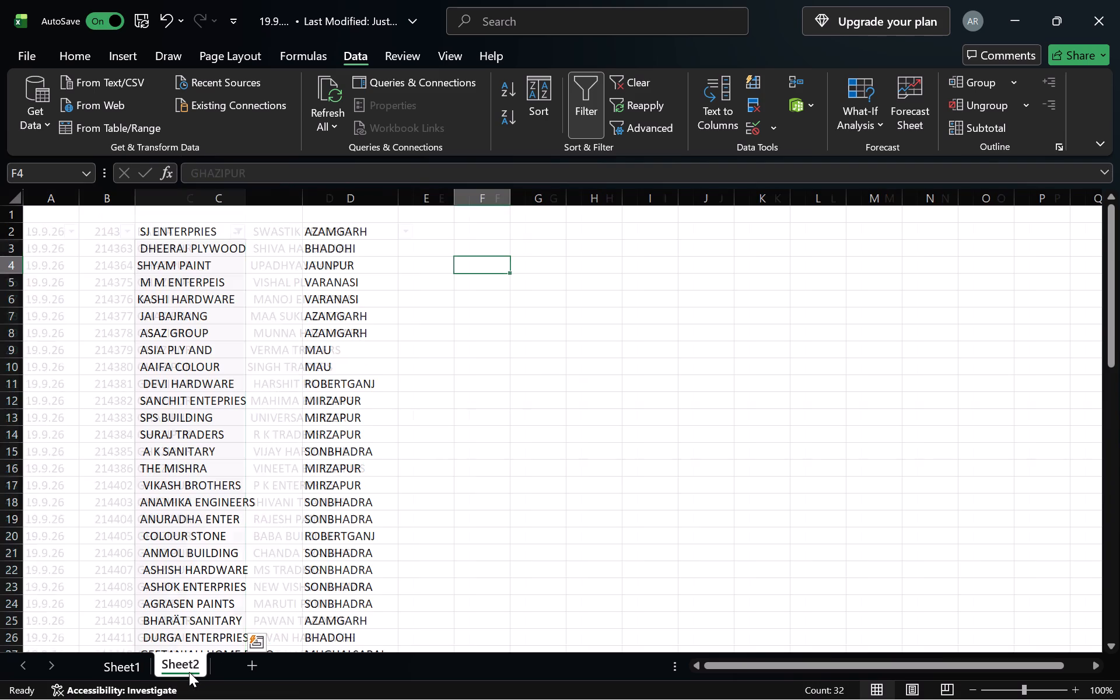
{"action": "left_click", "coordinate": [242, 242]}
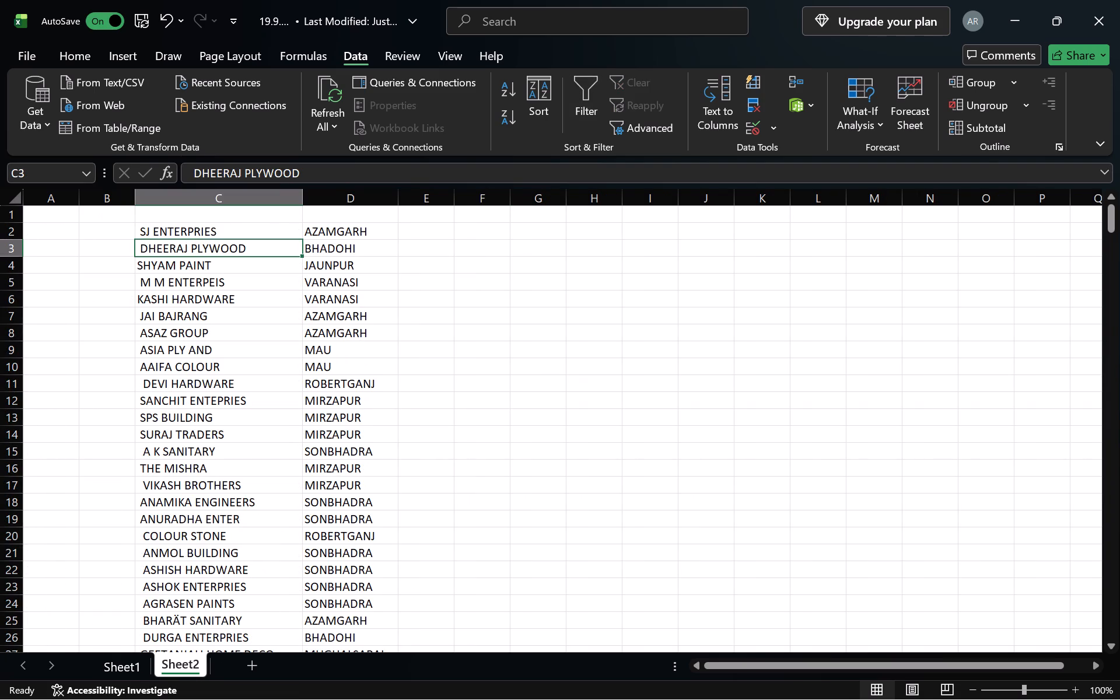
{"action": "left_click", "coordinate": [256, 230]}
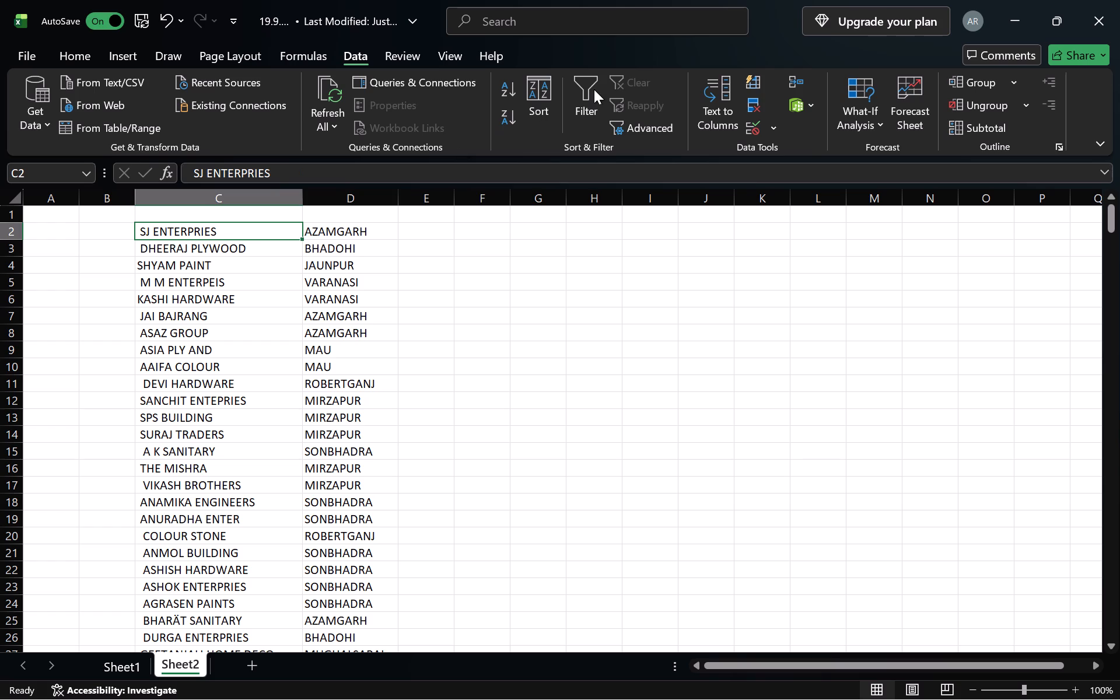
{"action": "left_click", "coordinate": [594, 89]}
{"action": "left_click", "coordinate": [392, 230]}
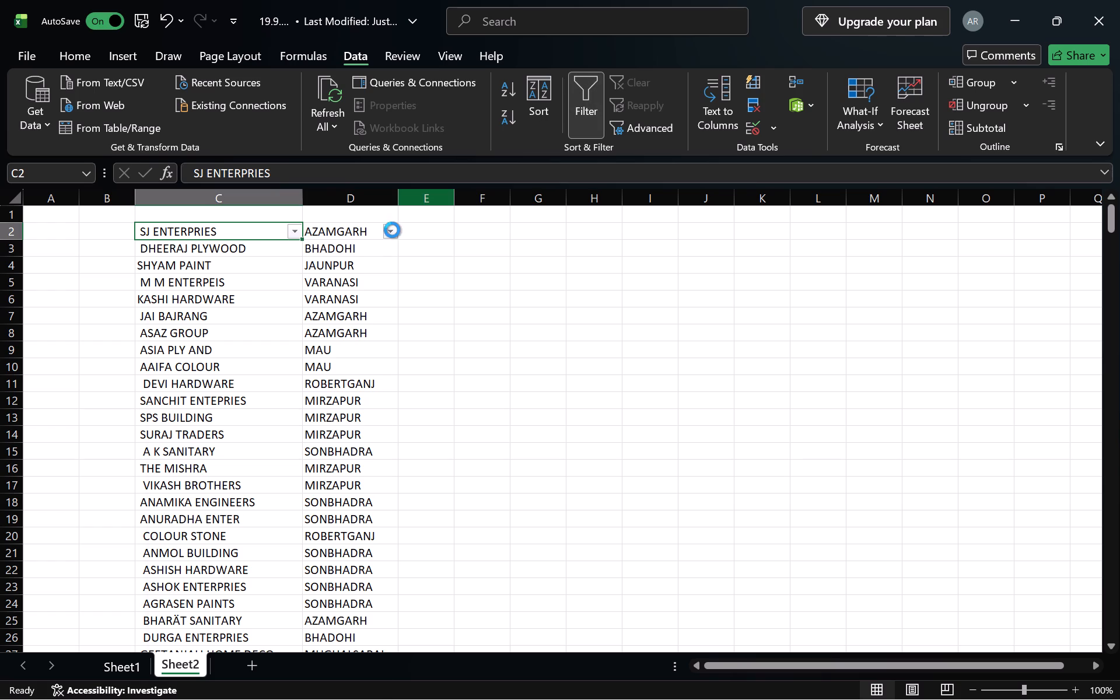
{"action": "left_click", "coordinate": [233, 442]}
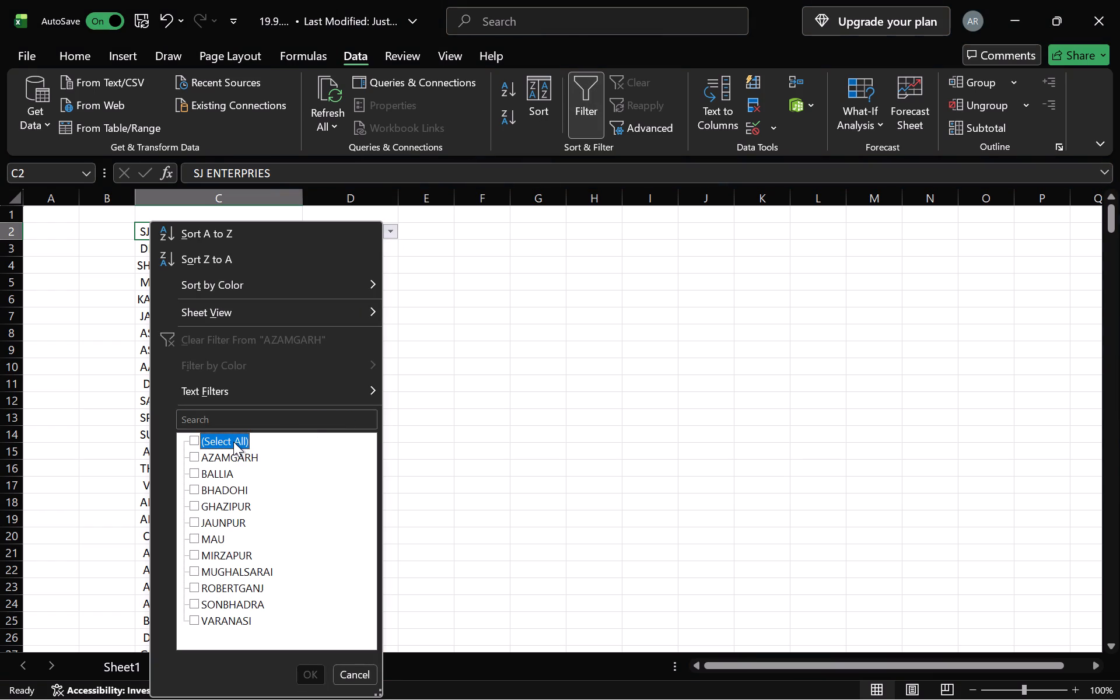
{"action": "left_click", "coordinate": [222, 505]}
{"action": "left_click", "coordinate": [302, 670]}
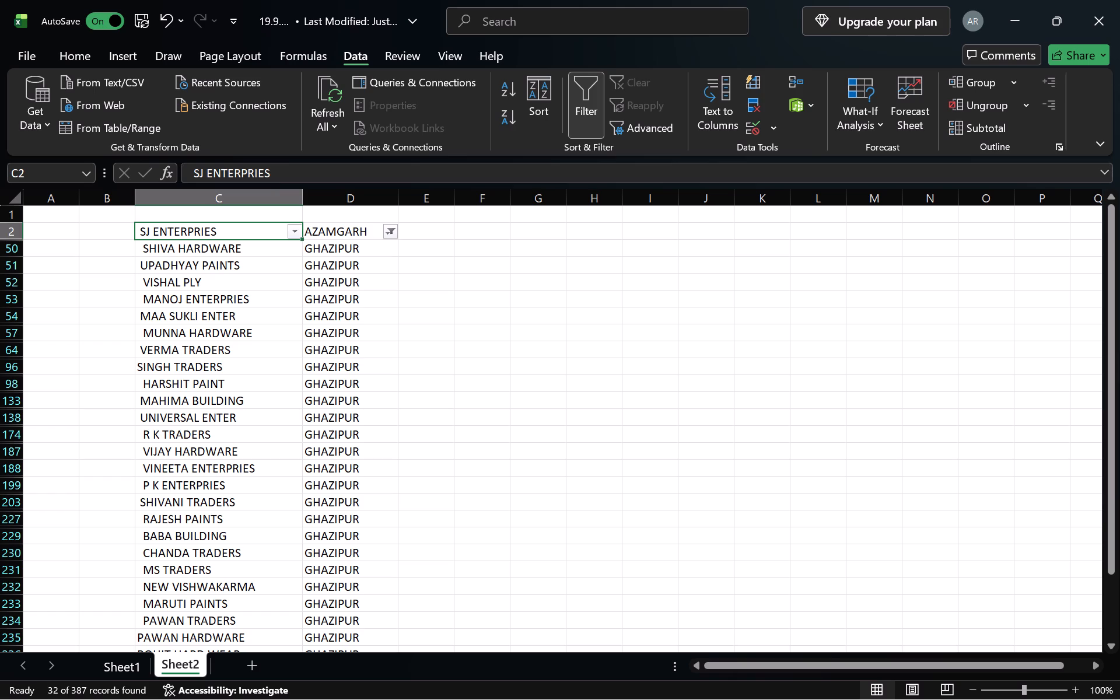
Select the filtered GHAZIPUR dealer names in column C of Sheet2 from row 50 down to row 389, and clear the selection.
{"action": "left_click", "coordinate": [201, 253]}
{"action": "key", "text": "shift+Down"}
{"action": "key", "text": "shift+Down"}
{"action": "key", "text": "shift+Down"}
{"action": "key", "text": "shift+Down"}
{"action": "key", "text": "shift+Down"}
{"action": "key", "text": "shift+Down"}
{"action": "key", "text": "shift+Down"}
{"action": "key", "text": "shift+Down"}
{"action": "key", "text": "shift+Down"}
{"action": "key", "text": "shift+Down"}
{"action": "key", "text": "shift+Down"}
{"action": "key", "text": "shift+Down"}
{"action": "key", "text": "shift+Down"}
{"action": "key", "text": "shift+Down"}
{"action": "key", "text": "shift+Down"}
{"action": "key", "text": "shift+Down"}
{"action": "key", "text": "shift+Down"}
{"action": "key", "text": "shift+Down"}
{"action": "key", "text": "shift+Down"}
{"action": "key", "text": "shift+Down"}
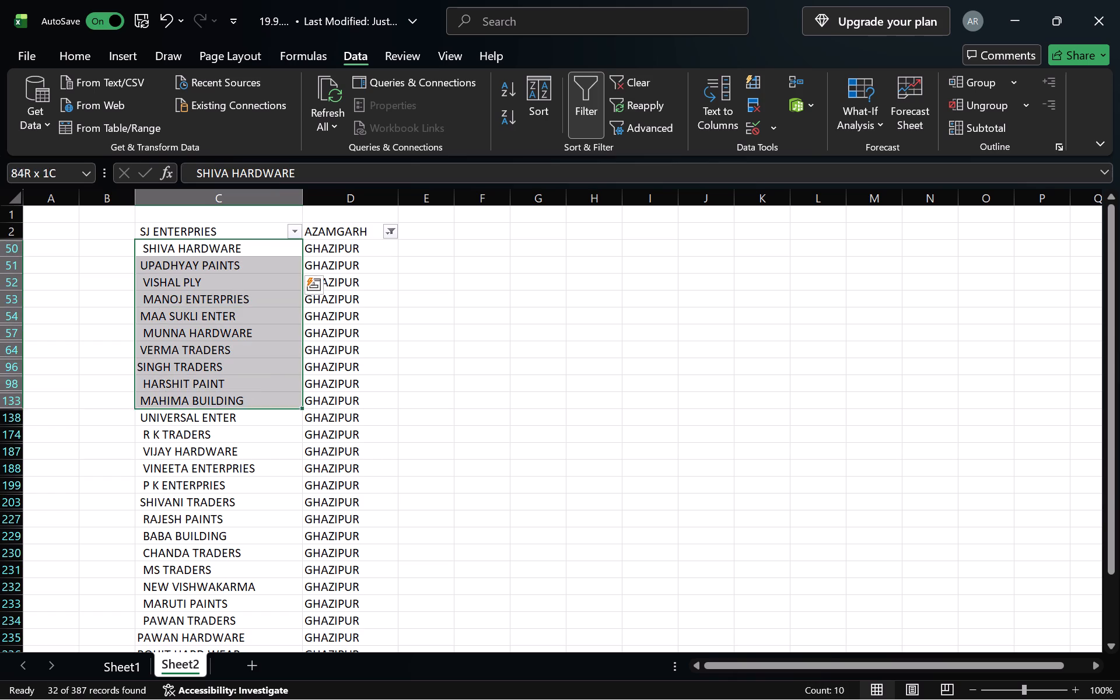
{"action": "key", "text": "shift+Up"}
{"action": "key", "text": "shift+Up"}
{"action": "key", "text": "shift+Up"}
{"action": "key", "text": "shift+Up"}
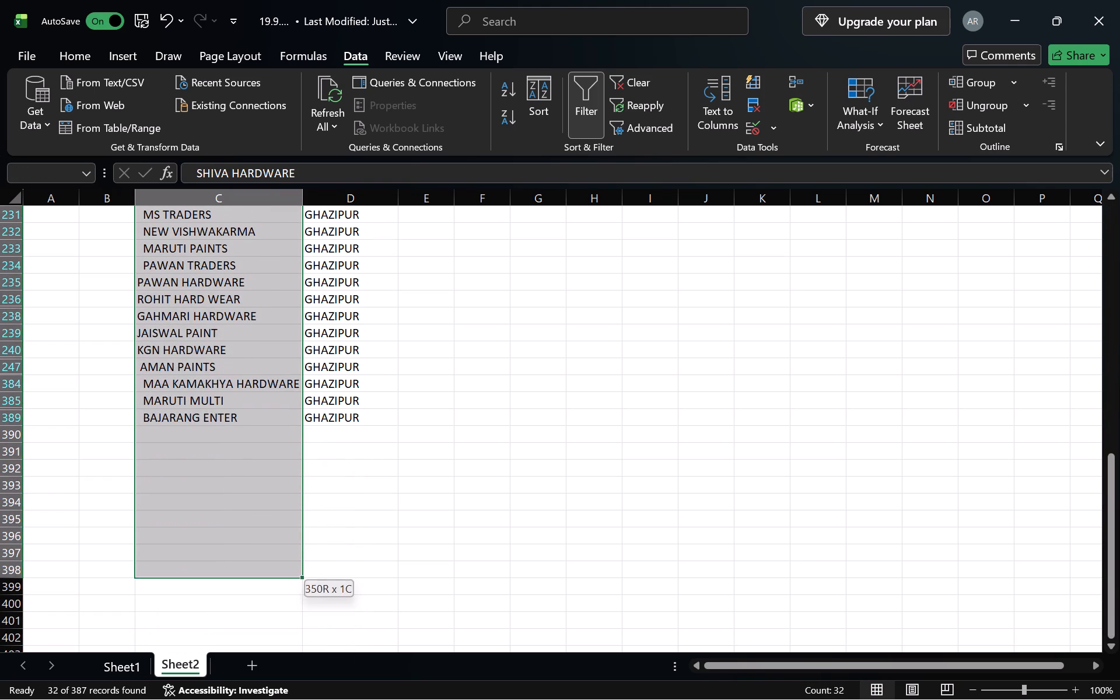
{"action": "key", "text": "shift+Up"}
{"action": "key", "text": "shift+Up"}
{"action": "key", "text": "shift+Up"}
{"action": "key", "text": "shift+Up"}
{"action": "key", "text": "shift+Up"}
{"action": "key", "text": "shift+Up"}
{"action": "key", "text": "shift+Up"}
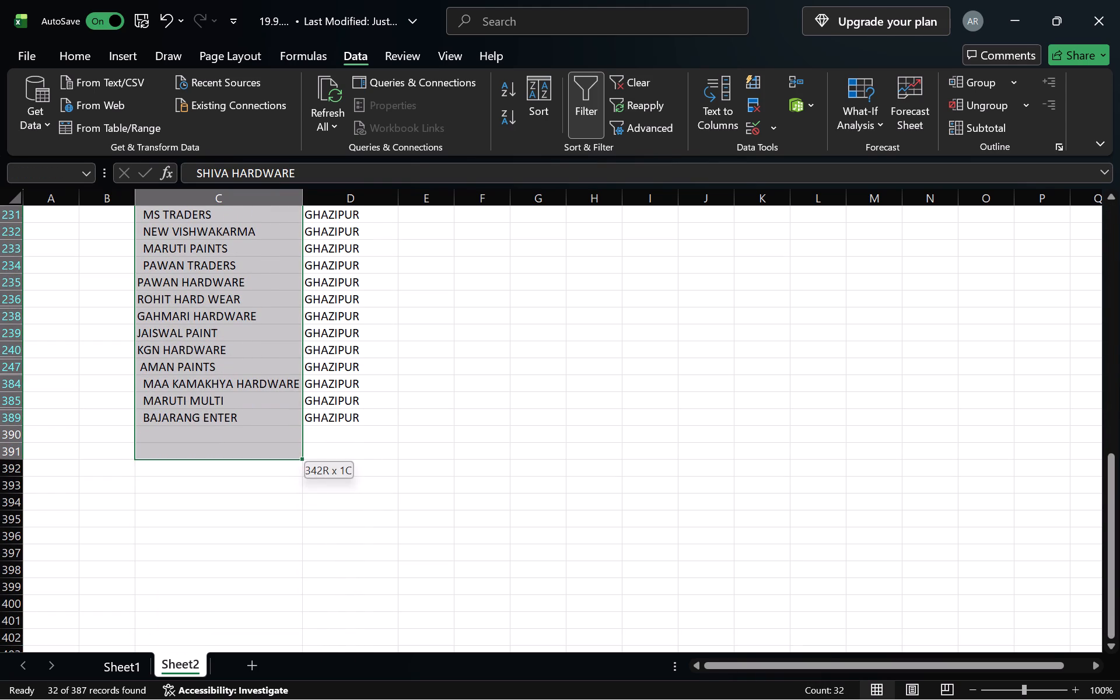
{"action": "key", "text": "shift+Up"}
{"action": "key", "text": "shift+Up"}
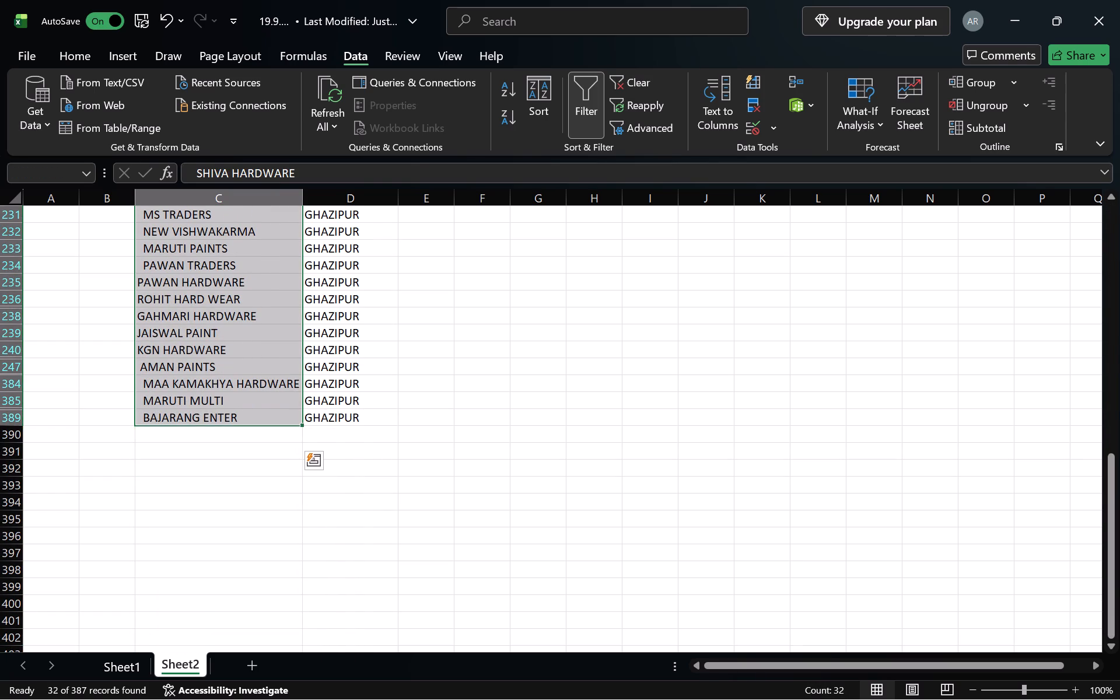
{"action": "scroll", "coordinate": [201, 253], "scroll_direction": "up", "scroll_amount": 7}
{"action": "left_click", "coordinate": [657, 274]}
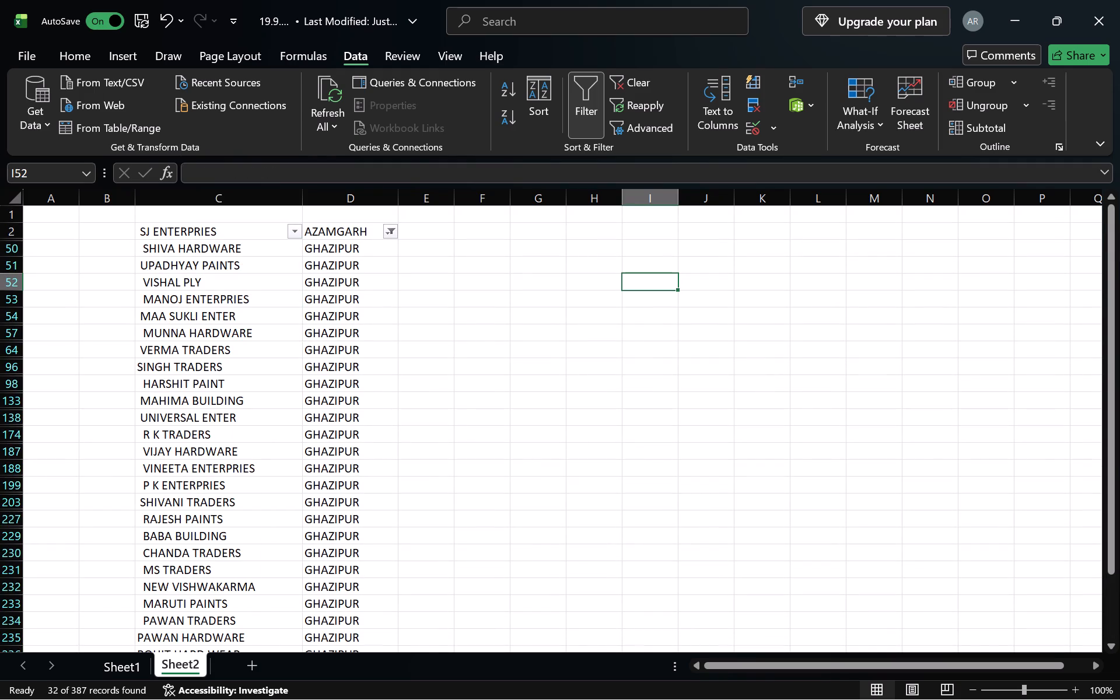
Return to Sheet1 of the 19.9.26 workbook.
{"action": "left_click", "coordinate": [122, 668]}
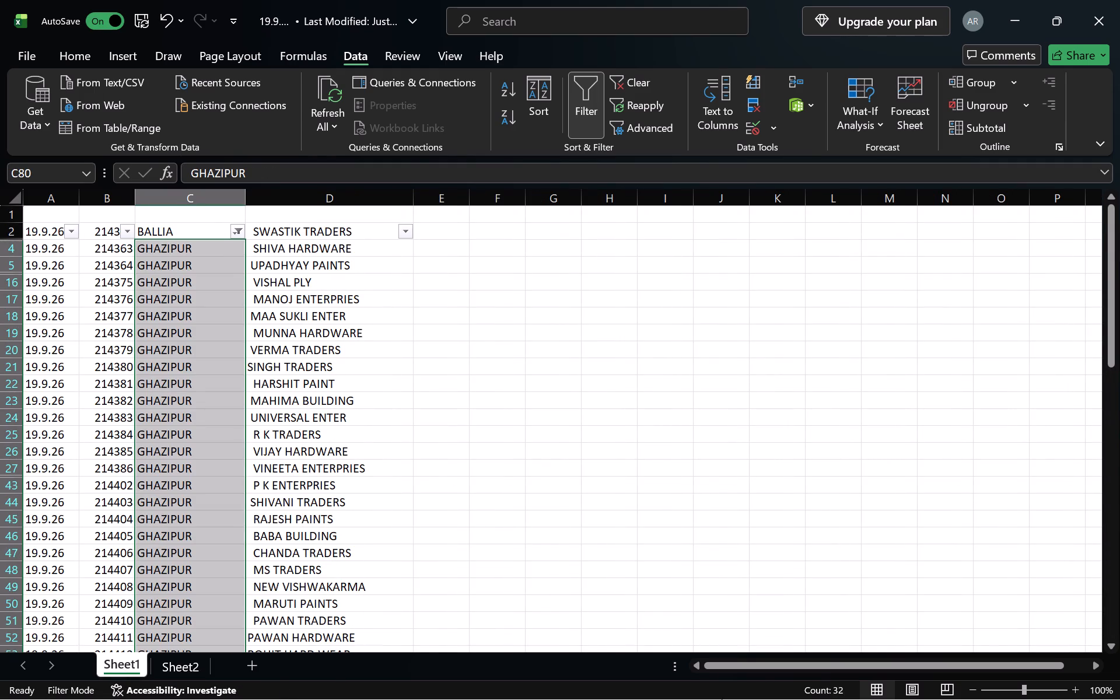
{"action": "left_click", "coordinate": [591, 628]}
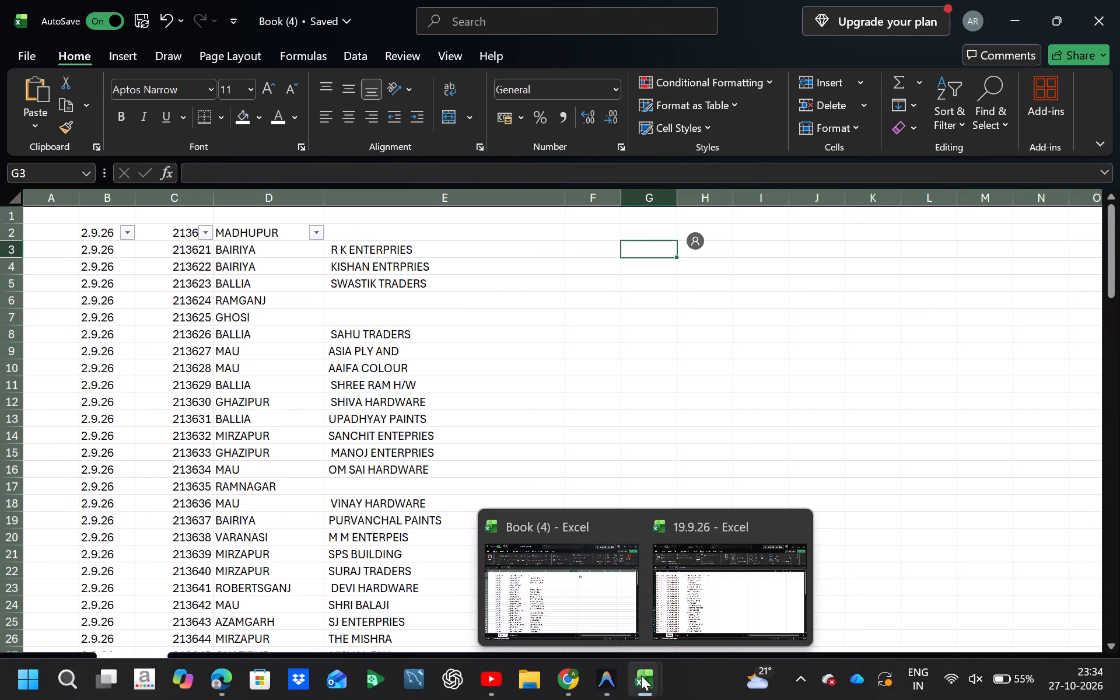
{"action": "left_click", "coordinate": [701, 583]}
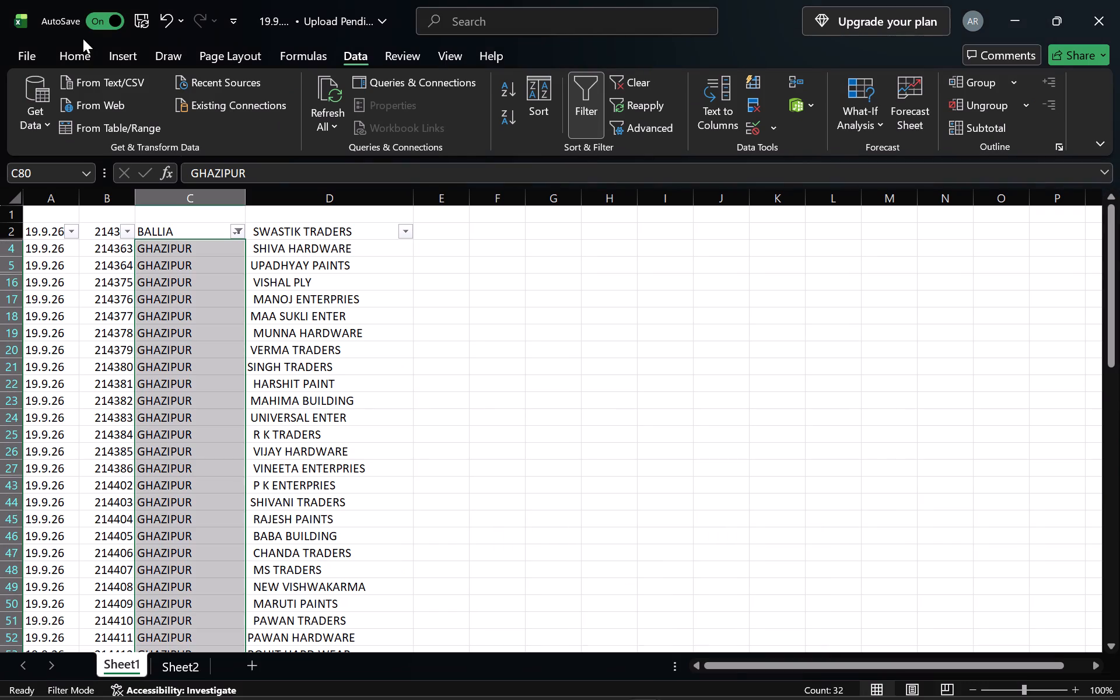
Open the recent workbook 8.9.26.
{"action": "left_click", "coordinate": [37, 52]}
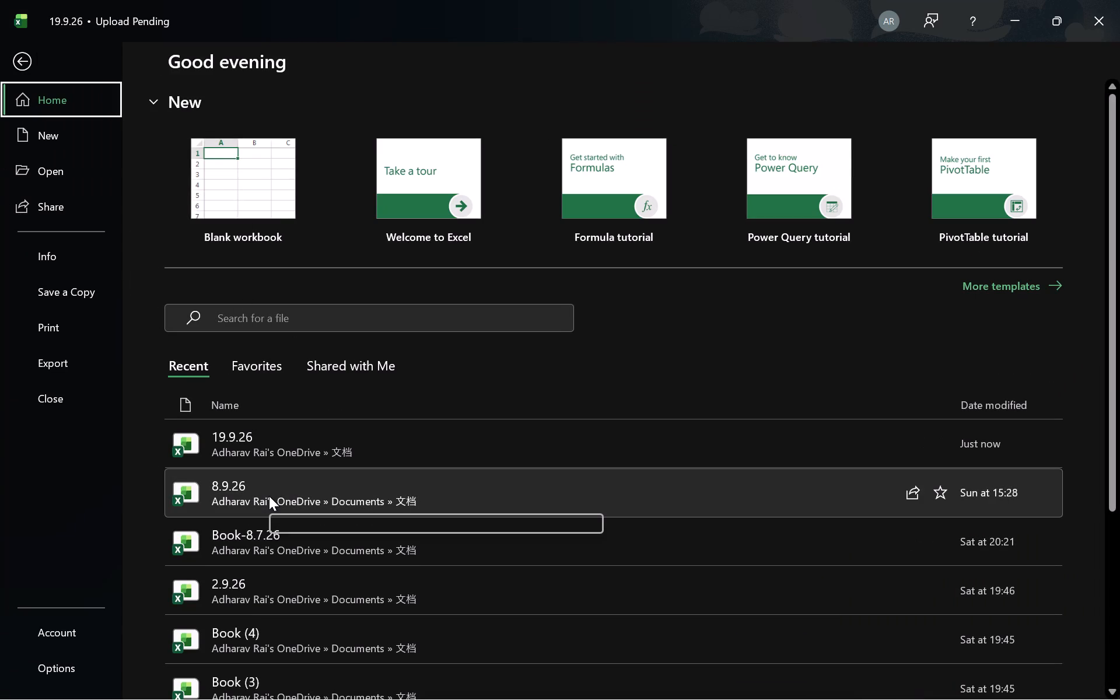
{"action": "left_click", "coordinate": [269, 496]}
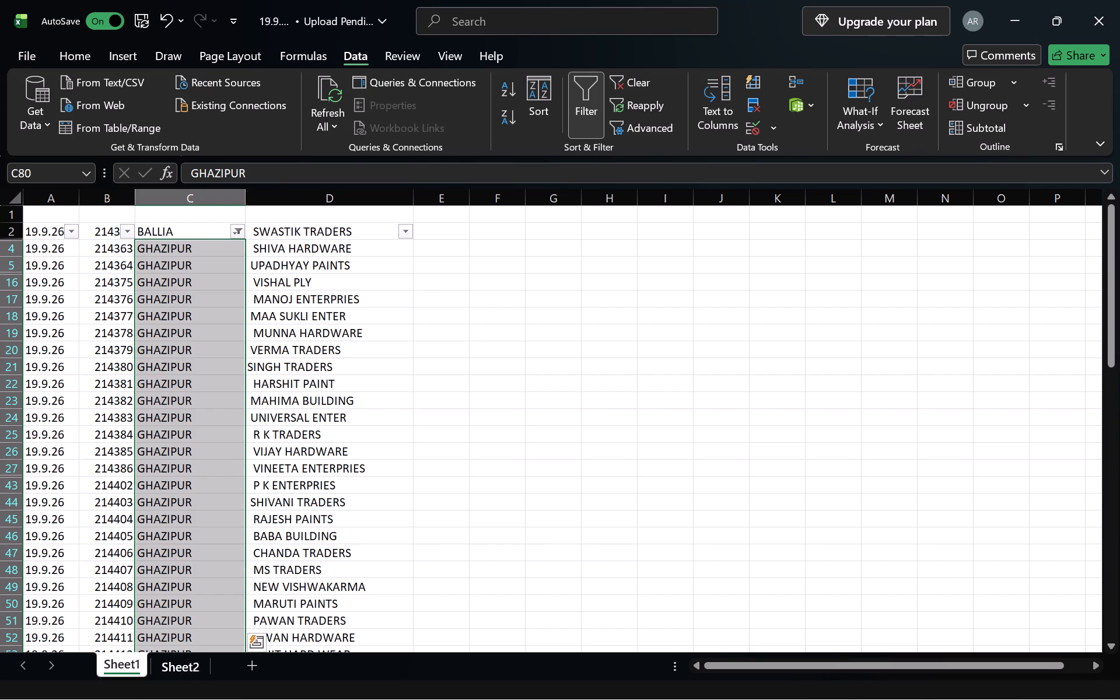
{"action": "scroll", "coordinate": [404, 517], "scroll_direction": "down", "scroll_amount": 10}
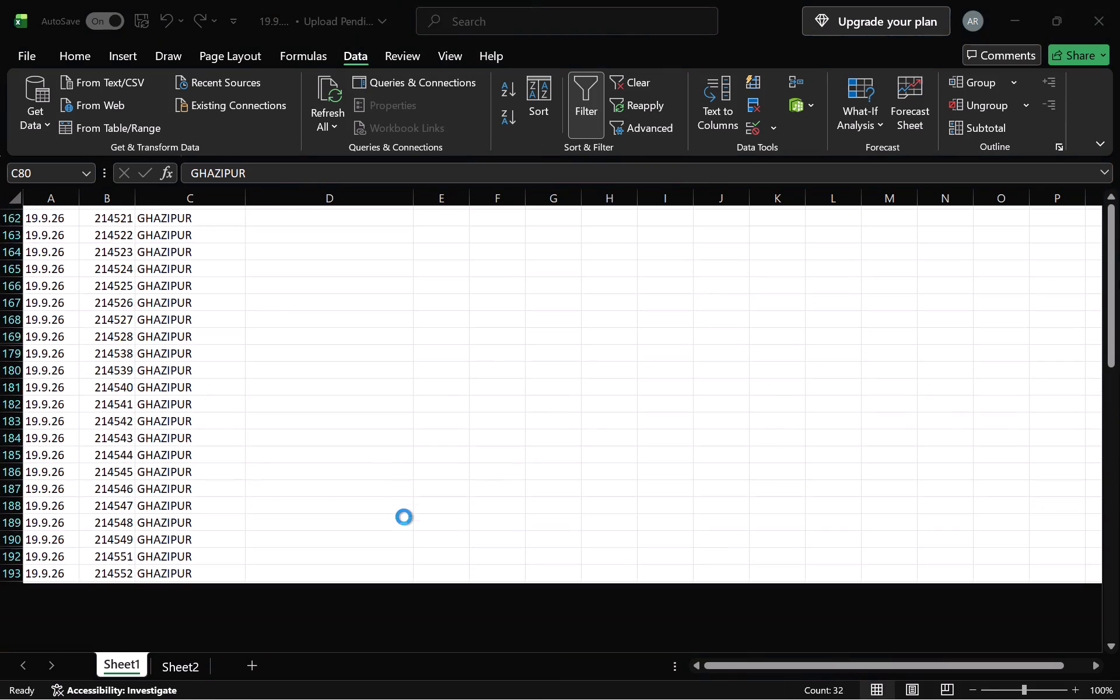
{"action": "scroll", "coordinate": [404, 517], "scroll_direction": "up", "scroll_amount": 6}
{"action": "left_click", "coordinate": [16, 57]}
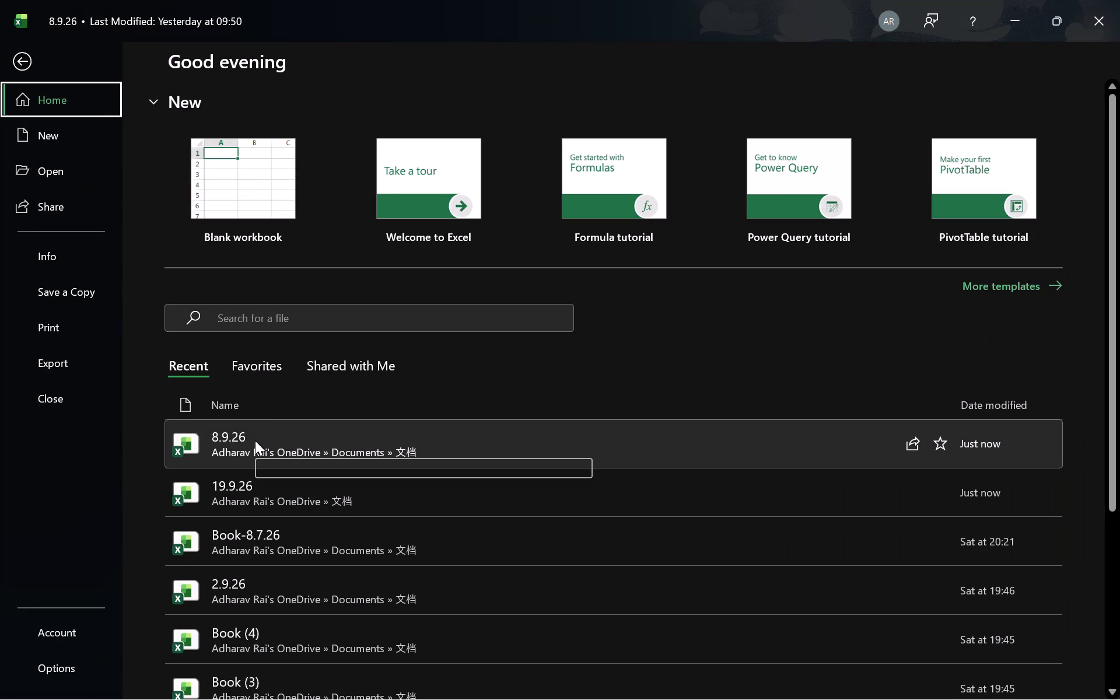
{"action": "left_click", "coordinate": [255, 440]}
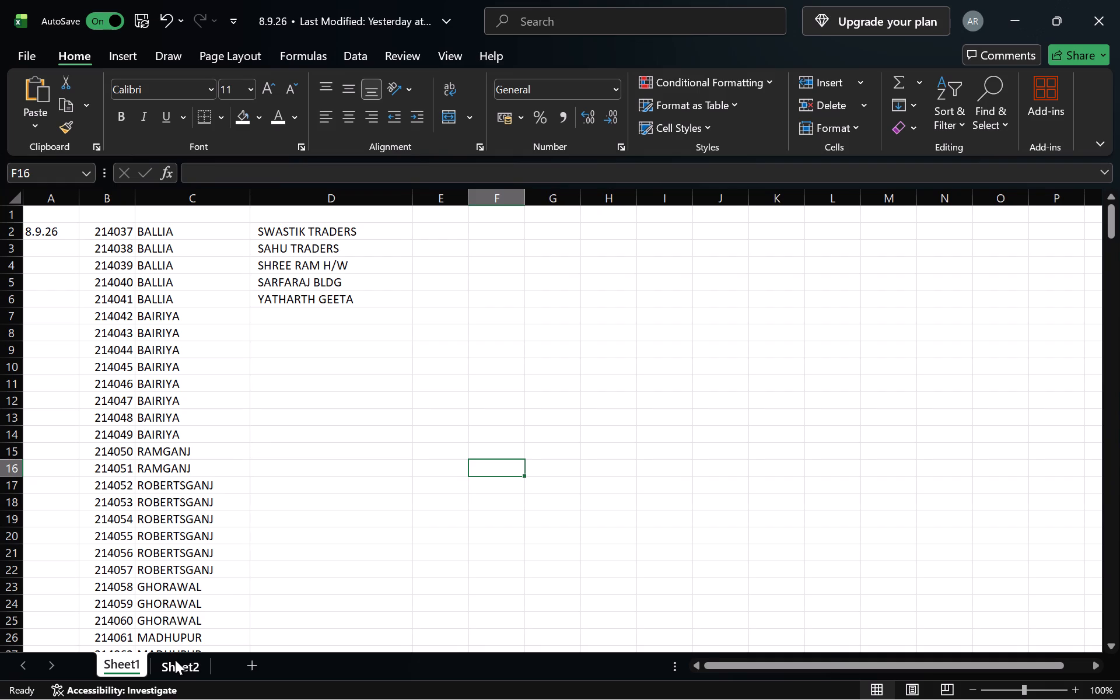
Examine the sheets of the 8.9.26 workbook, reading the Sheet1 records through to the last row and back to the start.
{"action": "left_click", "coordinate": [175, 660]}
{"action": "left_click", "coordinate": [132, 660]}
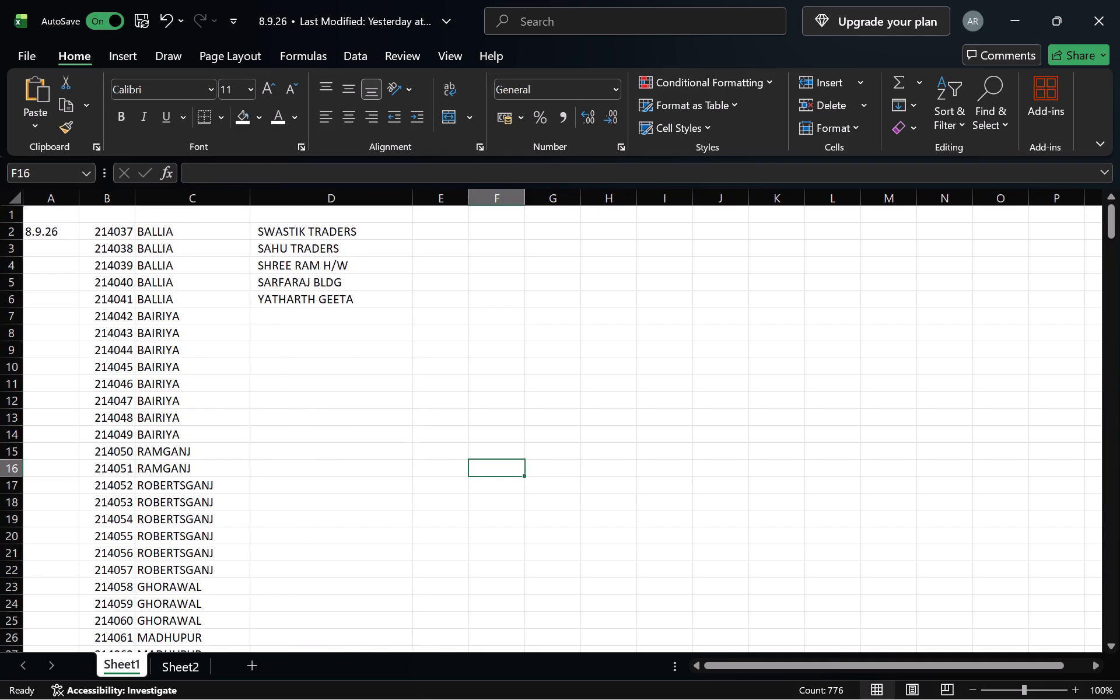
{"action": "scroll", "coordinate": [372, 456], "scroll_direction": "down", "scroll_amount": 11}
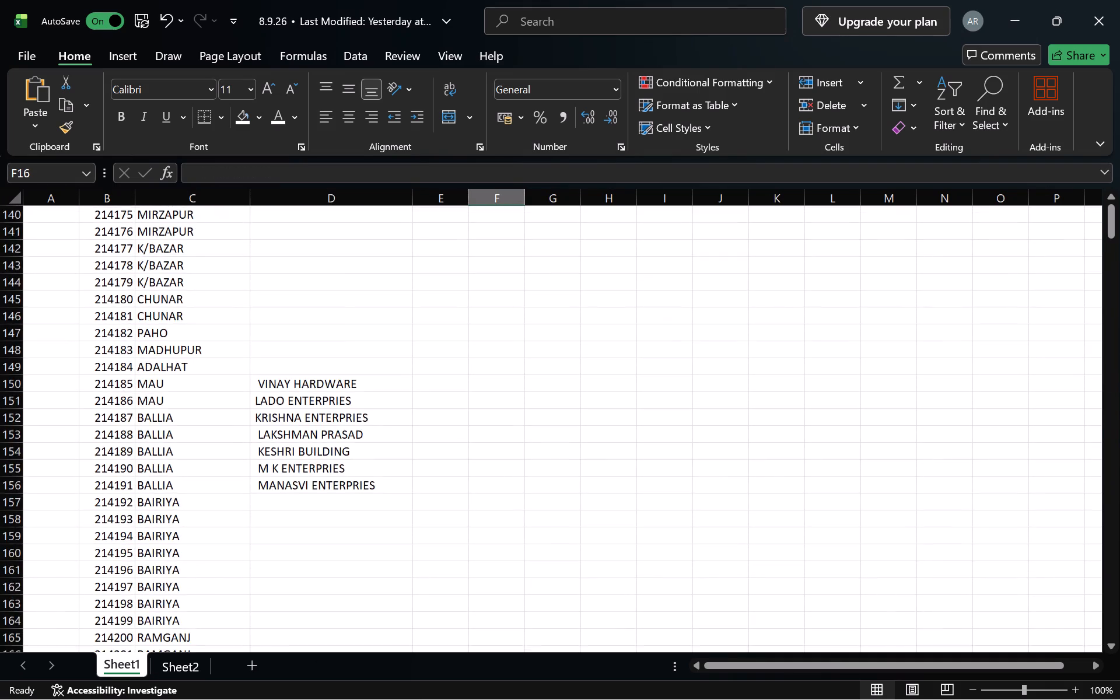
{"action": "scroll", "coordinate": [372, 456], "scroll_direction": "down", "scroll_amount": 9}
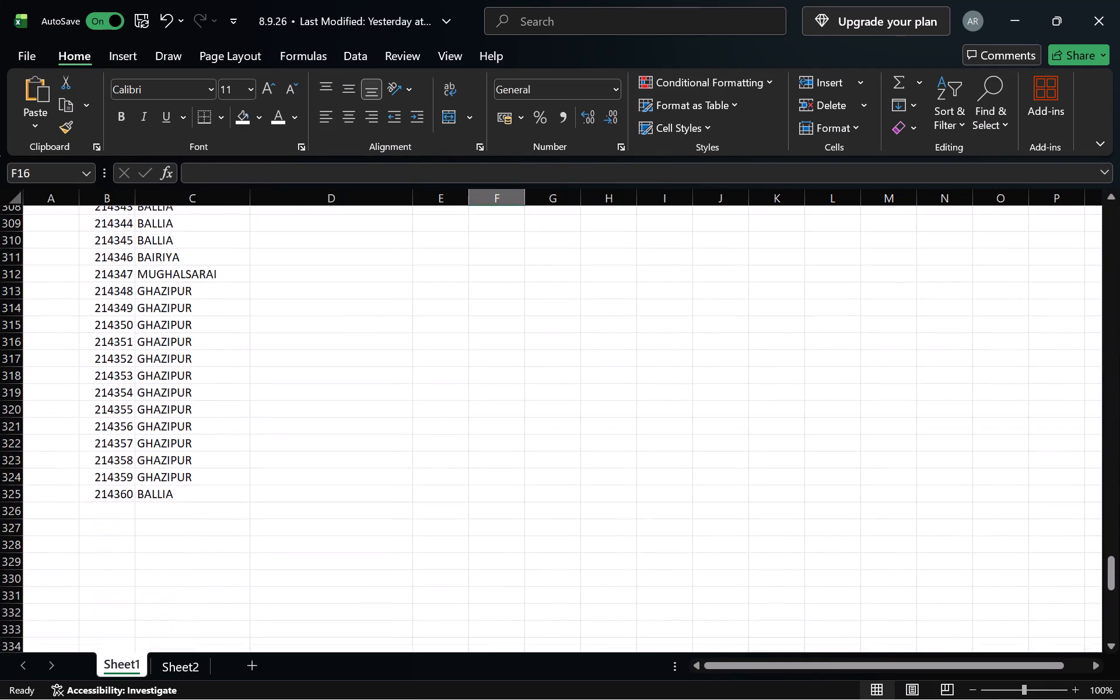
{"action": "scroll", "coordinate": [372, 456], "scroll_direction": "down", "scroll_amount": 1}
{"action": "scroll", "coordinate": [372, 456], "scroll_direction": "up", "scroll_amount": 17}
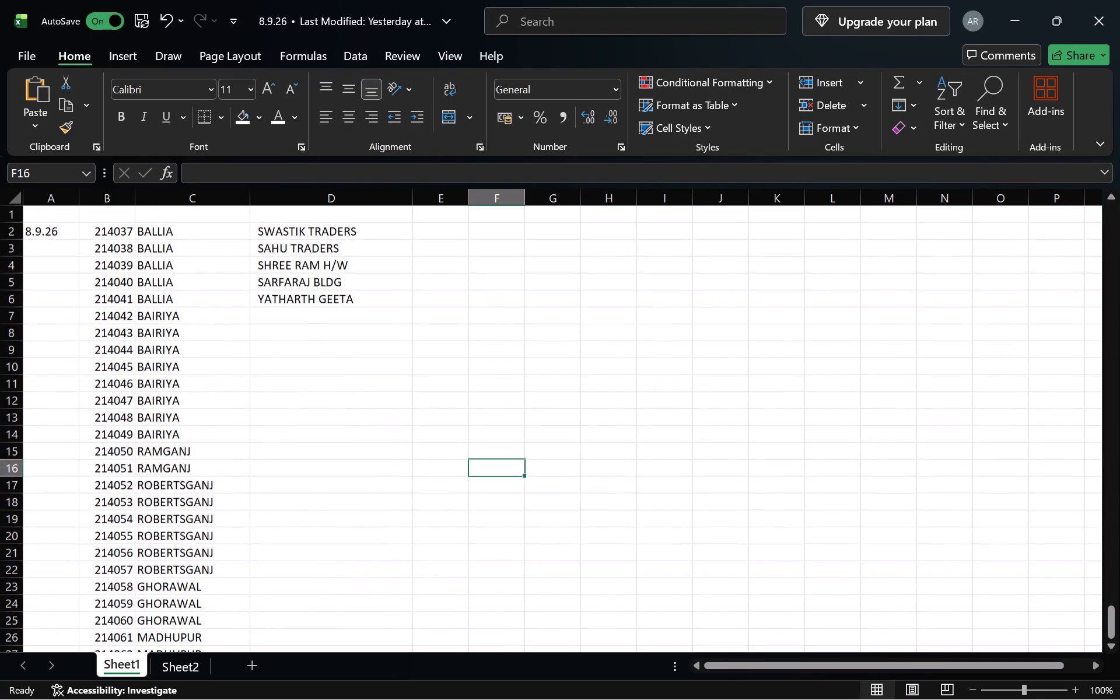
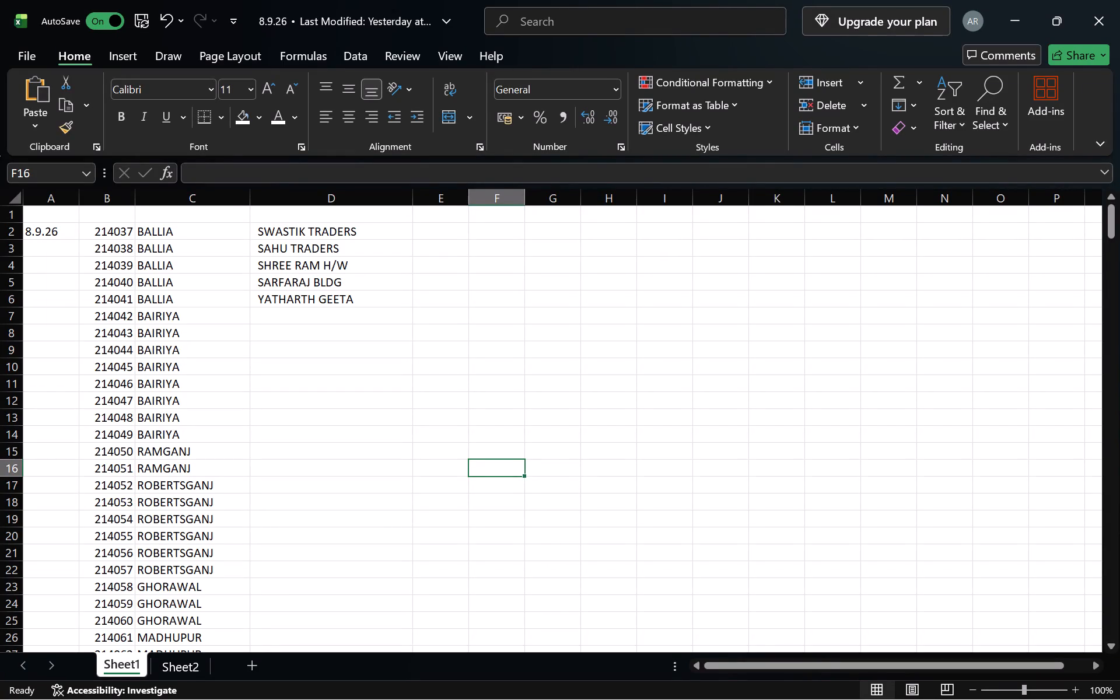
Add a filter to the Sheet1 records of the 8.9.26 workbook and restrict column C to BAIRIYA and BALLIA.
{"action": "left_click", "coordinate": [208, 230]}
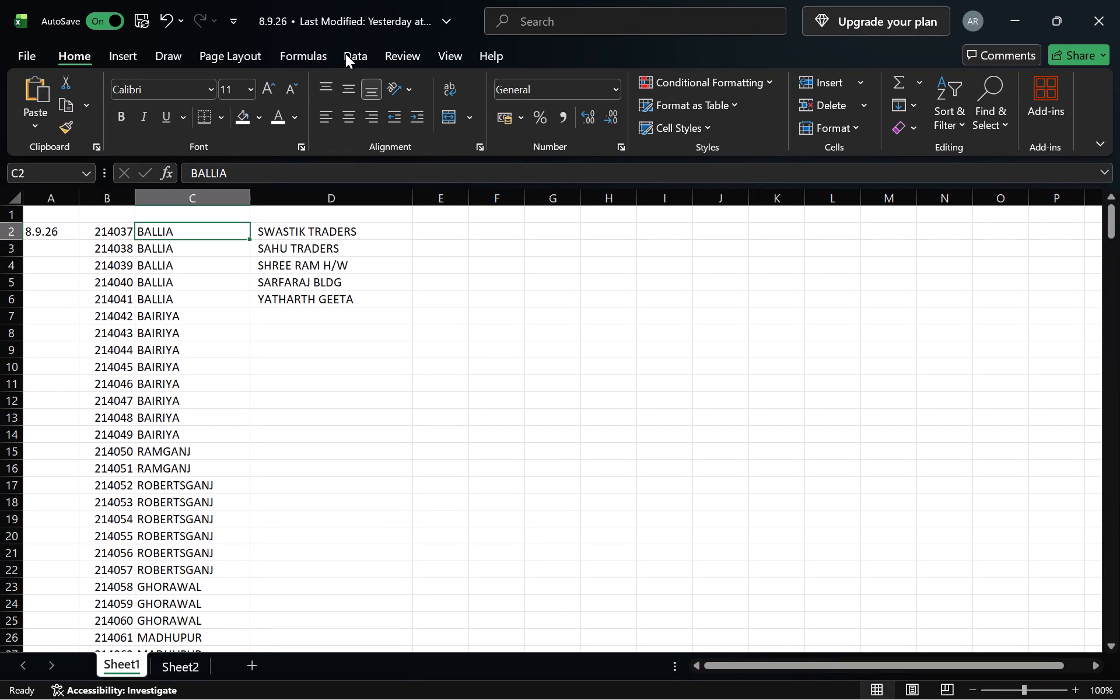
{"action": "left_click", "coordinate": [345, 54]}
{"action": "left_click", "coordinate": [577, 100]}
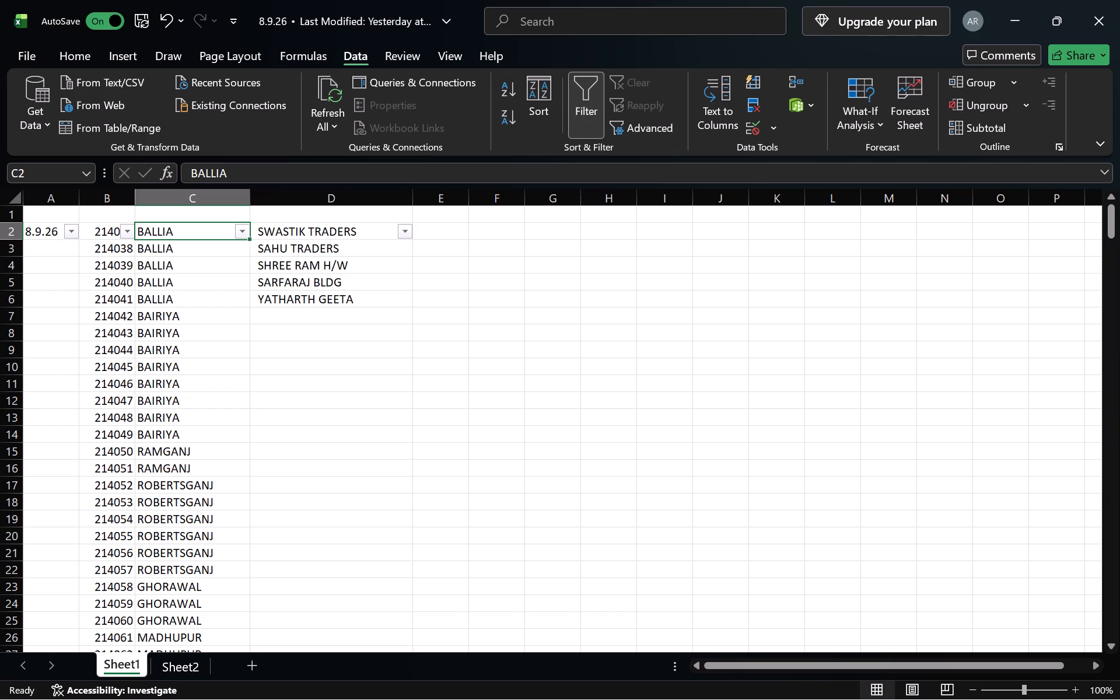
{"action": "left_click", "coordinate": [240, 232]}
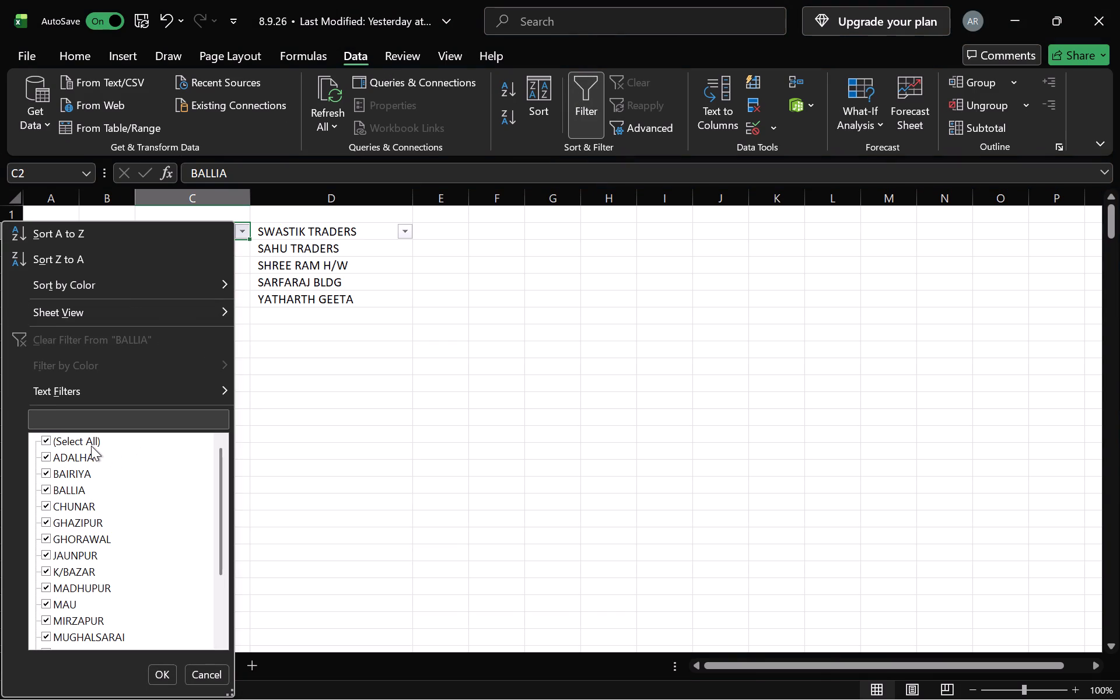
{"action": "left_click", "coordinate": [91, 446]}
{"action": "left_click", "coordinate": [69, 473]}
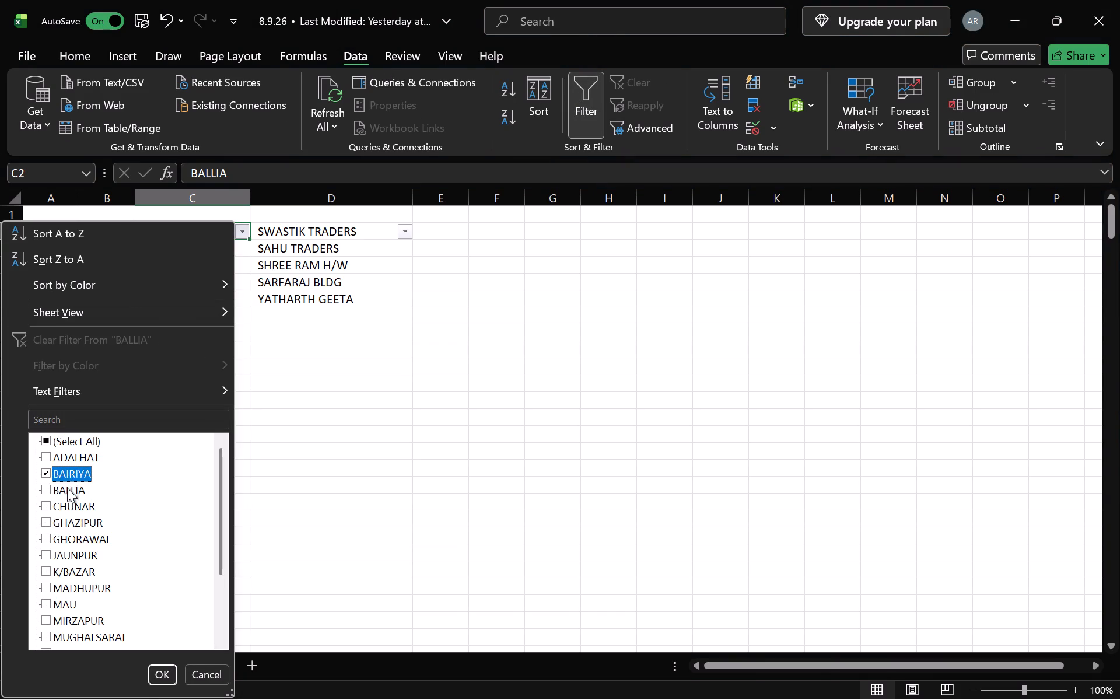
{"action": "left_click", "coordinate": [67, 488]}
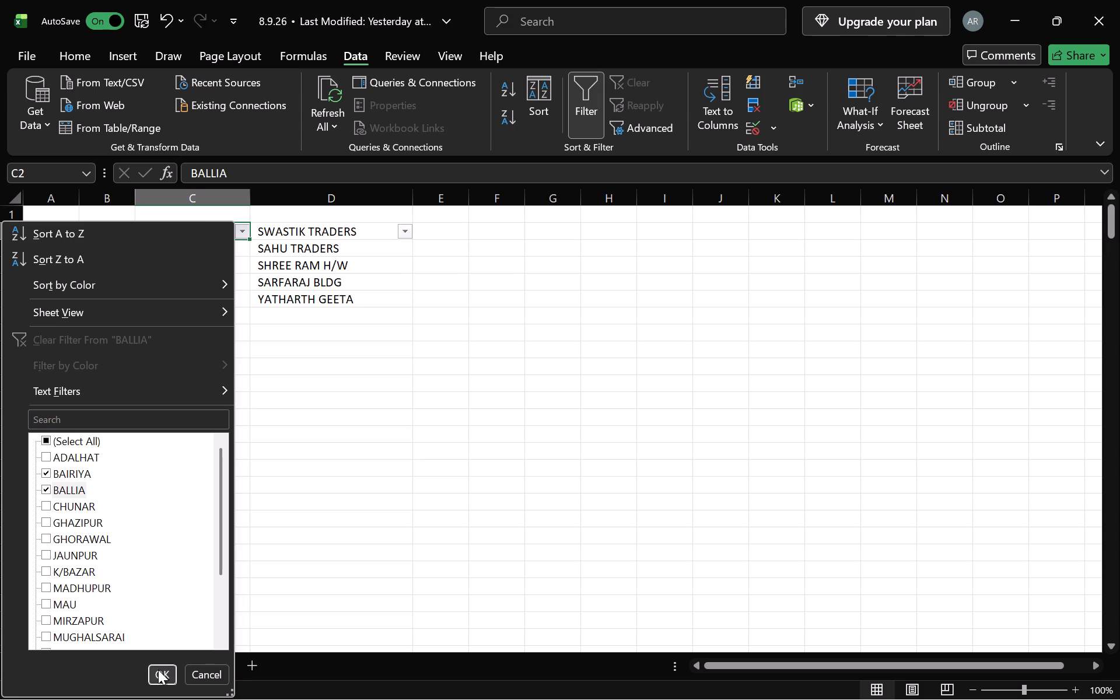
{"action": "left_click", "coordinate": [158, 670]}
Examine the filtered BAIRIYA and BALLIA records in Sheet1, checking which rows have dealer names in column D.
{"action": "scroll", "coordinate": [281, 532], "scroll_direction": "down", "scroll_amount": 3}
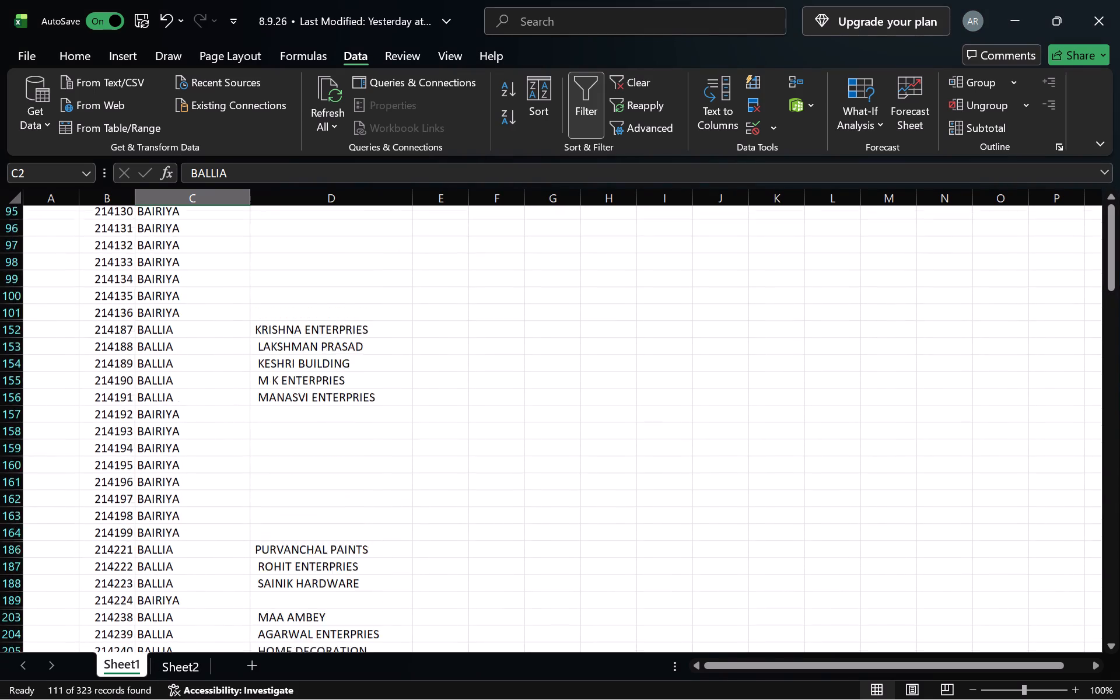
{"action": "scroll", "coordinate": [281, 532], "scroll_direction": "down", "scroll_amount": 6}
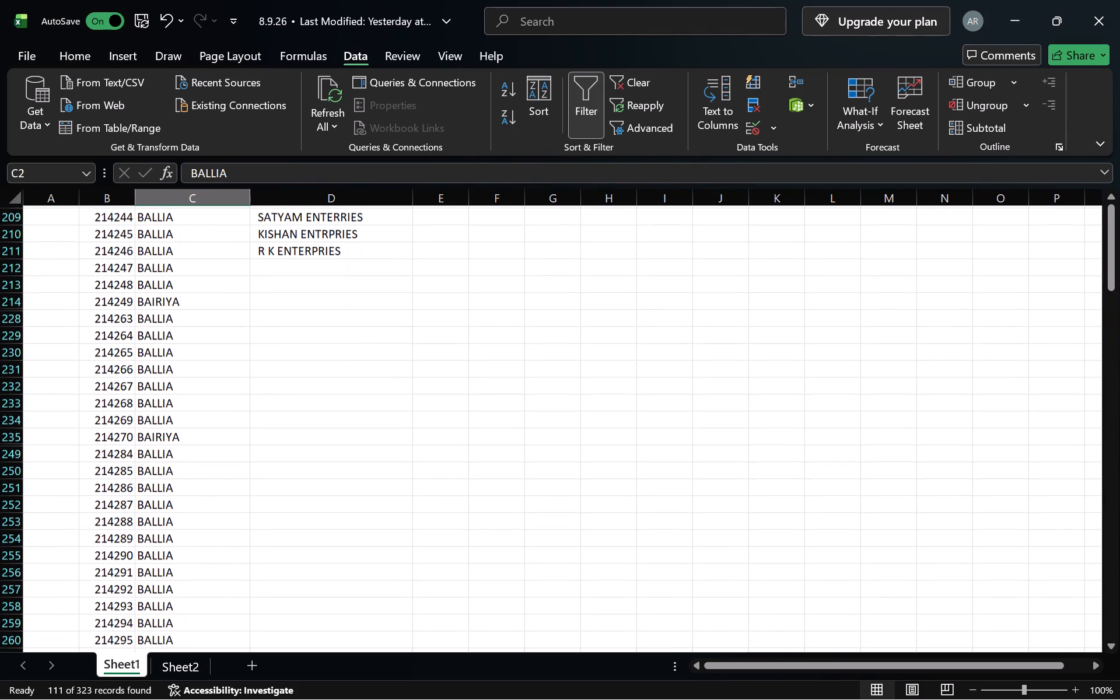
{"action": "scroll", "coordinate": [233, 562], "scroll_direction": "up", "scroll_amount": 8}
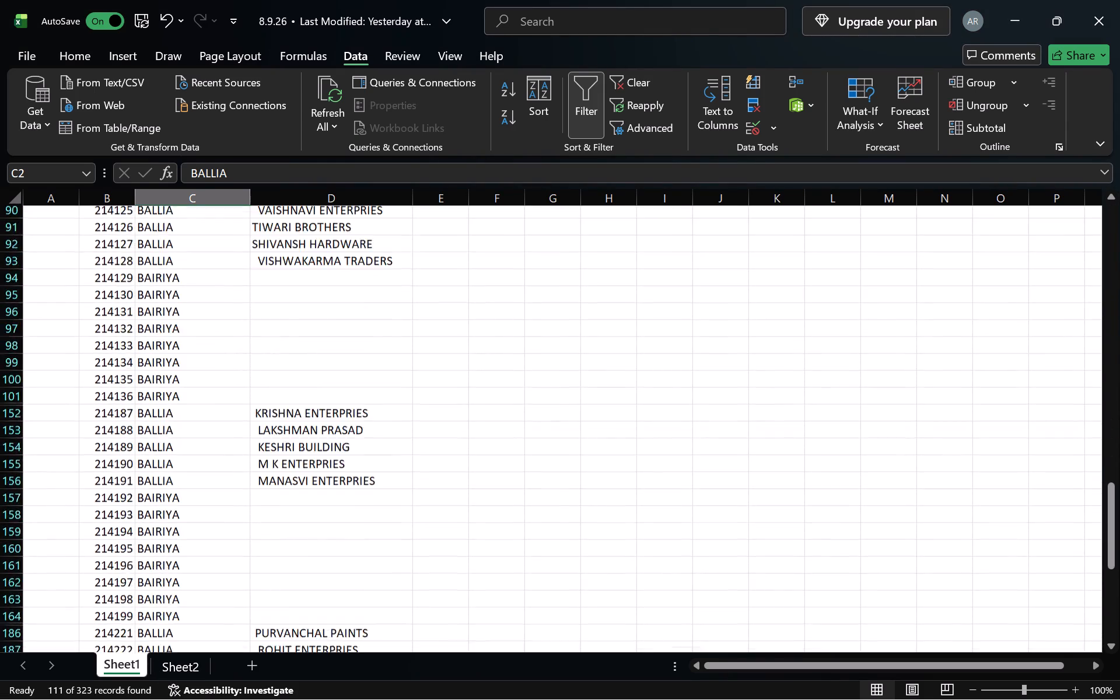
{"action": "scroll", "coordinate": [233, 562], "scroll_direction": "up", "scroll_amount": 2}
{"action": "scroll", "coordinate": [233, 562], "scroll_direction": "down", "scroll_amount": 6}
{"action": "scroll", "coordinate": [233, 562], "scroll_direction": "up", "scroll_amount": 7}
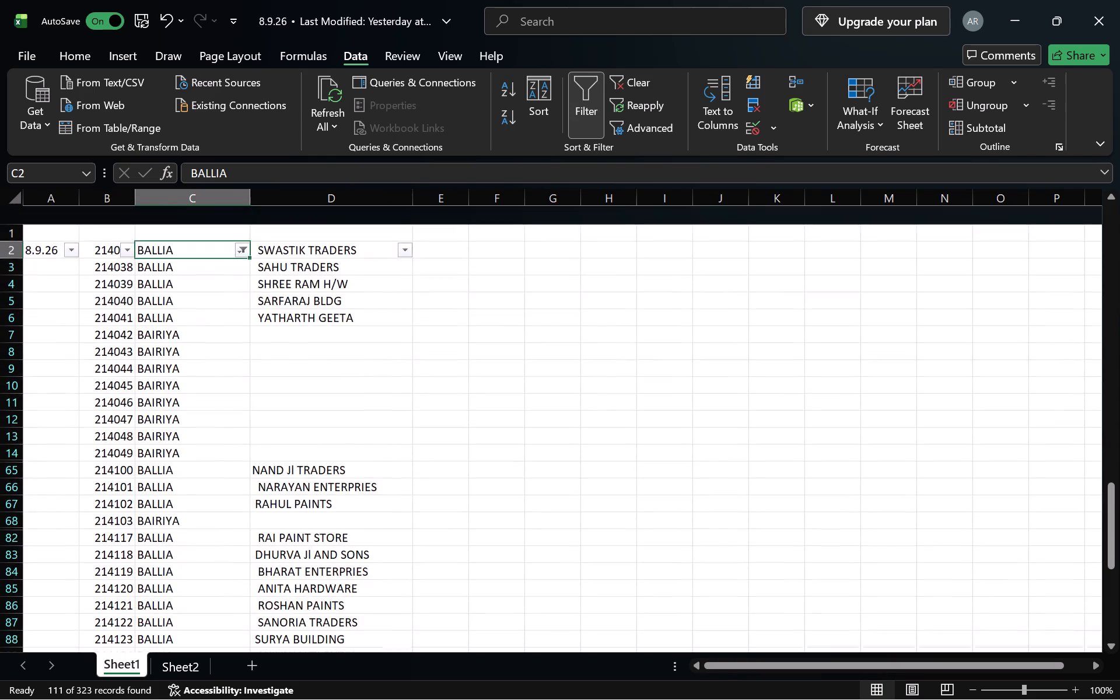
{"action": "scroll", "coordinate": [233, 562], "scroll_direction": "down", "scroll_amount": 6}
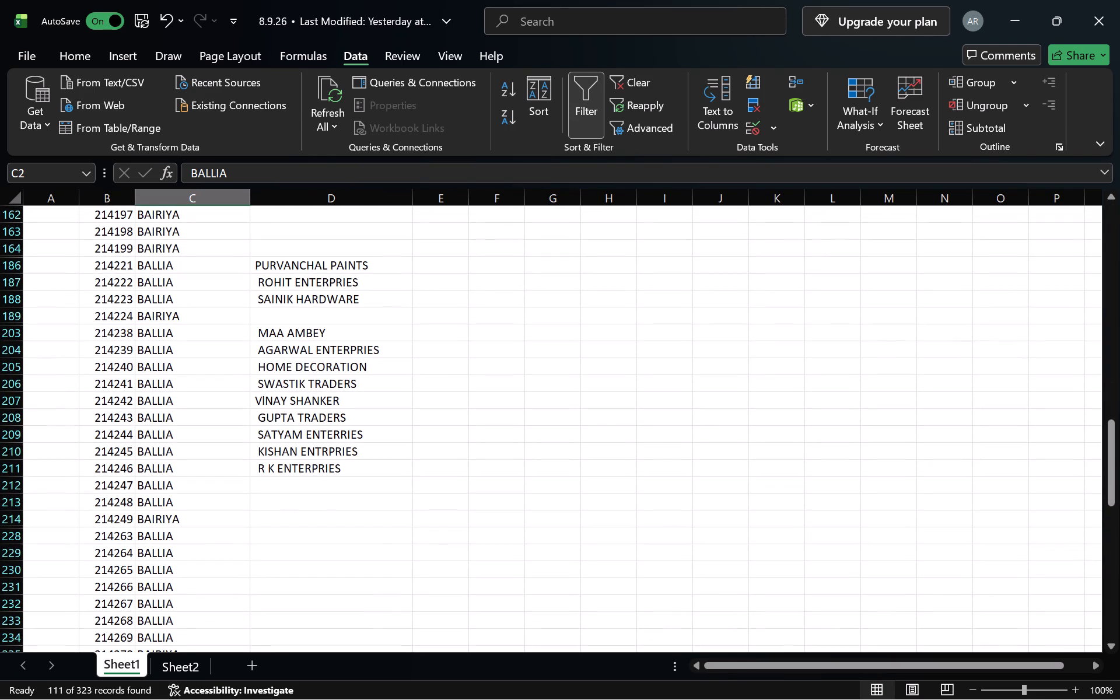
Add a filter to the dealer list in Sheet2 and restrict column D to BALLIA.
{"action": "left_click", "coordinate": [178, 666]}
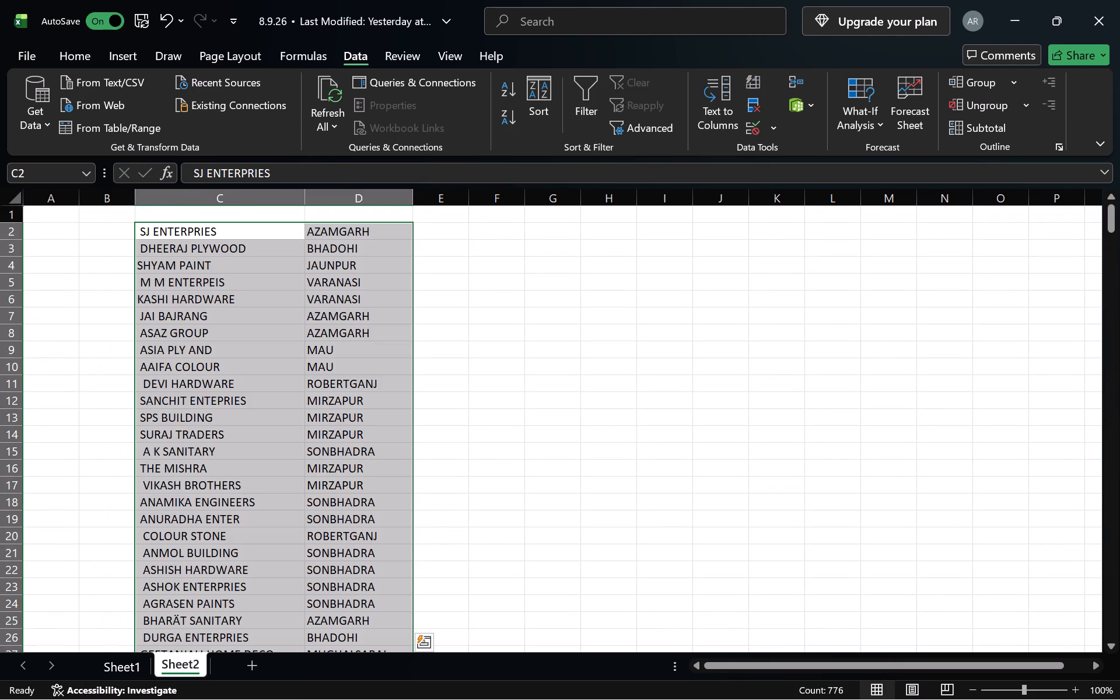
{"action": "left_click", "coordinate": [214, 235]}
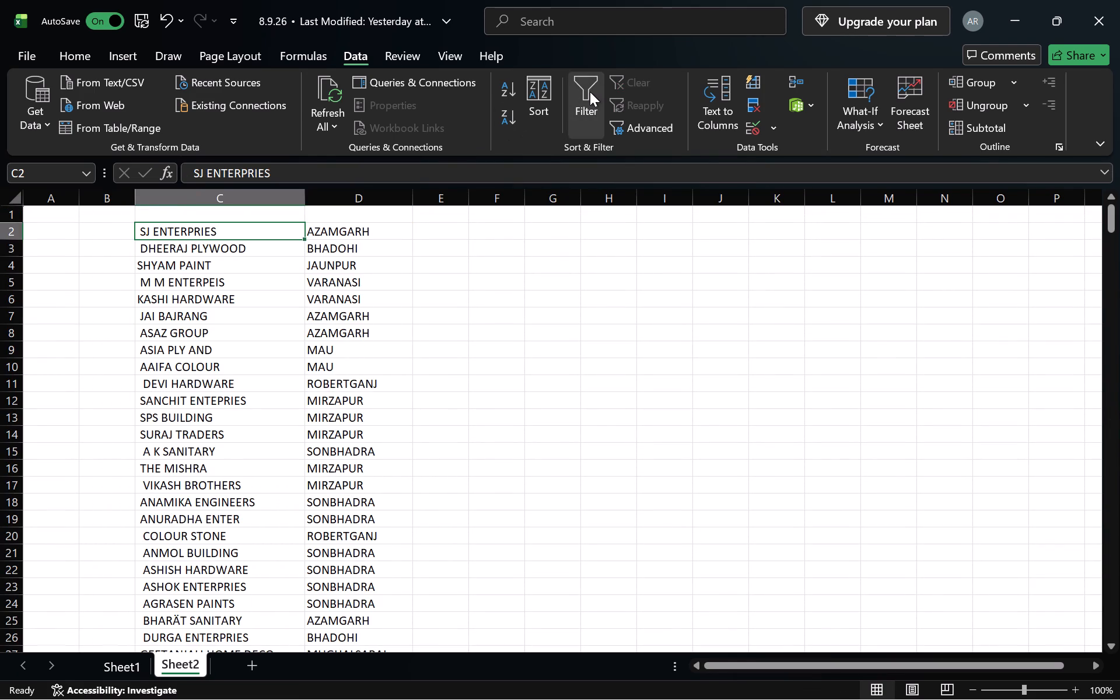
{"action": "left_click", "coordinate": [590, 92]}
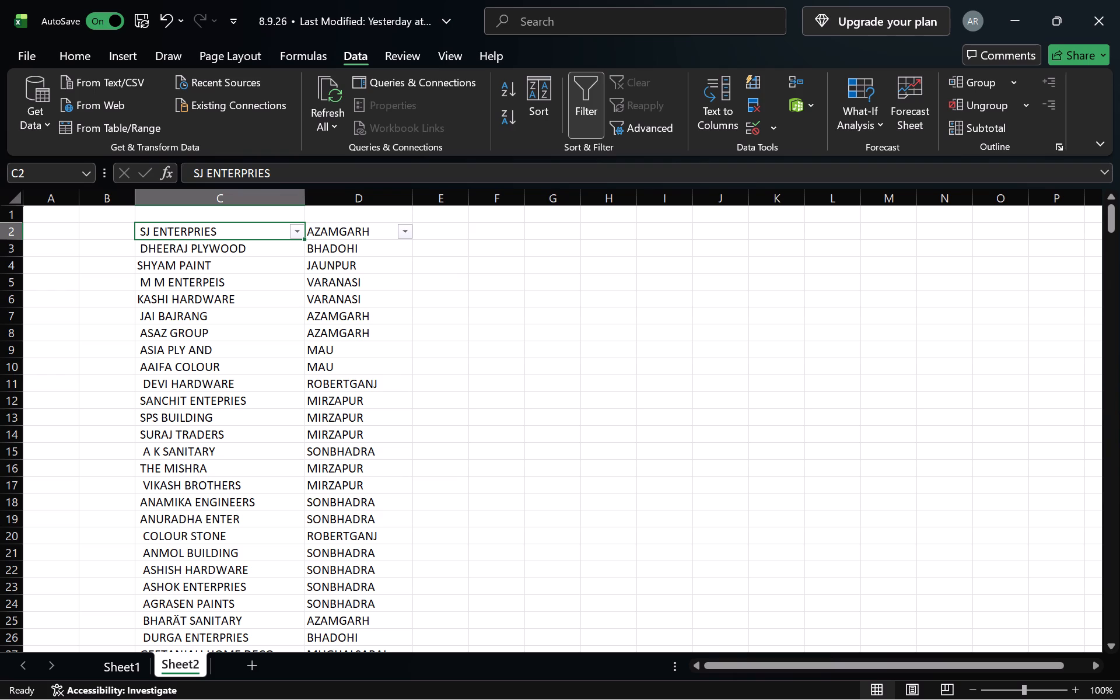
{"action": "left_click", "coordinate": [409, 230]}
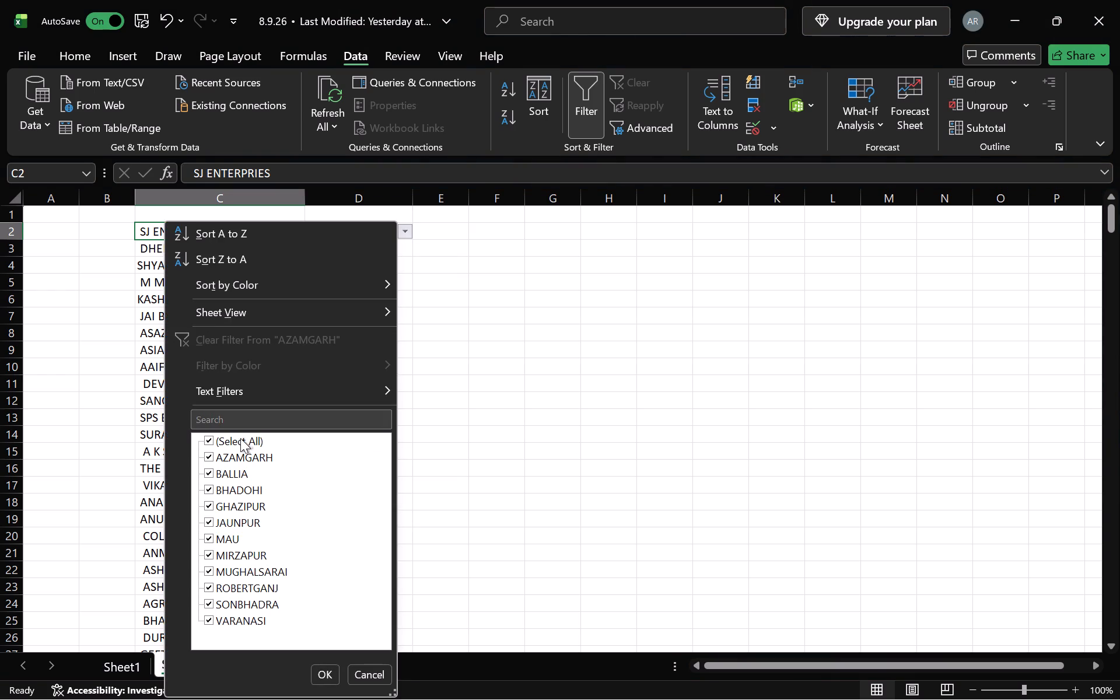
{"action": "left_click", "coordinate": [239, 440]}
{"action": "left_click", "coordinate": [222, 473]}
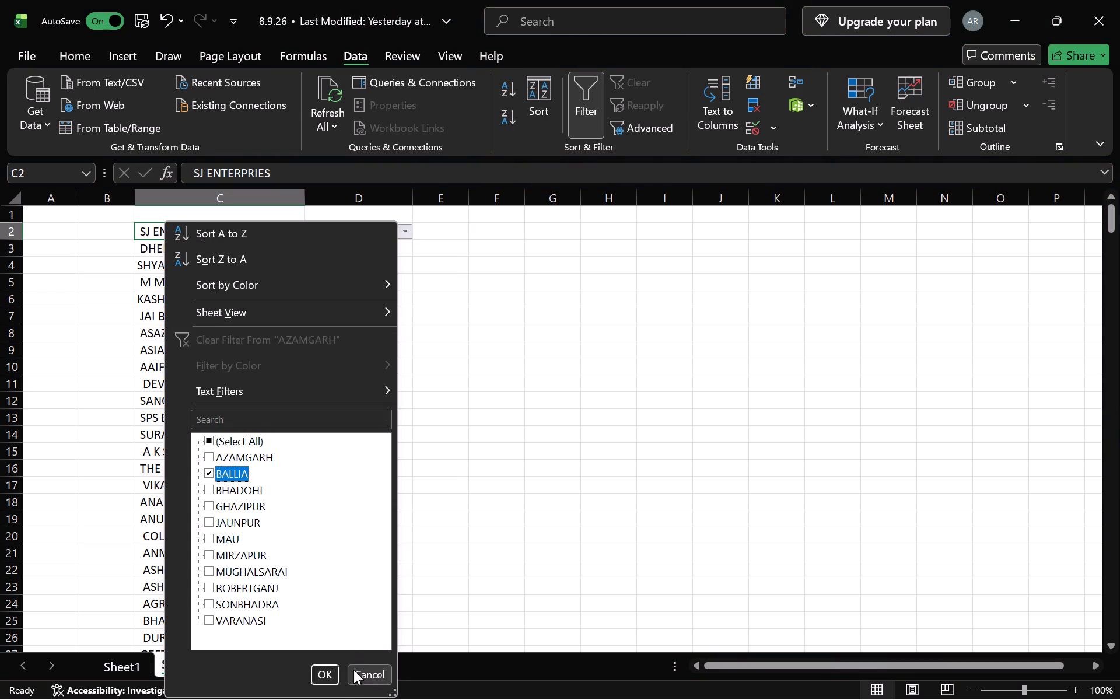
{"action": "left_click", "coordinate": [333, 681]}
{"action": "scroll", "coordinate": [376, 552], "scroll_direction": "down", "scroll_amount": 8}
{"action": "scroll", "coordinate": [376, 552], "scroll_direction": "up", "scroll_amount": 10}
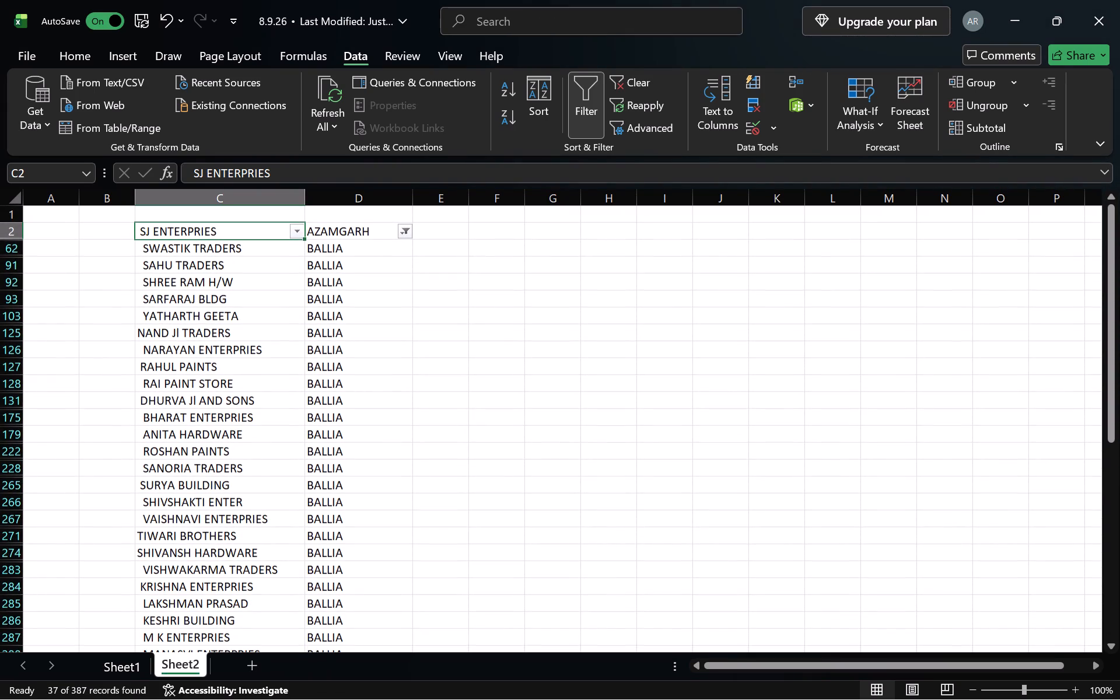
Return to the start of the filtered records in Sheet1 of the 8.9.26 workbook.
{"action": "left_click", "coordinate": [131, 660]}
{"action": "scroll", "coordinate": [388, 433], "scroll_direction": "up", "scroll_amount": 7}
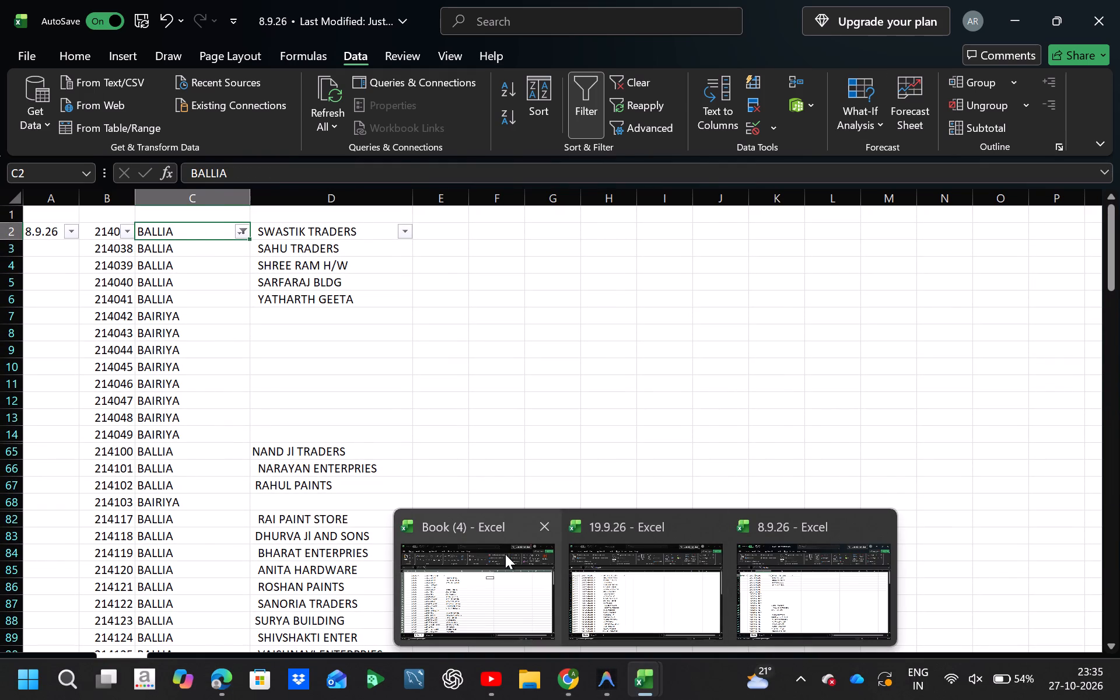
Switch to the Book (4) workbook and open the recent workbook 2.9.26 from there.
{"action": "left_click", "coordinate": [505, 554]}
{"action": "left_click", "coordinate": [16, 60]}
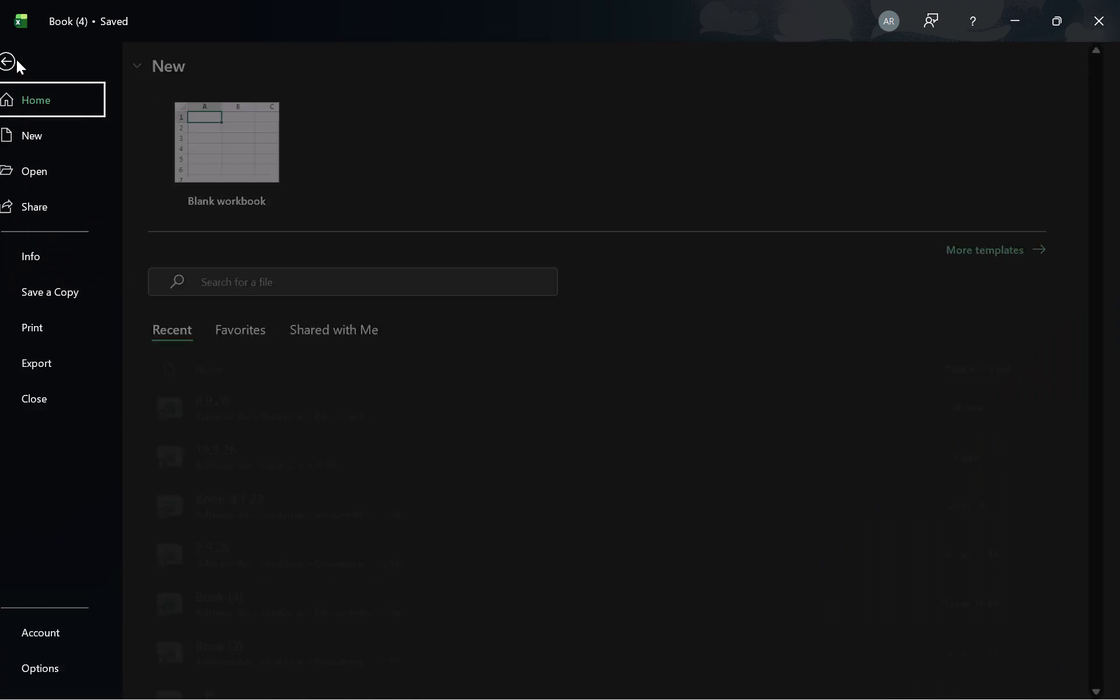
{"action": "left_click", "coordinate": [314, 576]}
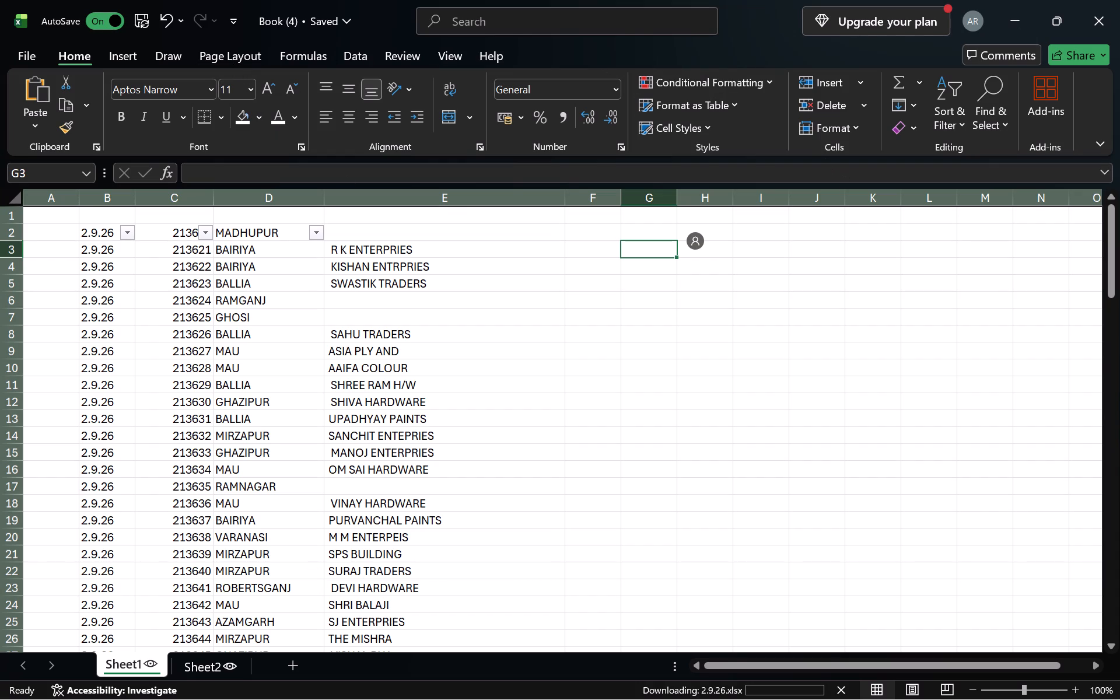
{"action": "scroll", "coordinate": [219, 589], "scroll_direction": "right", "scroll_amount": 2}
{"action": "scroll", "coordinate": [307, 598], "scroll_direction": "down", "scroll_amount": 8}
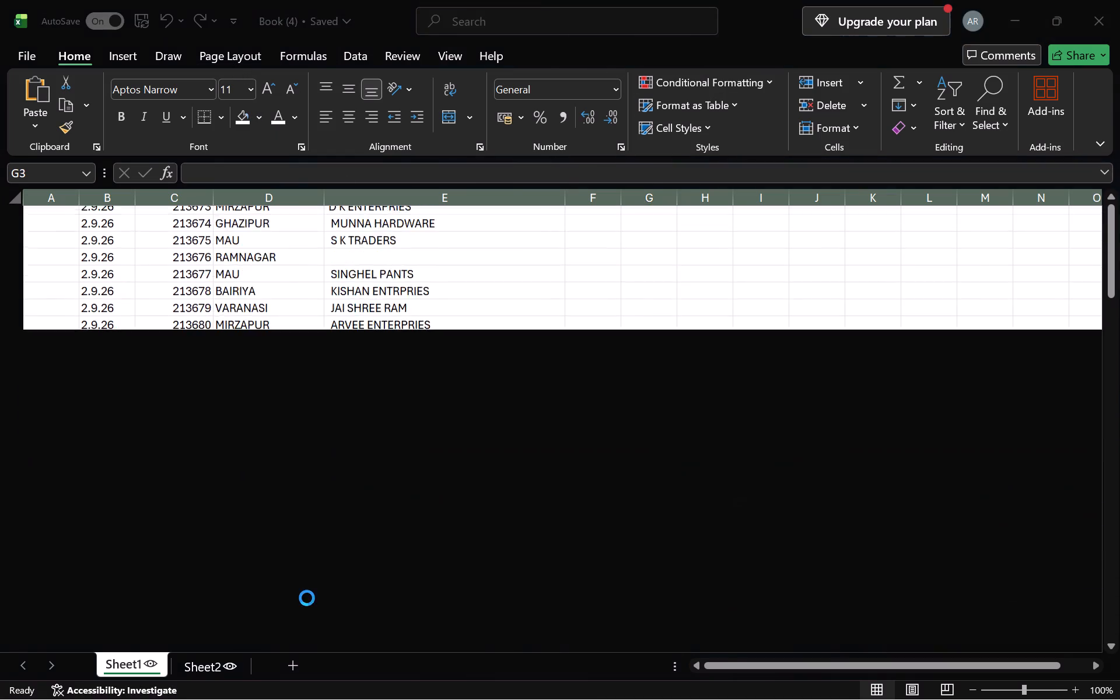
{"action": "scroll", "coordinate": [307, 598], "scroll_direction": "up", "scroll_amount": 1}
{"action": "scroll", "coordinate": [307, 598], "scroll_direction": "down", "scroll_amount": 5}
{"action": "scroll", "coordinate": [307, 598], "scroll_direction": "up", "scroll_amount": 5}
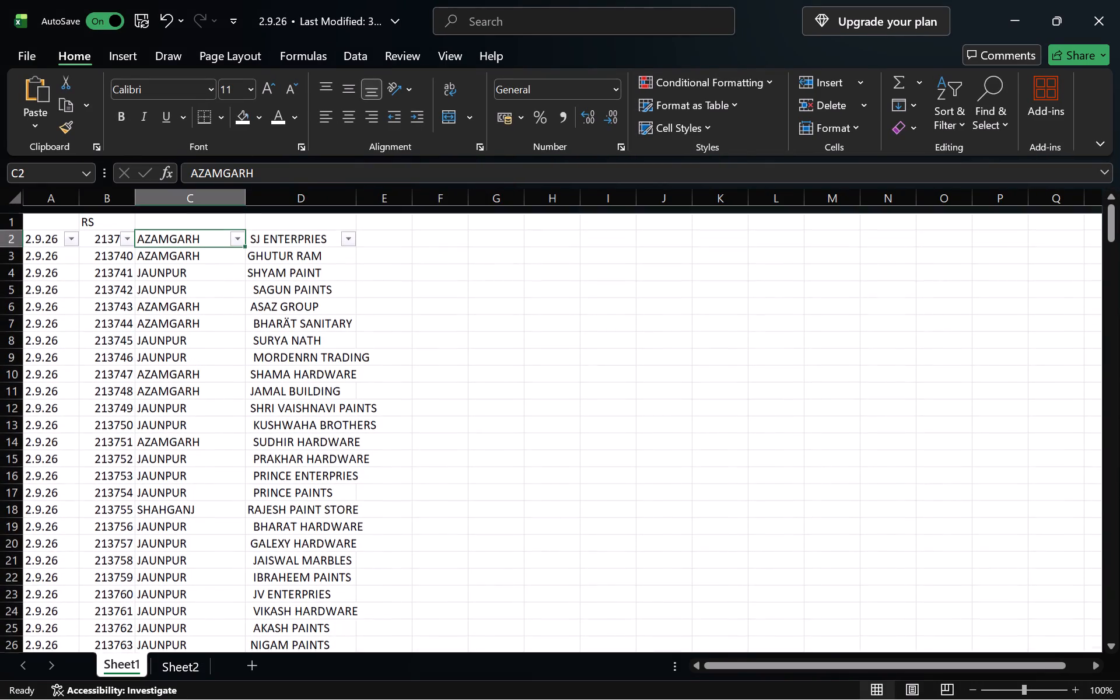
Examine the 2.9.26 workbook, reading through the Sheet1 records and checking the Sheet2 dealer list.
{"action": "scroll", "coordinate": [307, 598], "scroll_direction": "down", "scroll_amount": 12}
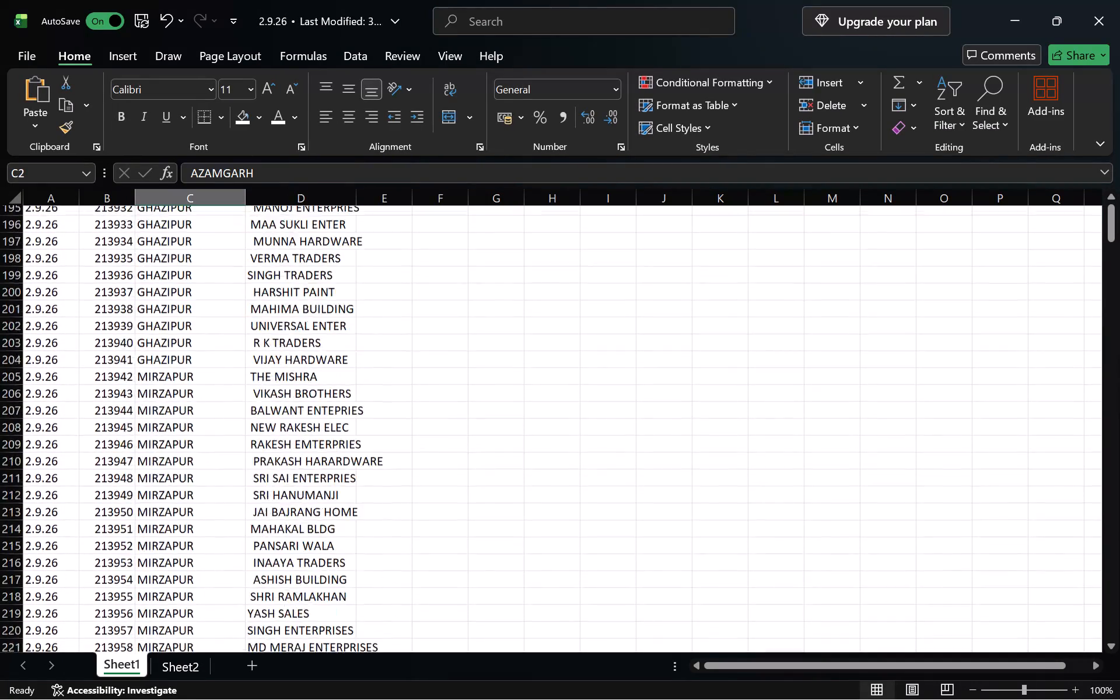
{"action": "scroll", "coordinate": [307, 598], "scroll_direction": "down", "scroll_amount": 3}
{"action": "scroll", "coordinate": [307, 598], "scroll_direction": "up", "scroll_amount": 7}
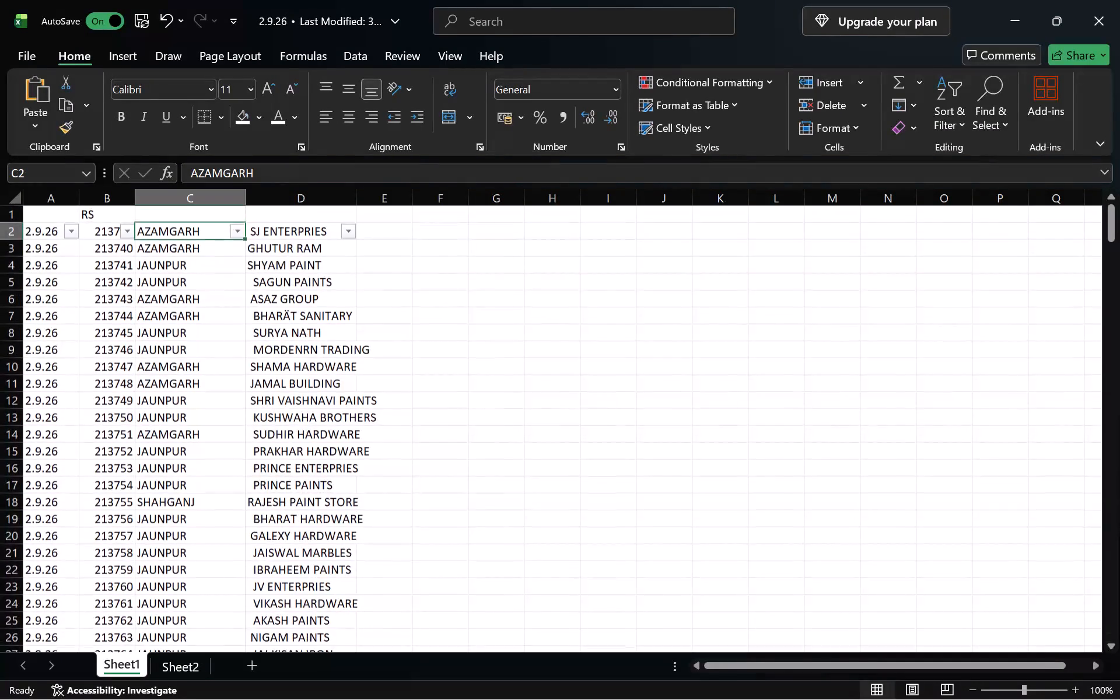
{"action": "scroll", "coordinate": [307, 598], "scroll_direction": "down", "scroll_amount": 8}
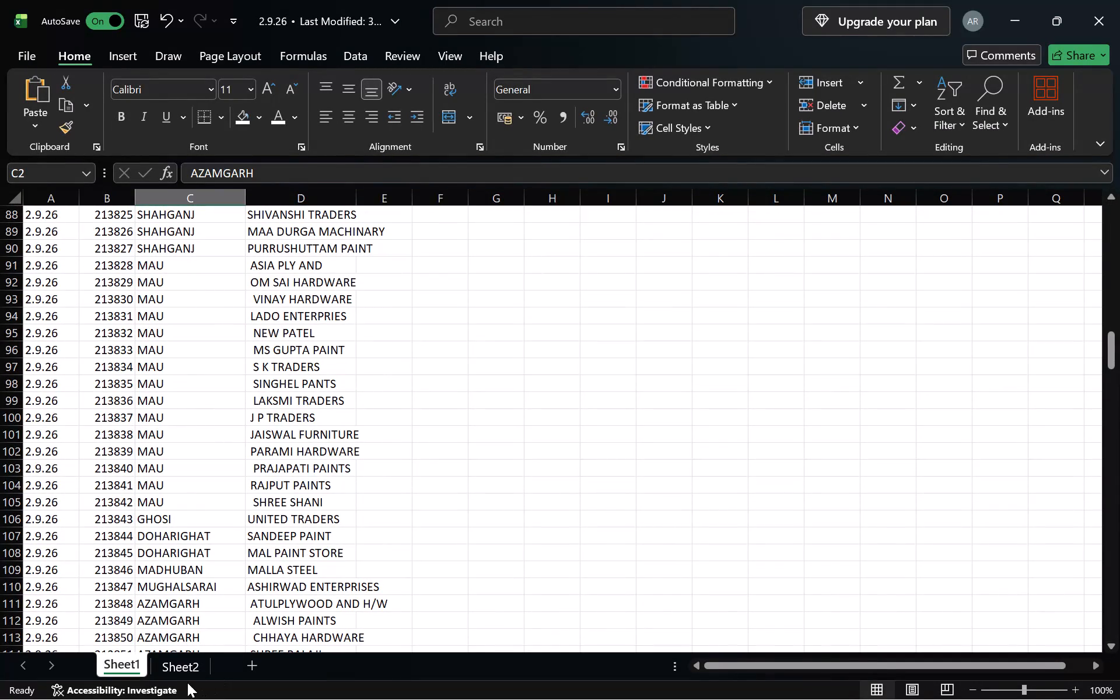
{"action": "left_click", "coordinate": [186, 673]}
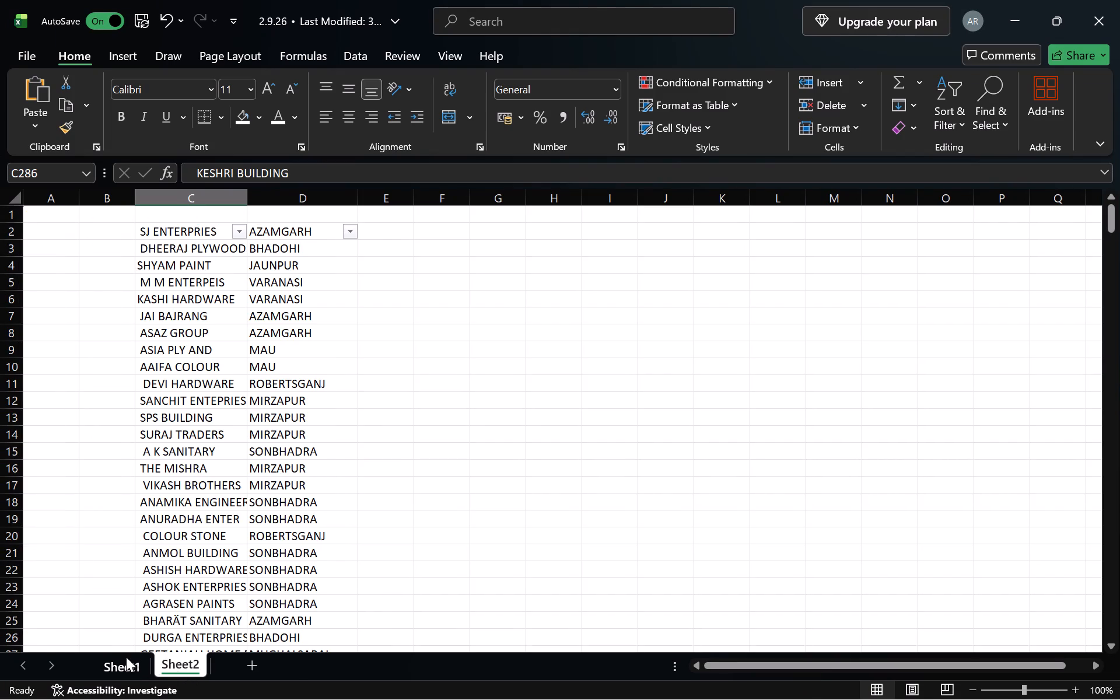
{"action": "left_click", "coordinate": [126, 657]}
{"action": "scroll", "coordinate": [370, 501], "scroll_direction": "up", "scroll_amount": 12}
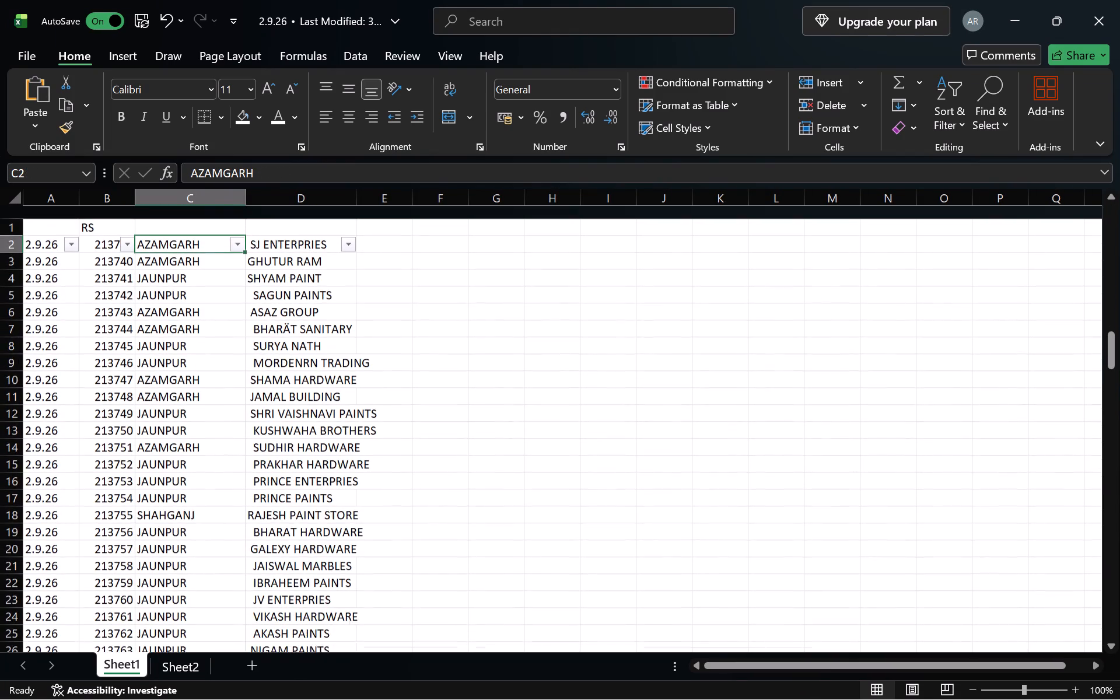
{"action": "scroll", "coordinate": [370, 501], "scroll_direction": "down", "scroll_amount": 15}
{"action": "scroll", "coordinate": [370, 501], "scroll_direction": "up", "scroll_amount": 17}
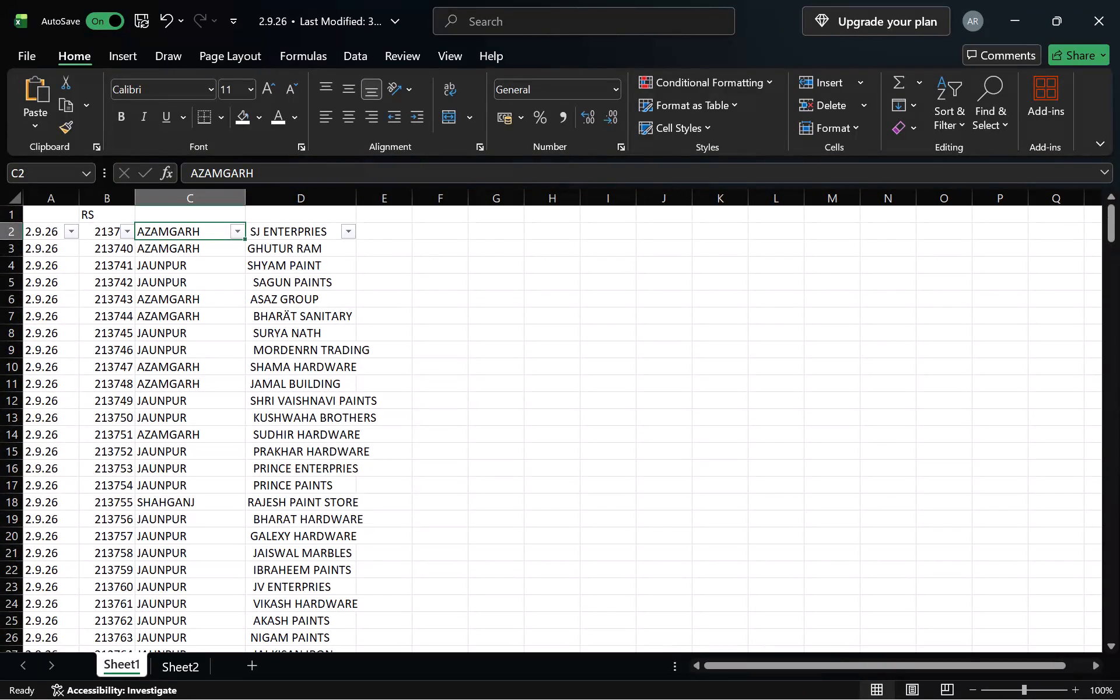
Filter column C of Sheet1 in the 2.9.26 workbook to show only BAIRIYA.
{"action": "left_click", "coordinate": [235, 234]}
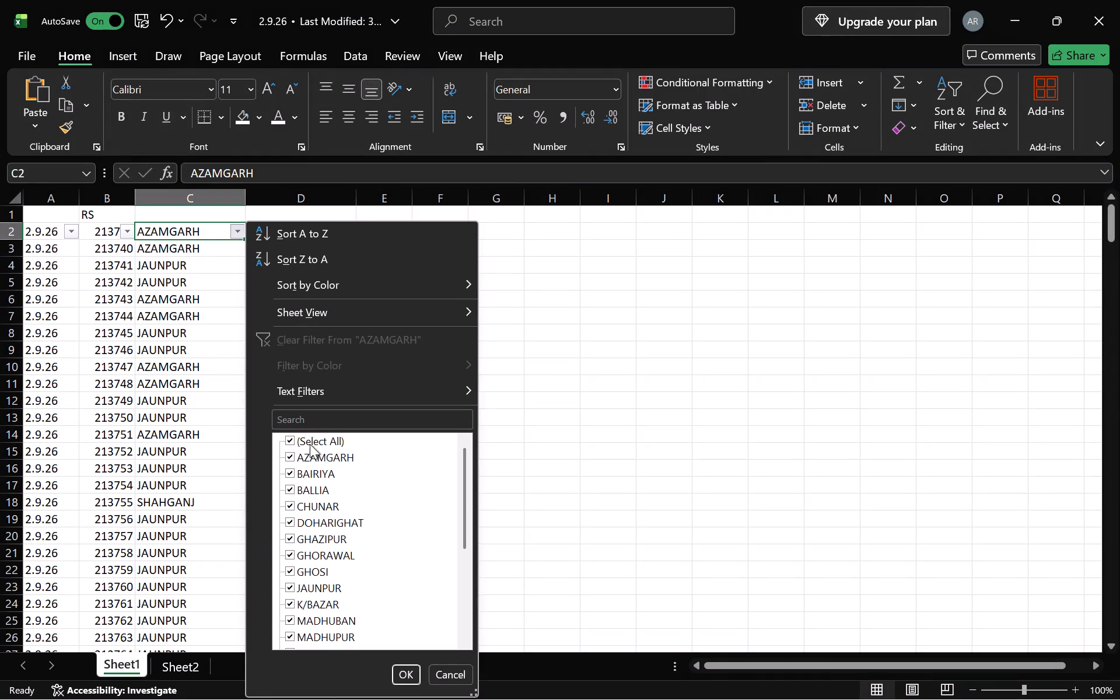
{"action": "left_click", "coordinate": [310, 442]}
{"action": "left_click", "coordinate": [308, 468]}
{"action": "left_click", "coordinate": [408, 676]}
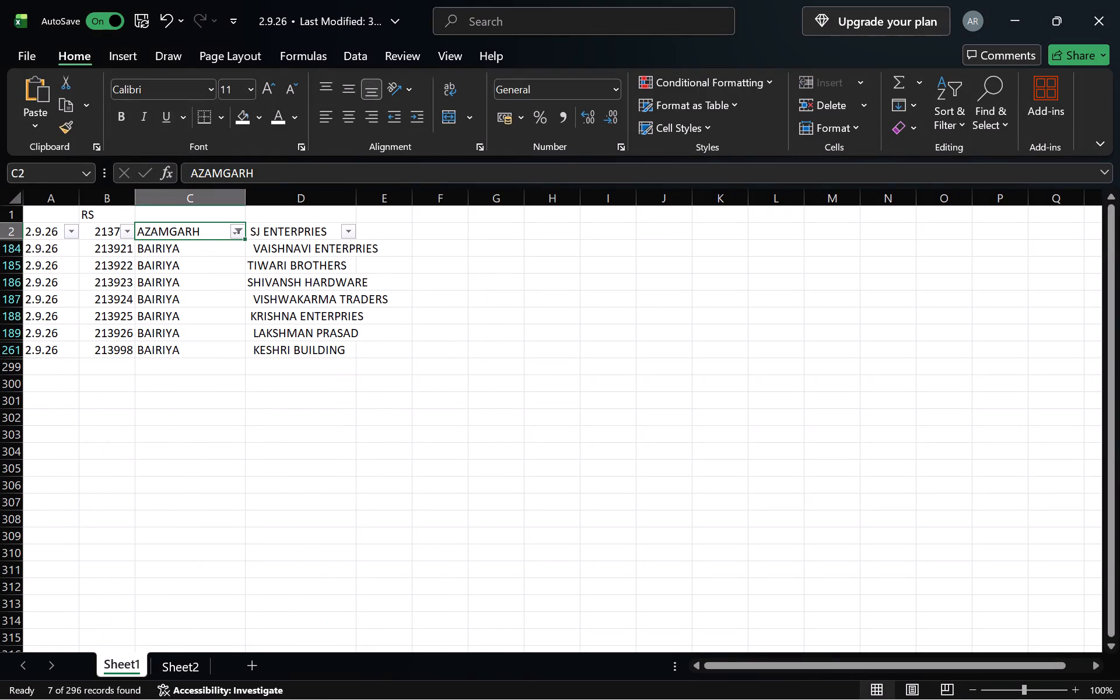
Copy the filtered BAIRIYA dealer names in column D, from VAISHNAVI ENTERPRIES in row 184 to KESHRI BUILDING in row 261.
{"action": "left_click", "coordinate": [288, 255]}
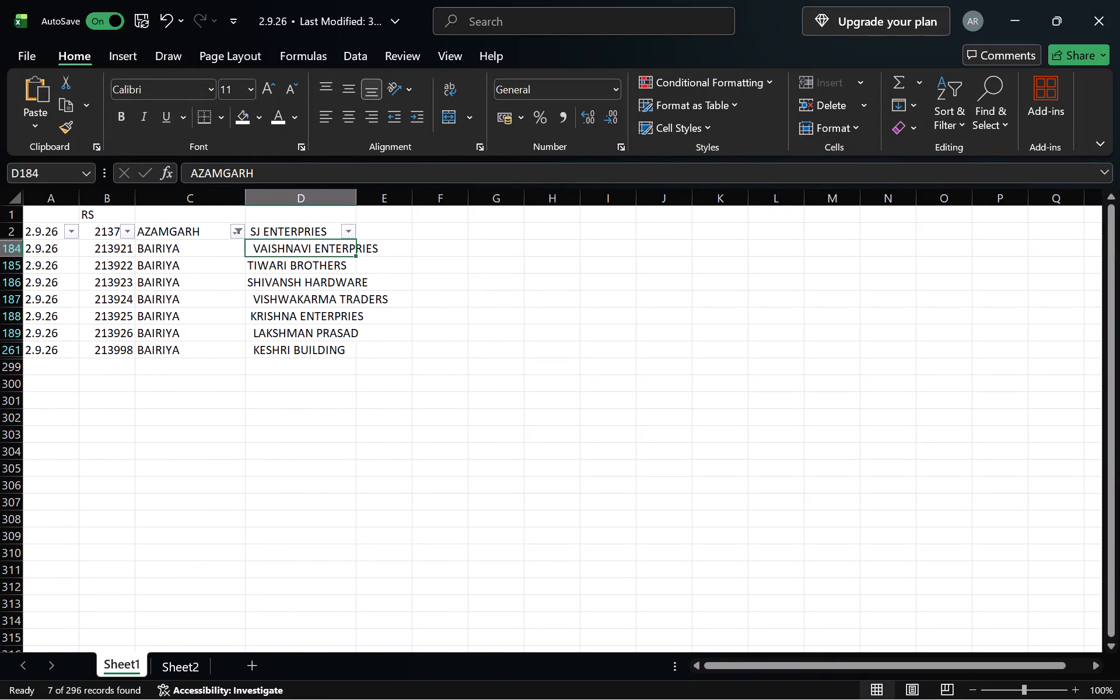
{"action": "key", "text": "shift+Down"}
{"action": "key", "text": "shift+Down"}
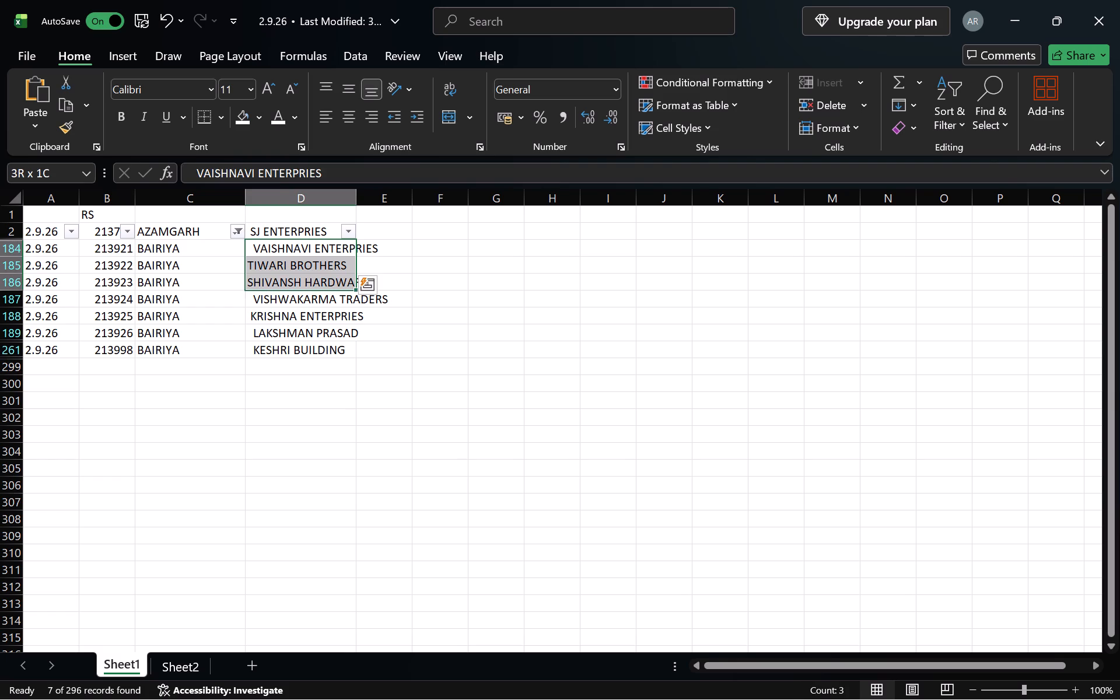
{"action": "key", "text": "shift+Down"}
{"action": "key", "text": "shift+Down"}
{"action": "key", "text": "shift+Down"}
{"action": "key", "text": "shift+Down"}
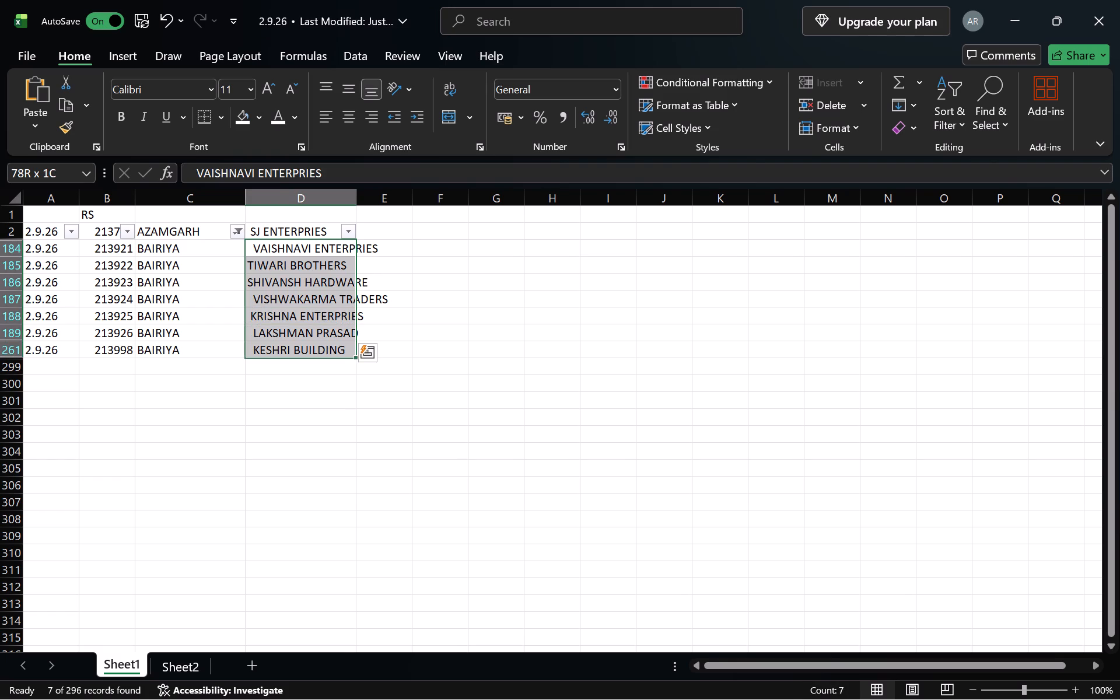
{"action": "key", "text": "ctrl+c"}
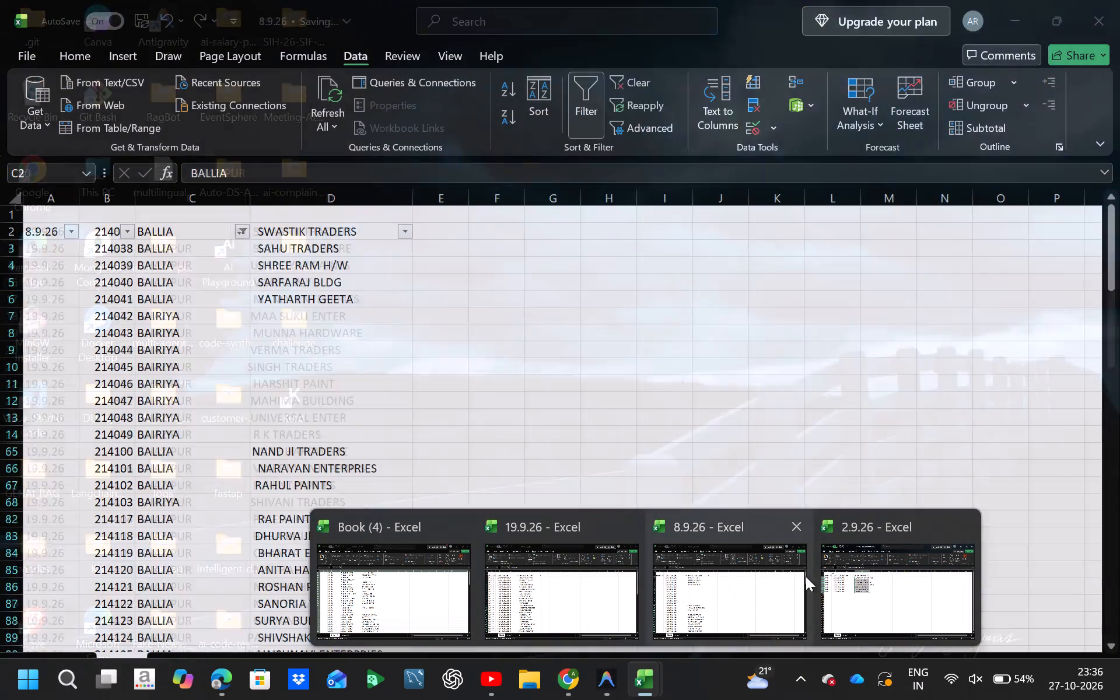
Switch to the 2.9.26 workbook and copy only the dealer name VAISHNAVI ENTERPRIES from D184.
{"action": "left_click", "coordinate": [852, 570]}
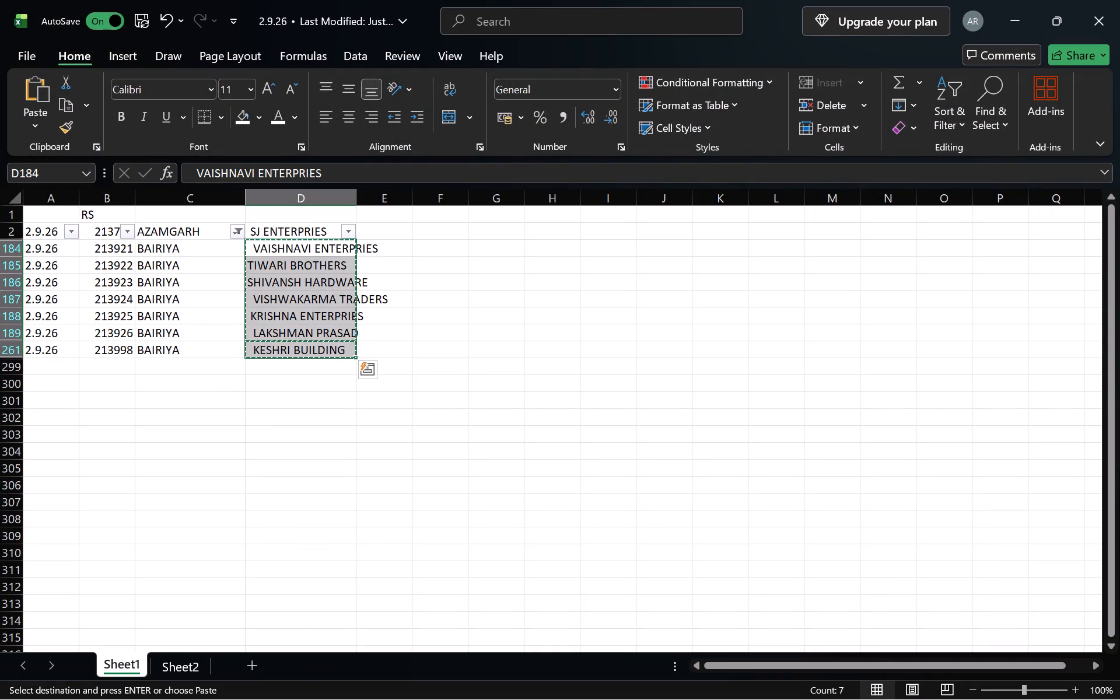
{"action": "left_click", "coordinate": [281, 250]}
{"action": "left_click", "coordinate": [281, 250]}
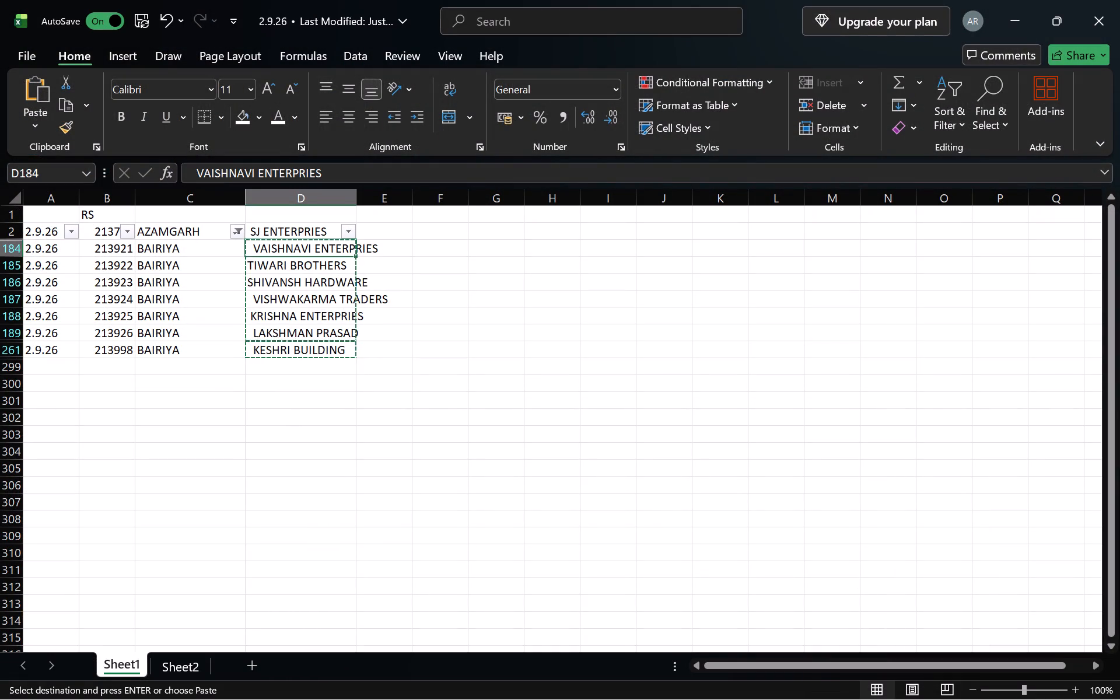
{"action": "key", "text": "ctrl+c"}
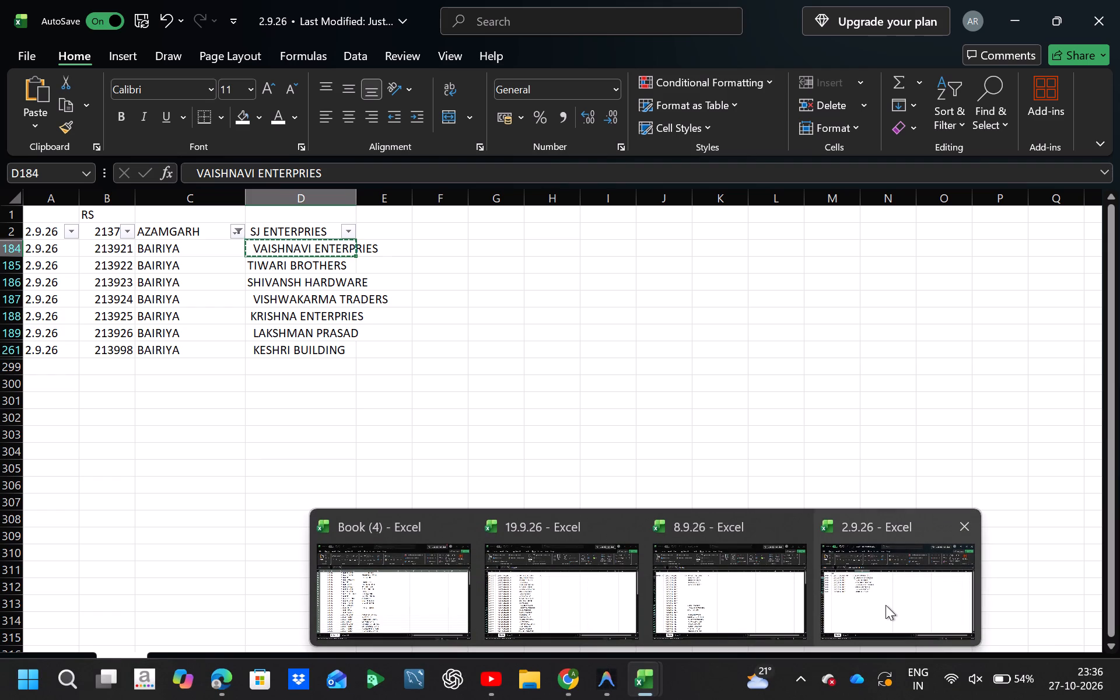
Switch to the 8.9.26 workbook and examine the filtered BALLIA and BAIRIYA records in Sheet1 for blank dealer names.
{"action": "left_click", "coordinate": [699, 590]}
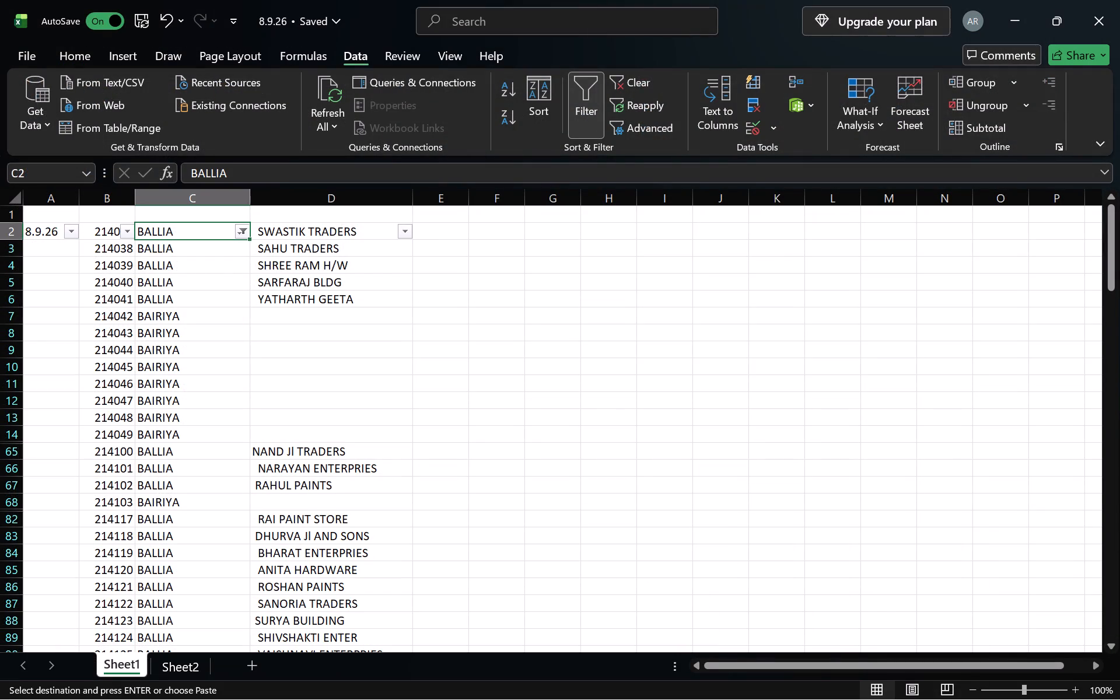
{"action": "scroll", "coordinate": [294, 449], "scroll_direction": "down", "scroll_amount": 2}
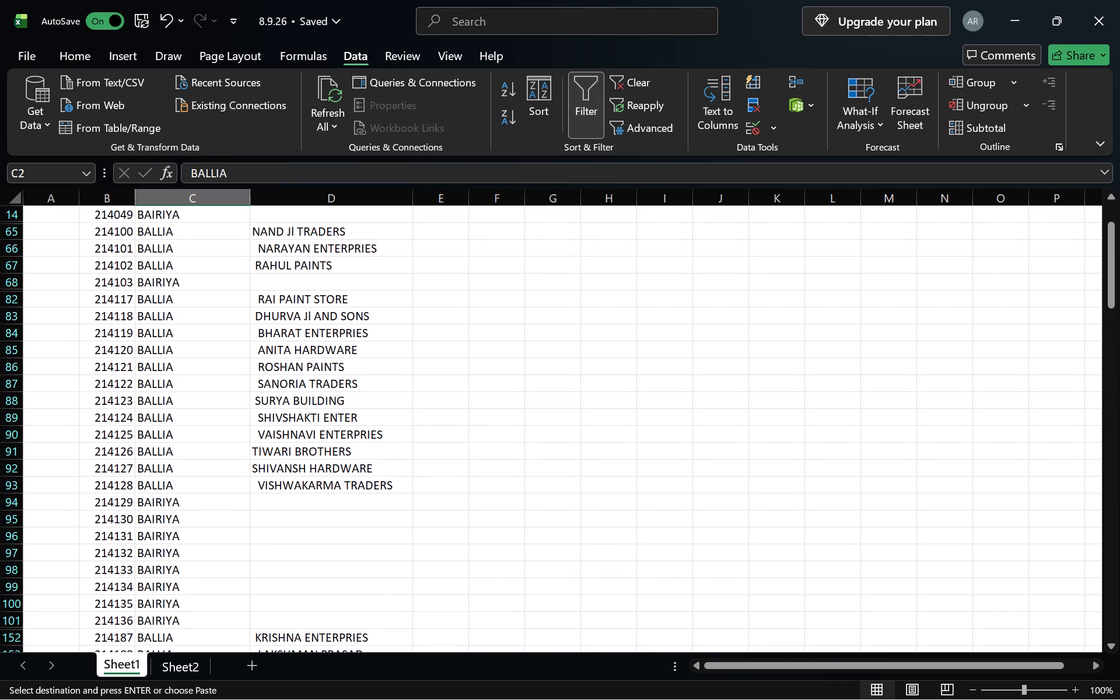
{"action": "scroll", "coordinate": [335, 561], "scroll_direction": "down", "scroll_amount": 2}
{"action": "scroll", "coordinate": [335, 561], "scroll_direction": "up", "scroll_amount": 2}
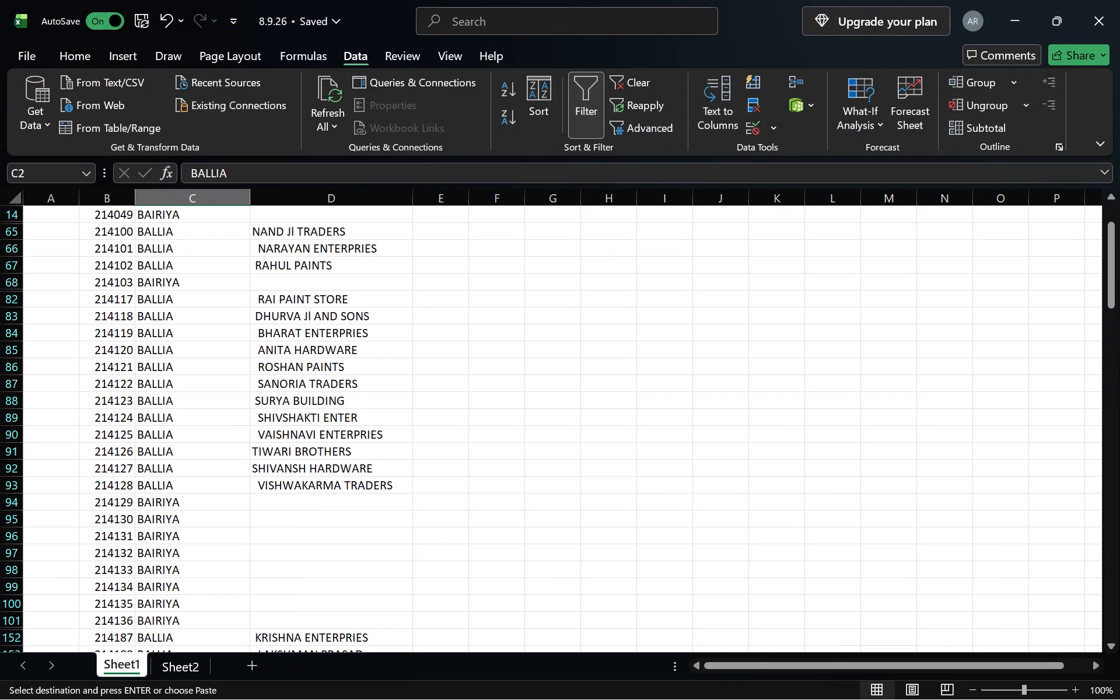
{"action": "scroll", "coordinate": [523, 402], "scroll_direction": "down", "scroll_amount": 4}
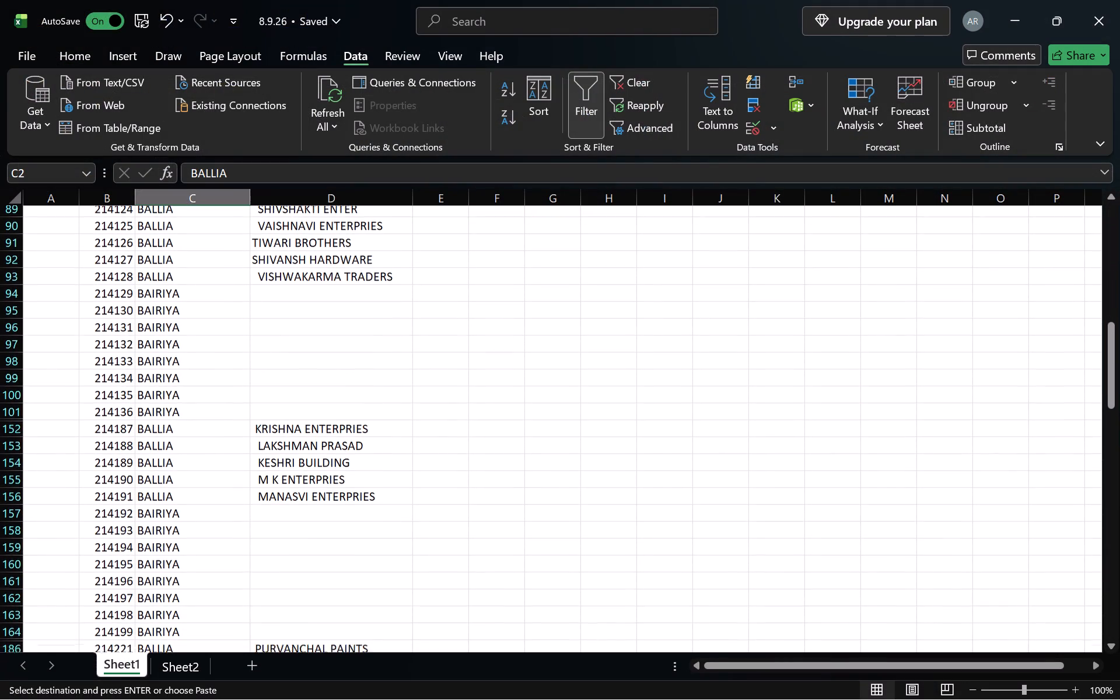
{"action": "scroll", "coordinate": [523, 402], "scroll_direction": "down", "scroll_amount": 8}
{"action": "scroll", "coordinate": [523, 412], "scroll_direction": "up", "scroll_amount": 15}
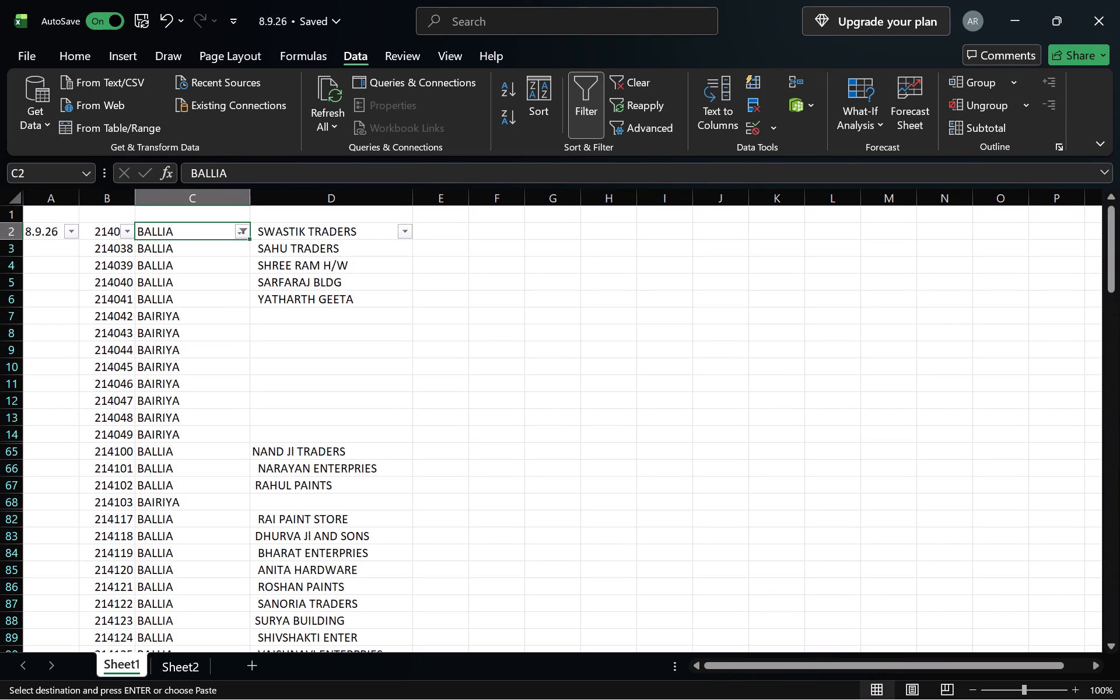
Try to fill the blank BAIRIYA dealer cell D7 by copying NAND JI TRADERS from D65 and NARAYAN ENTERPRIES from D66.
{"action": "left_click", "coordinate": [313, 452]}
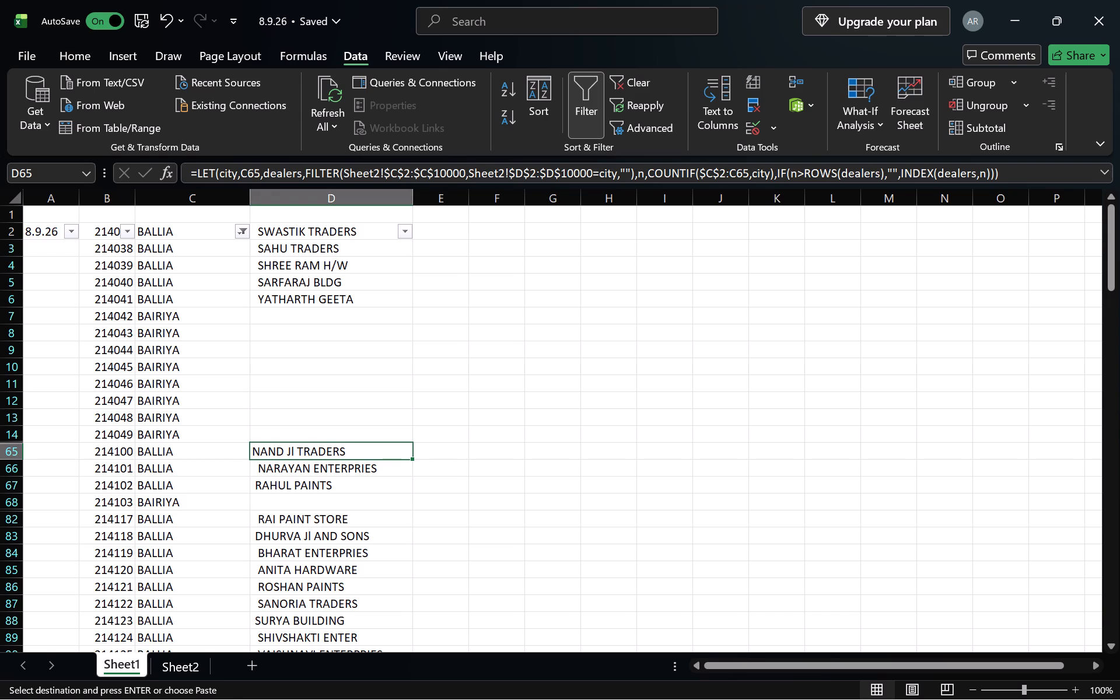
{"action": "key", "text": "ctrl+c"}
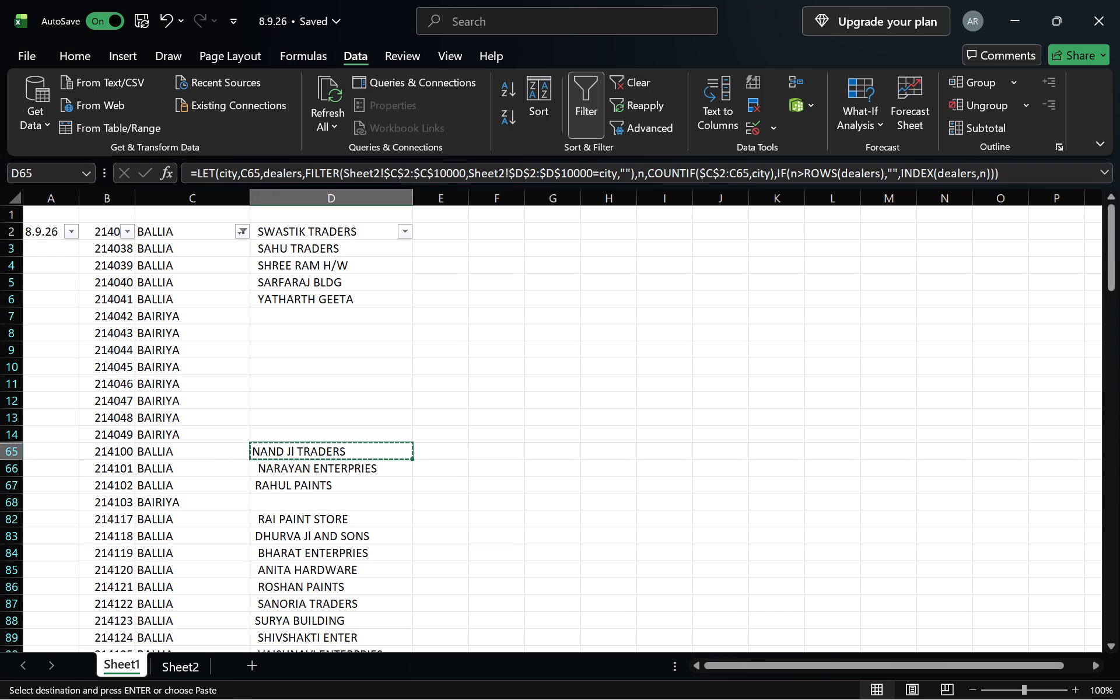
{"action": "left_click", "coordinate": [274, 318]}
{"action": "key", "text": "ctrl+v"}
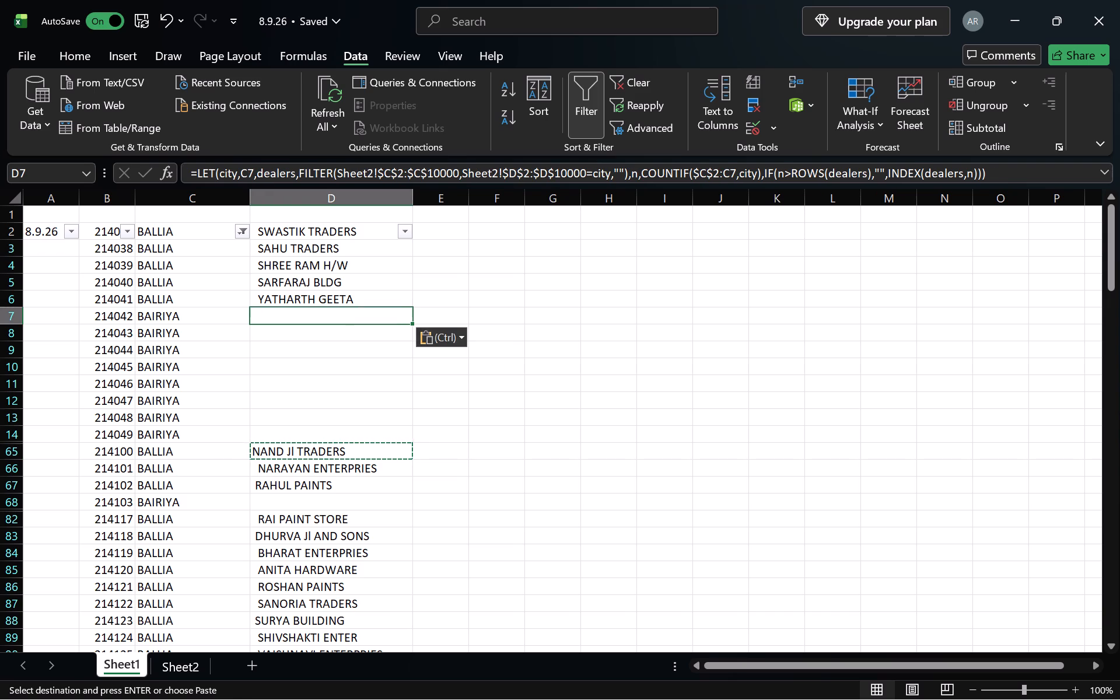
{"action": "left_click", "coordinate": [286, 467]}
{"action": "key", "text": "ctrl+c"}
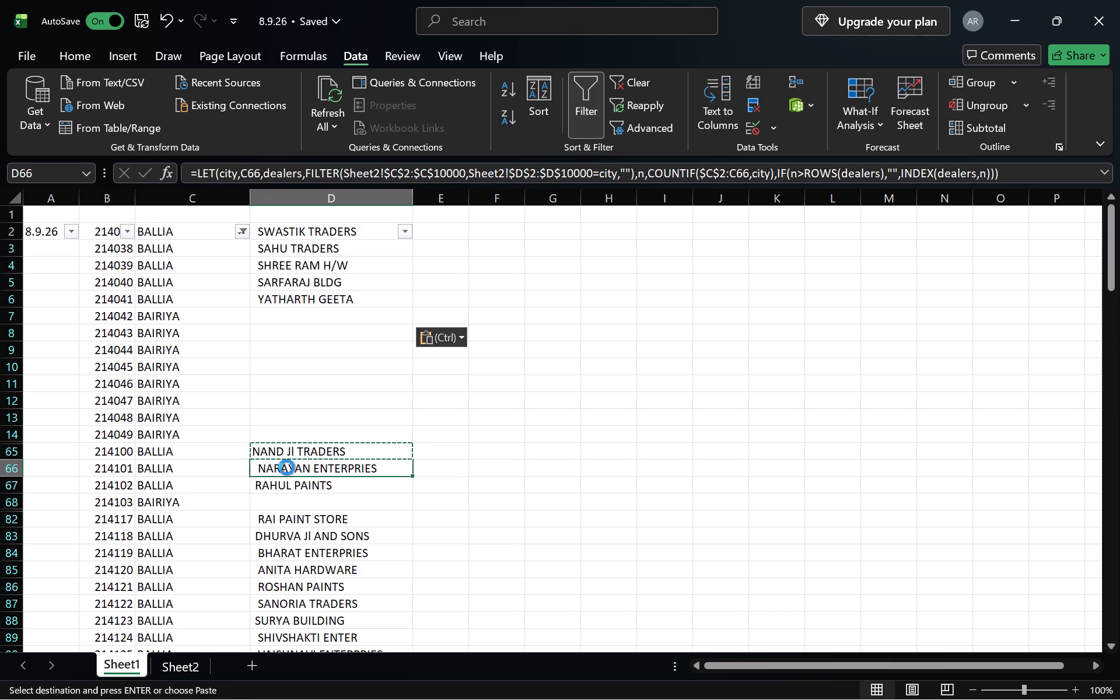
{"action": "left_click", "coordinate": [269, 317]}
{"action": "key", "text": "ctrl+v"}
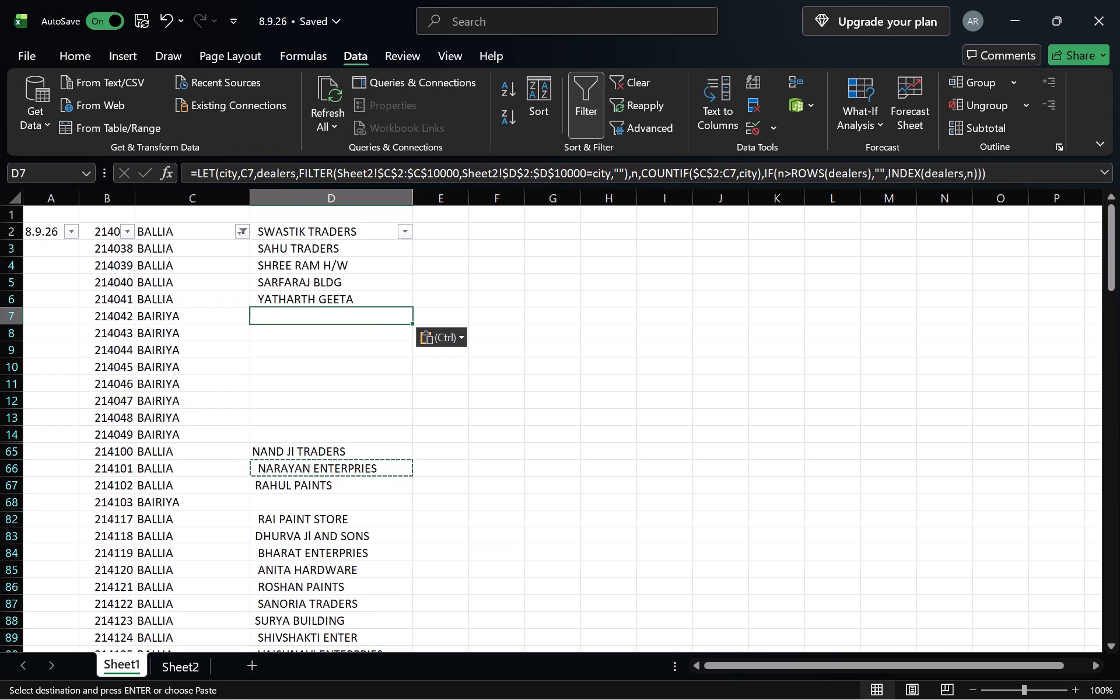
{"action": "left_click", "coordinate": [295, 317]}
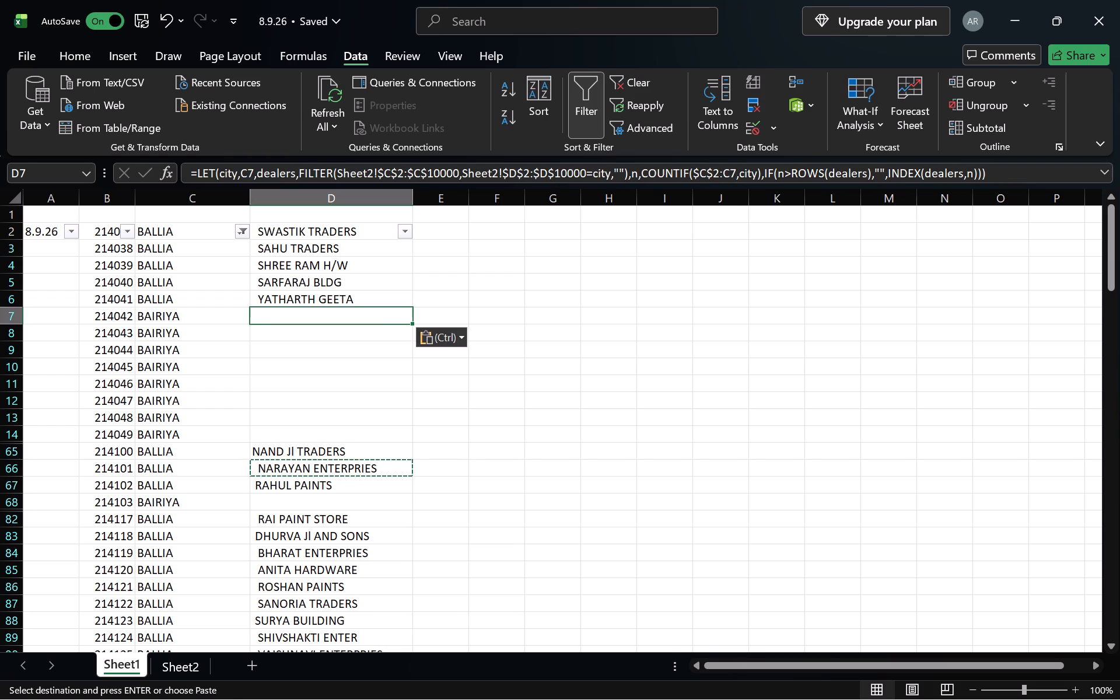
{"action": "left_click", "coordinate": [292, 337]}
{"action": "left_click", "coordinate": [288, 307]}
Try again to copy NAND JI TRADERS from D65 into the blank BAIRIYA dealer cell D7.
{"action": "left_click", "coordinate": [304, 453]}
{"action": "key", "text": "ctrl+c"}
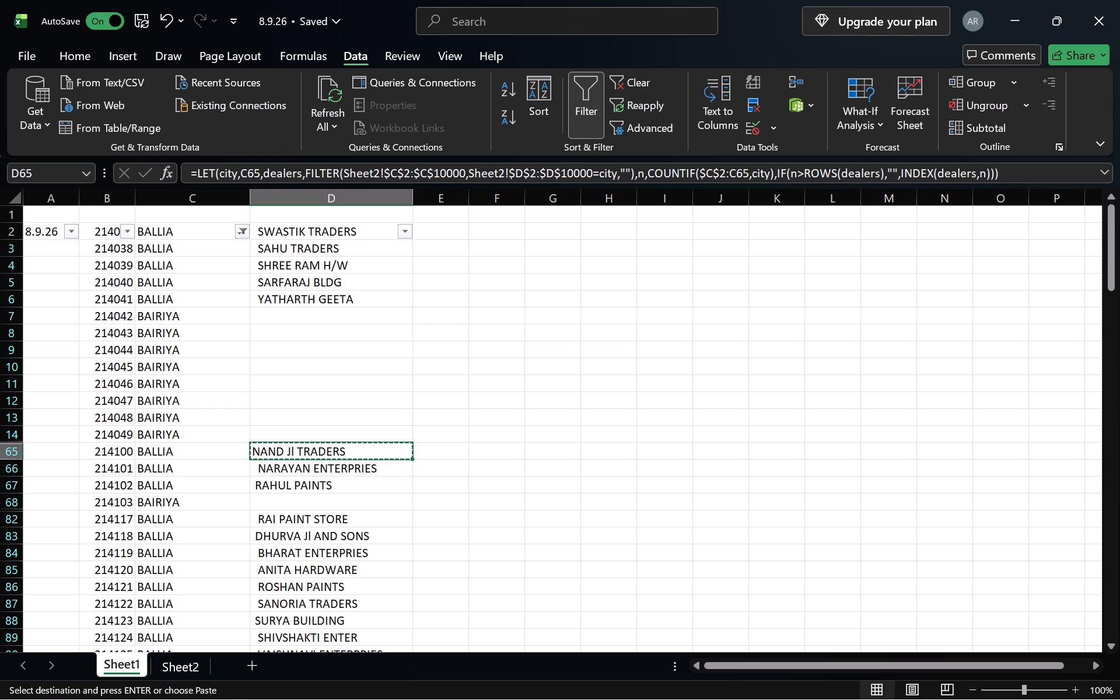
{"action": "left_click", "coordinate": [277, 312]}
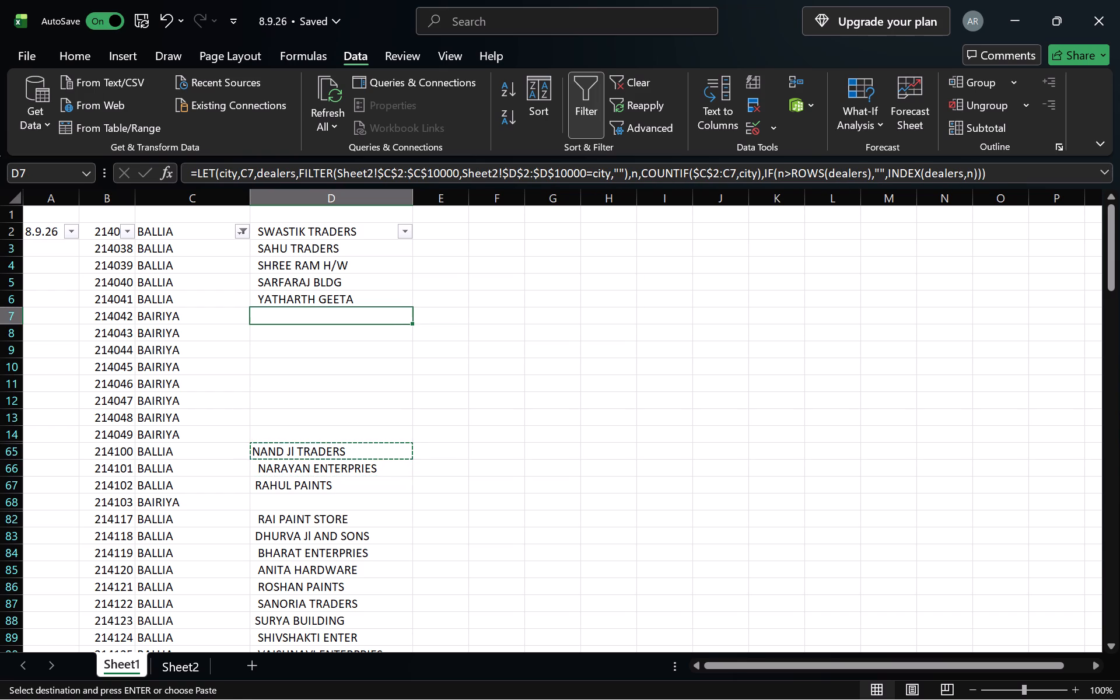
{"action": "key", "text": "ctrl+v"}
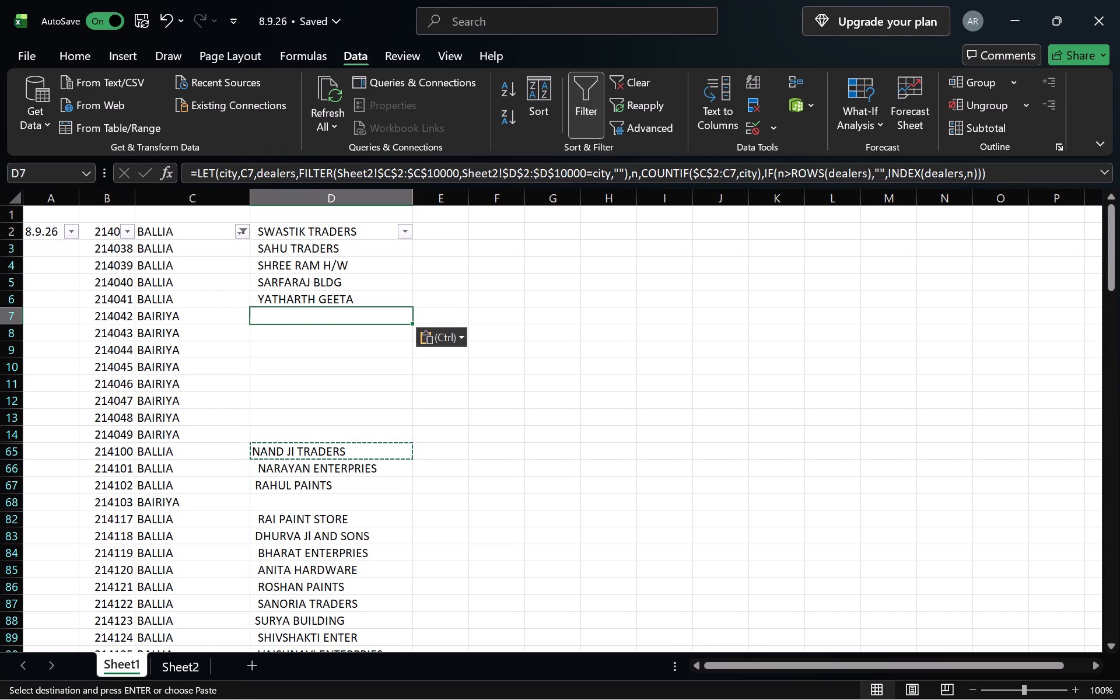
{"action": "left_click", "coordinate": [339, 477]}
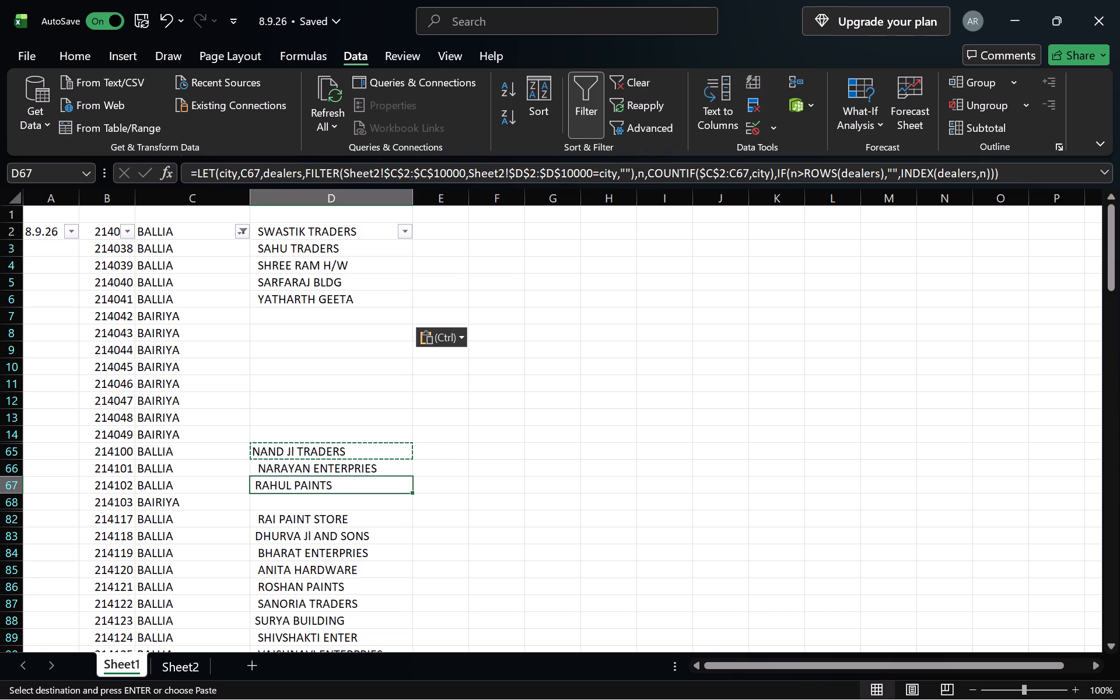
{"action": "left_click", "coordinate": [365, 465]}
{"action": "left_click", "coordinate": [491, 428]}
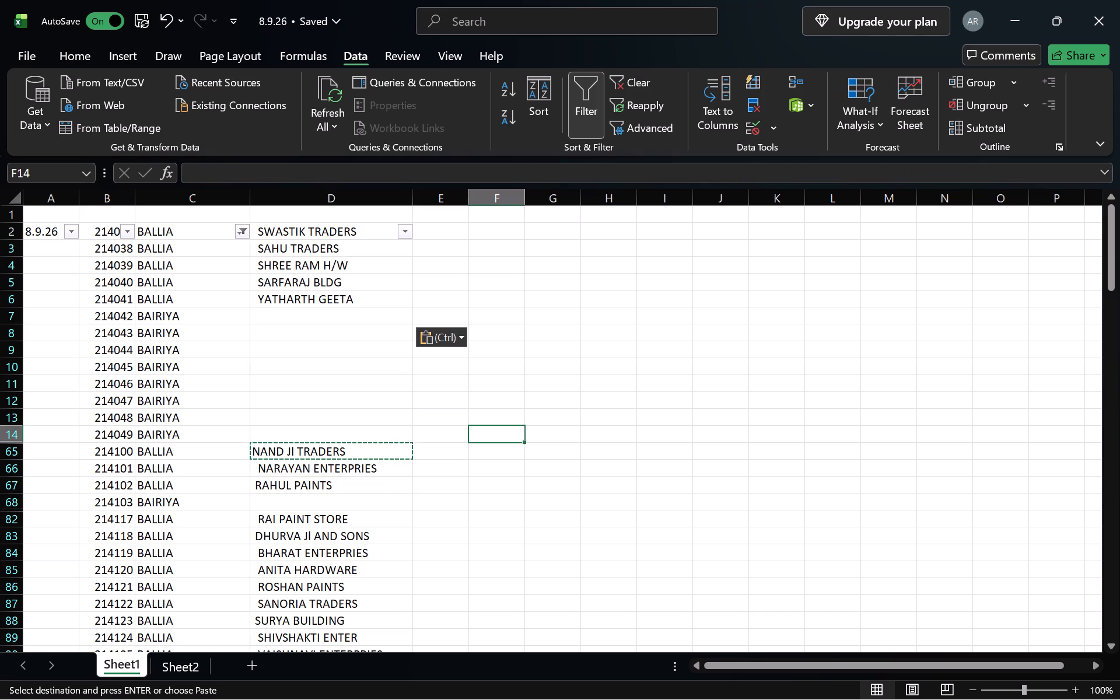
Move the dealer entry NAND JI TRADERS from D65 to D7, beside BAIRIYA record 214042.
{"action": "left_click", "coordinate": [374, 454]}
{"action": "key", "text": "ctrl+x"}
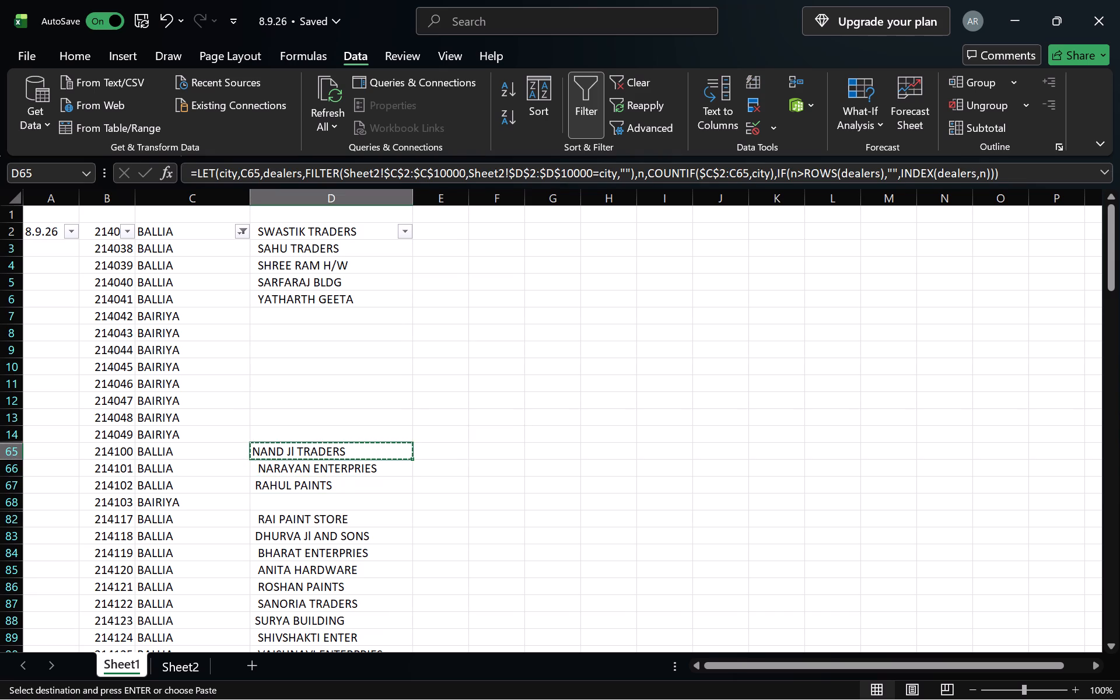
{"action": "left_click", "coordinate": [277, 316]}
{"action": "key", "text": "ctrl+v"}
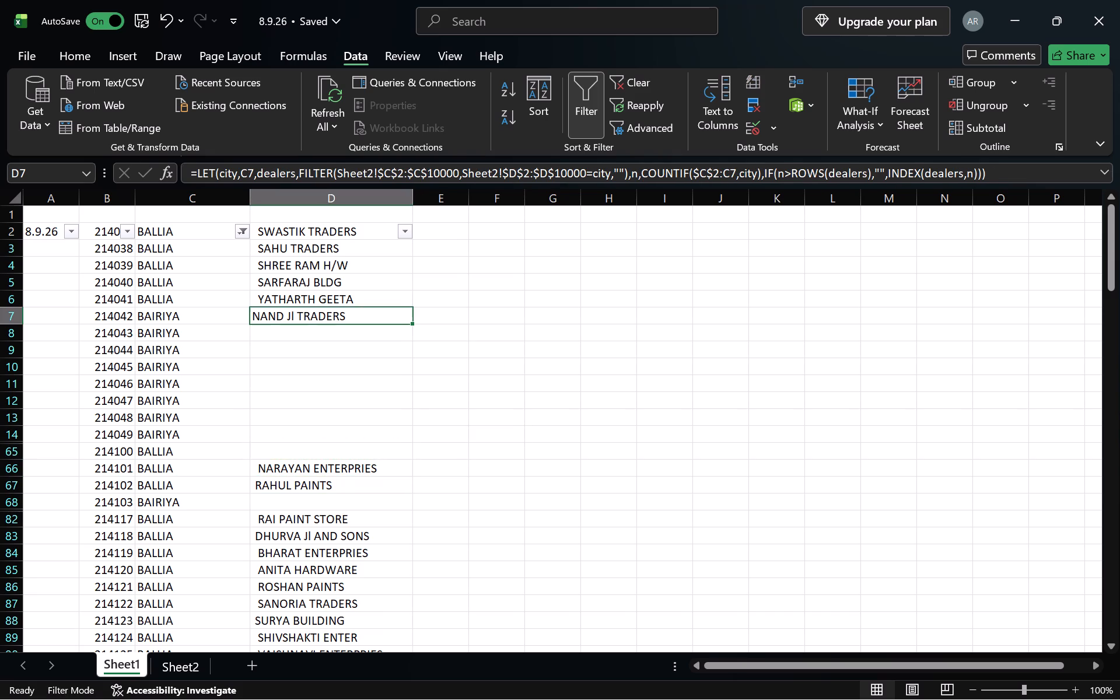
Move the dealer entry NARAYAN ENTERPRIES from D66 to D8, beside BAIRIYA record 214043.
{"action": "left_click", "coordinate": [286, 463]}
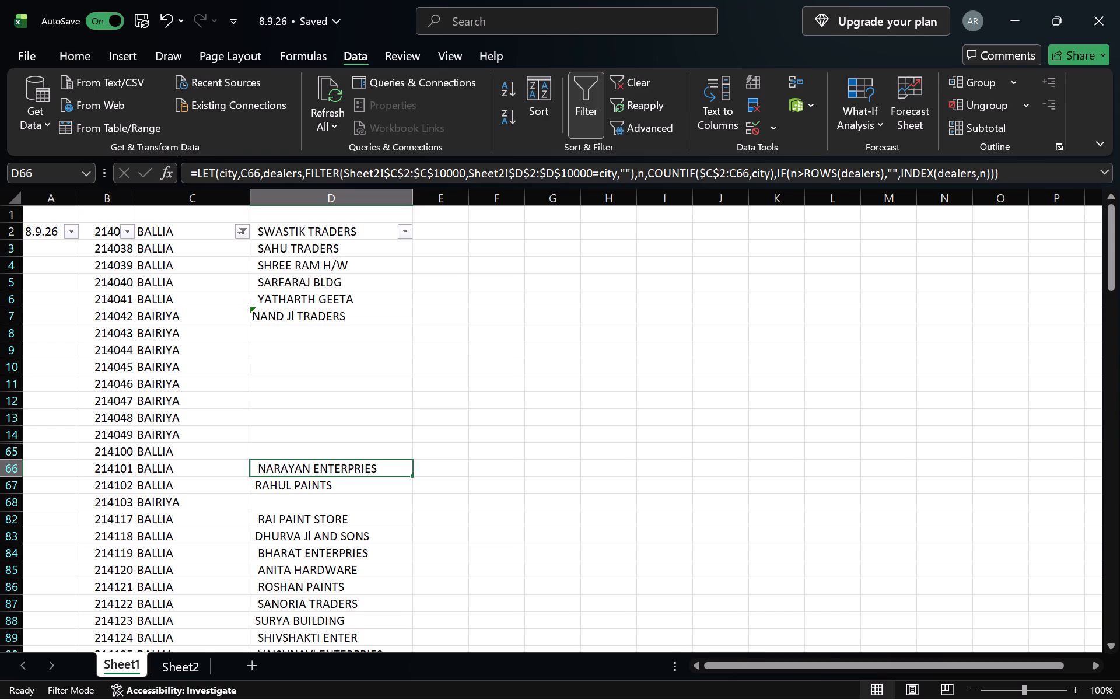
{"action": "key", "text": "ctrl+x"}
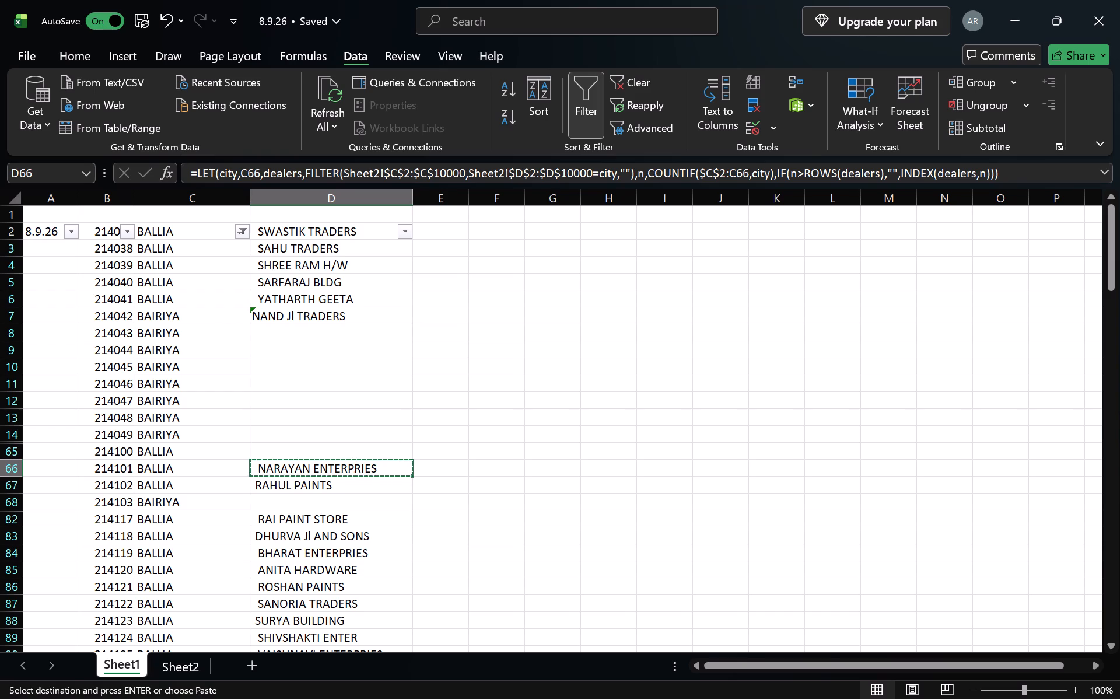
{"action": "left_click", "coordinate": [269, 342]}
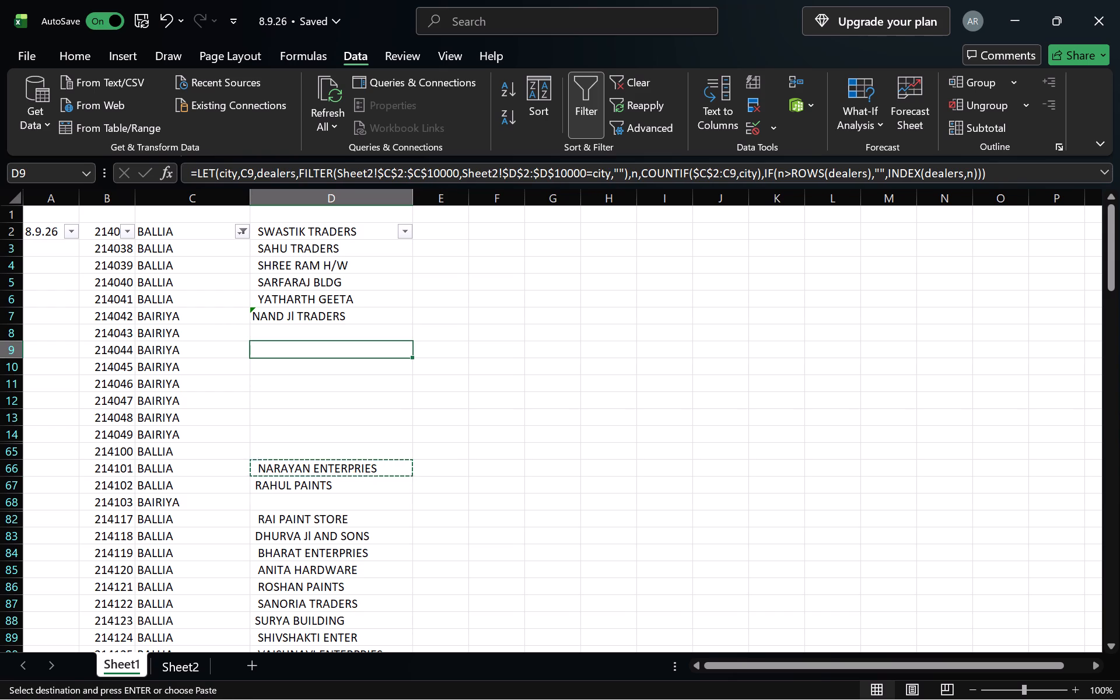
{"action": "left_click", "coordinate": [286, 334]}
{"action": "key", "text": "ctrl+v"}
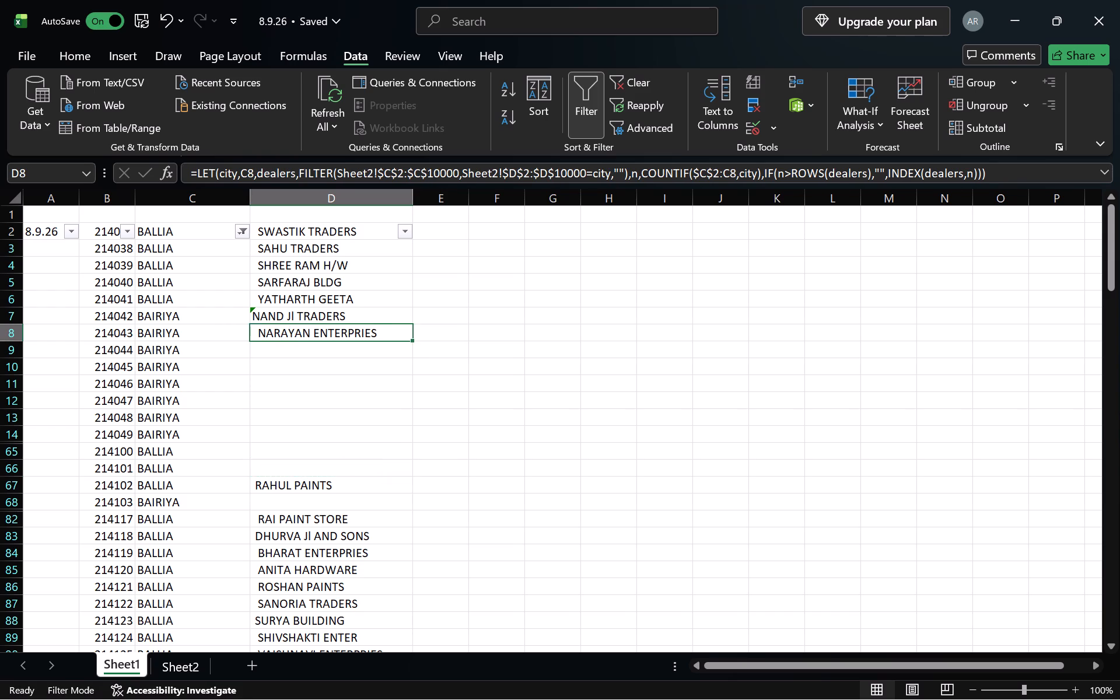
Examine the remaining filtered BALLIA and BAIRIYA records down to row 325 for blank dealer names.
{"action": "left_click", "coordinate": [339, 463]}
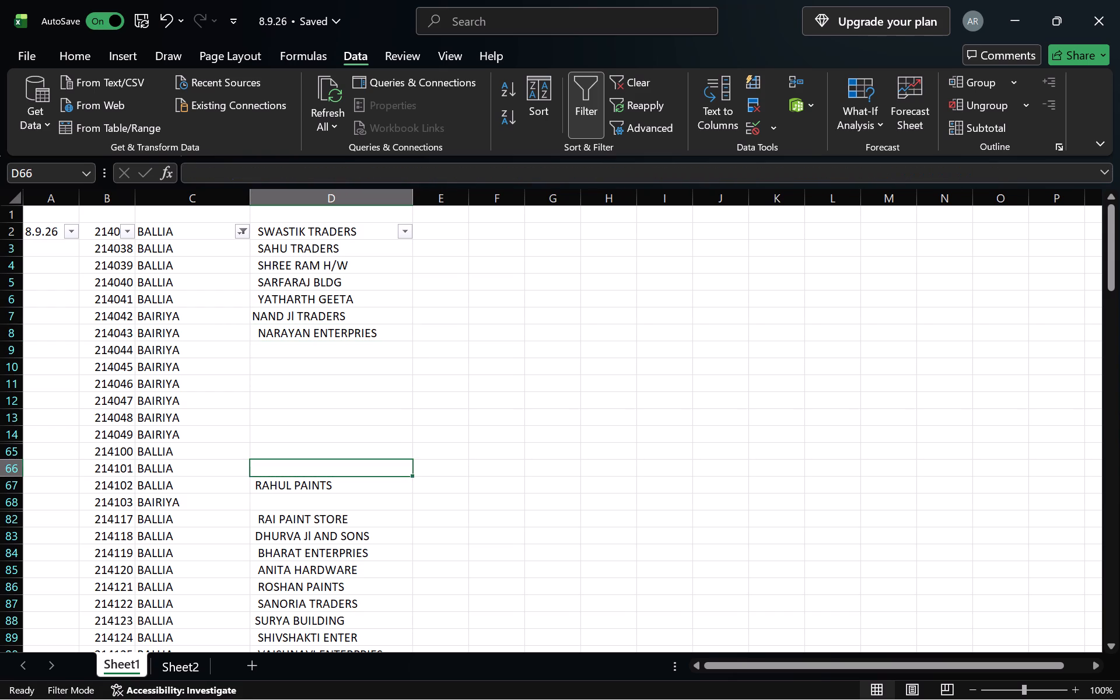
{"action": "scroll", "coordinate": [362, 554], "scroll_direction": "down", "scroll_amount": 3}
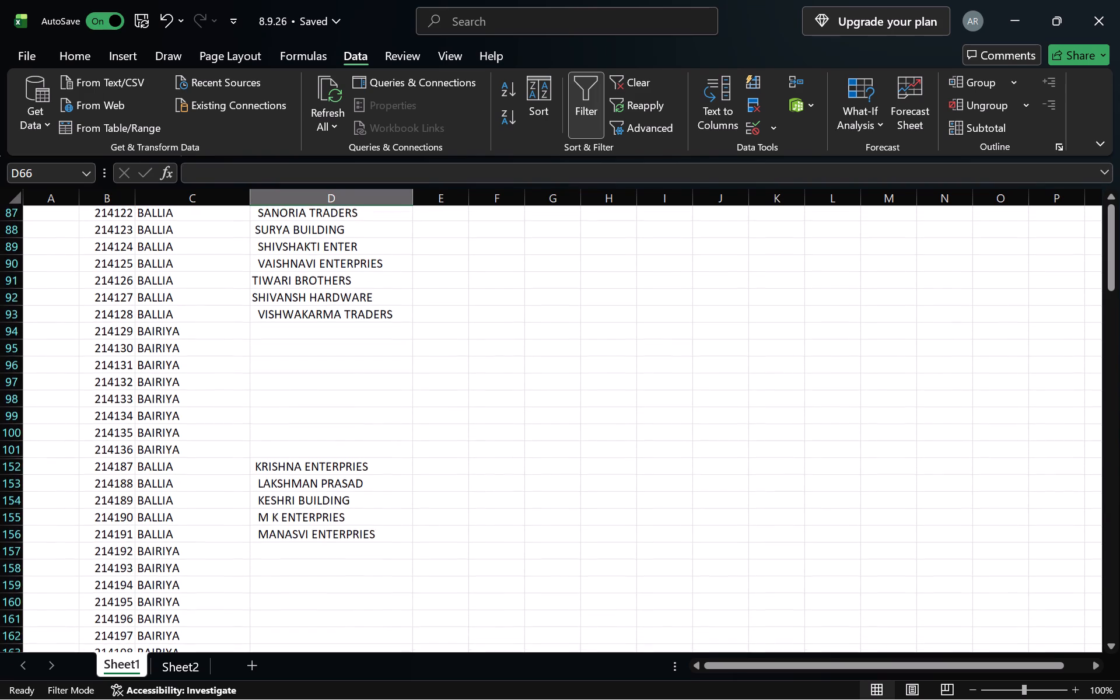
{"action": "scroll", "coordinate": [362, 554], "scroll_direction": "down", "scroll_amount": 1}
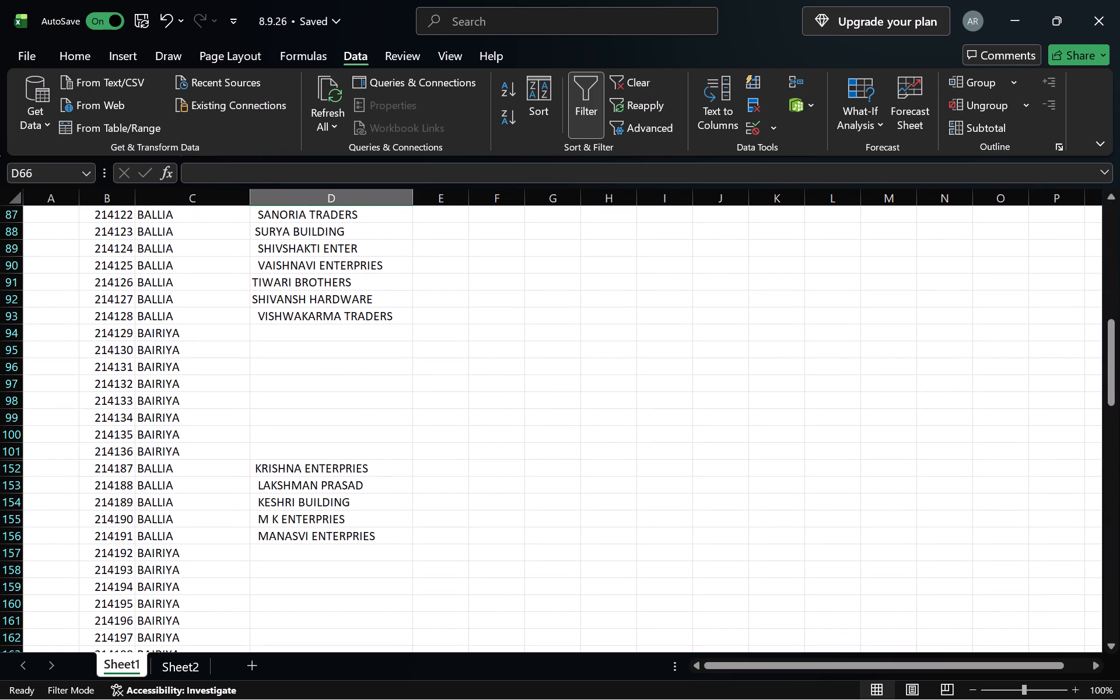
{"action": "scroll", "coordinate": [306, 477], "scroll_direction": "down", "scroll_amount": 8}
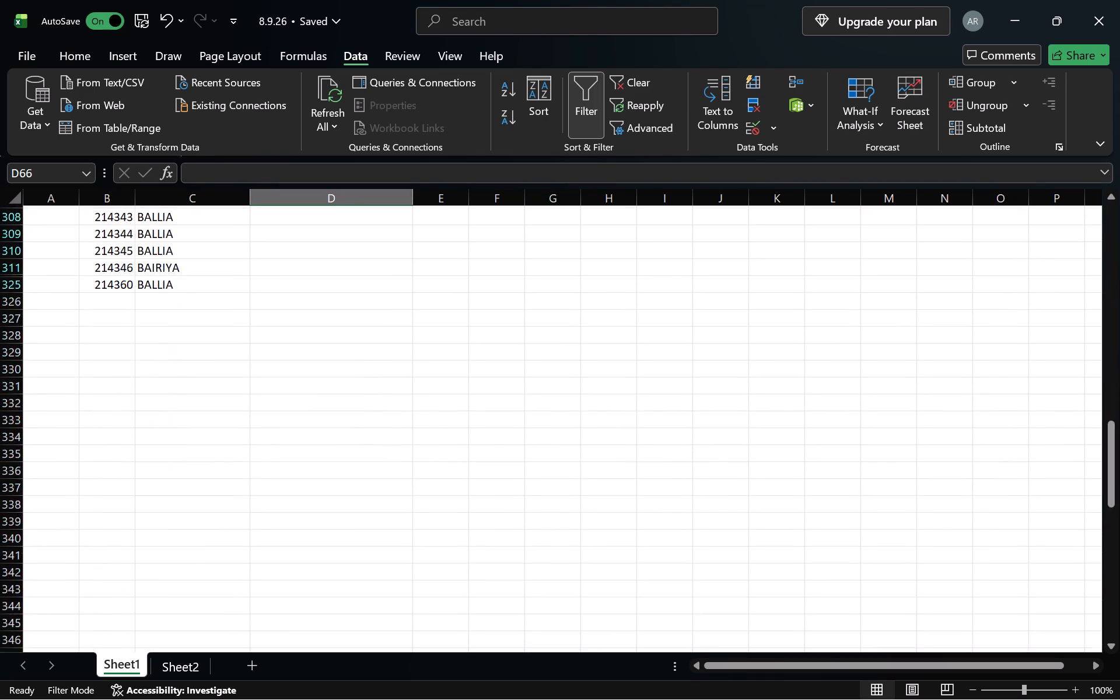
{"action": "scroll", "coordinate": [306, 477], "scroll_direction": "up", "scroll_amount": 16}
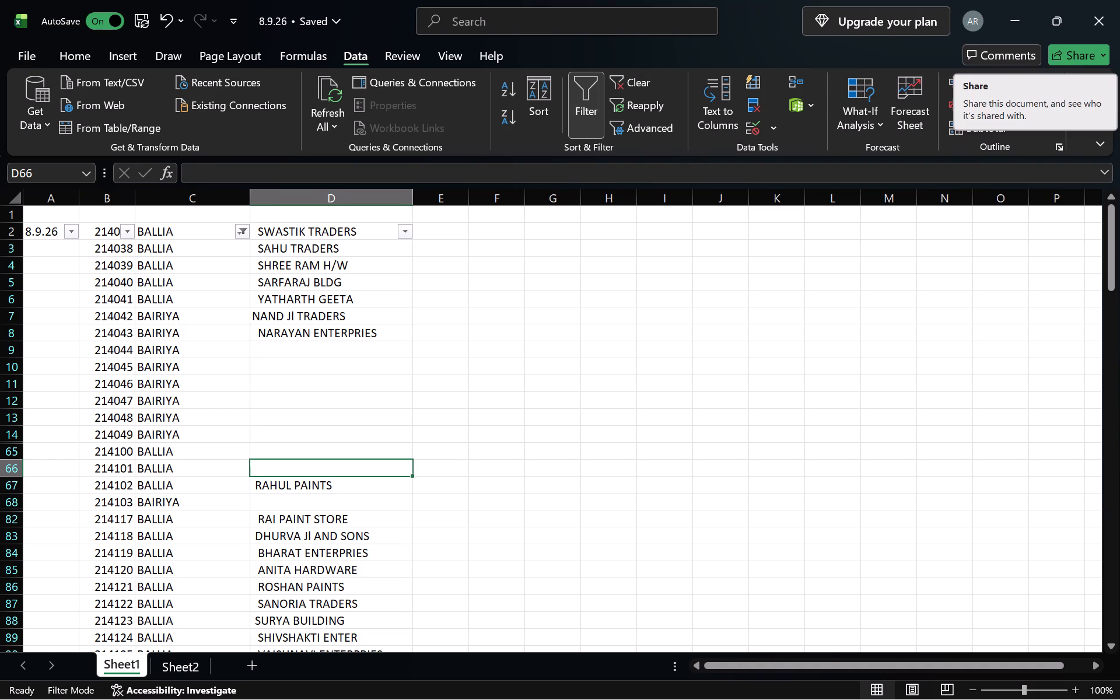
{"action": "left_click", "coordinate": [453, 360]}
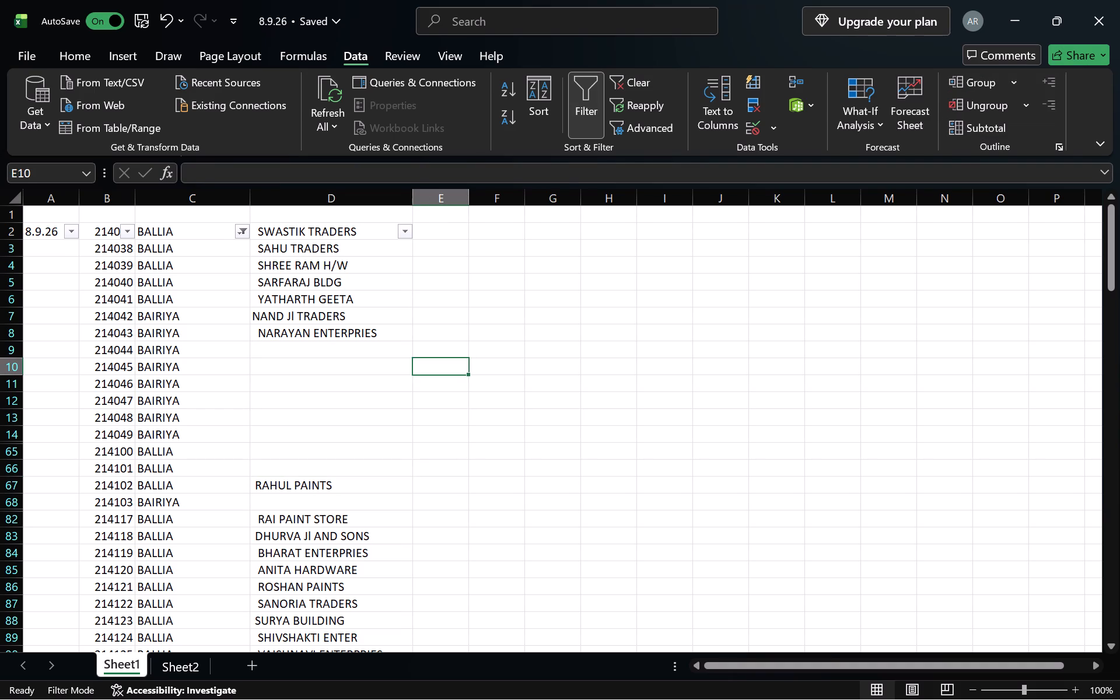
Restore all cities in Sheet1's city filter so the full record list is shown.
{"action": "left_click", "coordinate": [239, 233]}
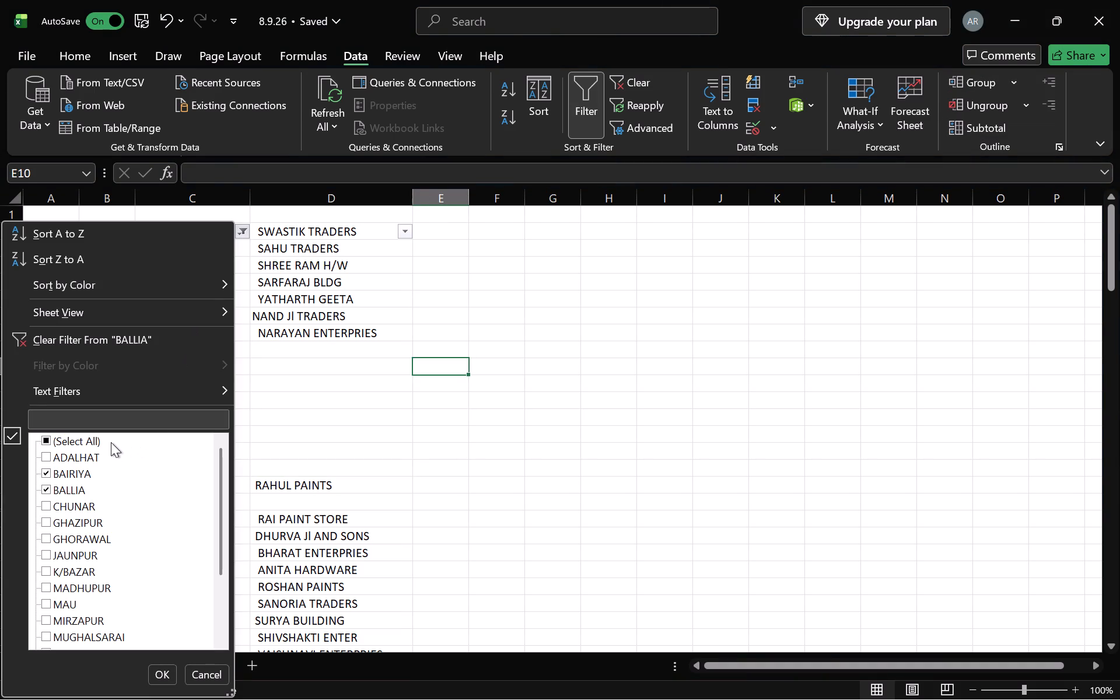
{"action": "left_click", "coordinate": [111, 442]}
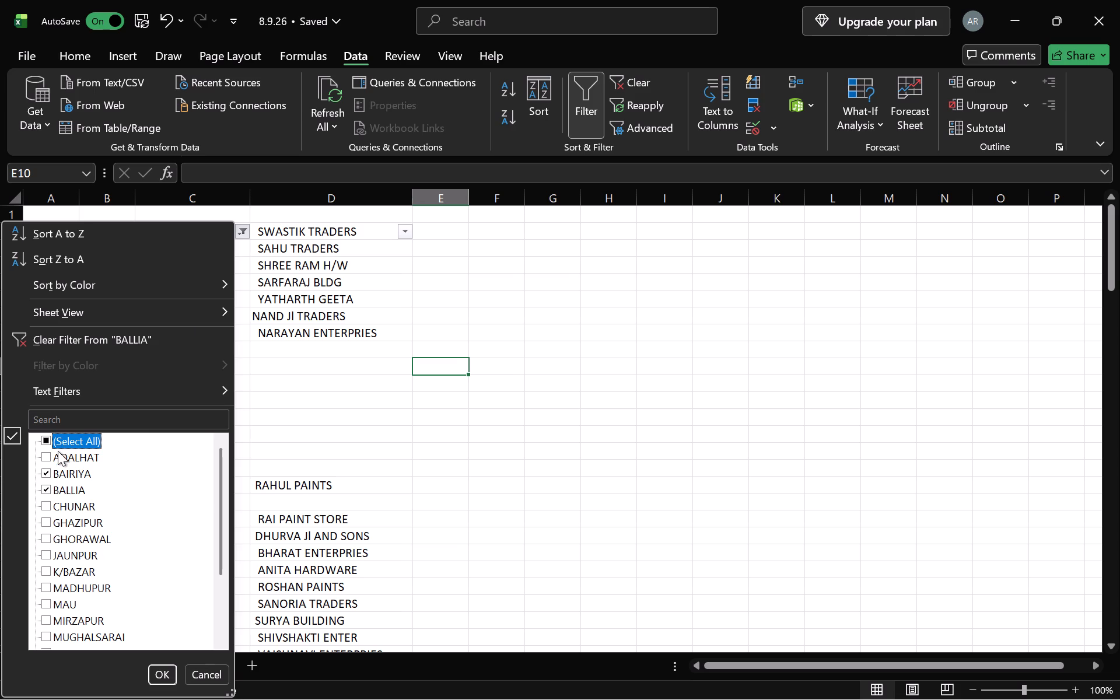
{"action": "left_click", "coordinate": [62, 436]}
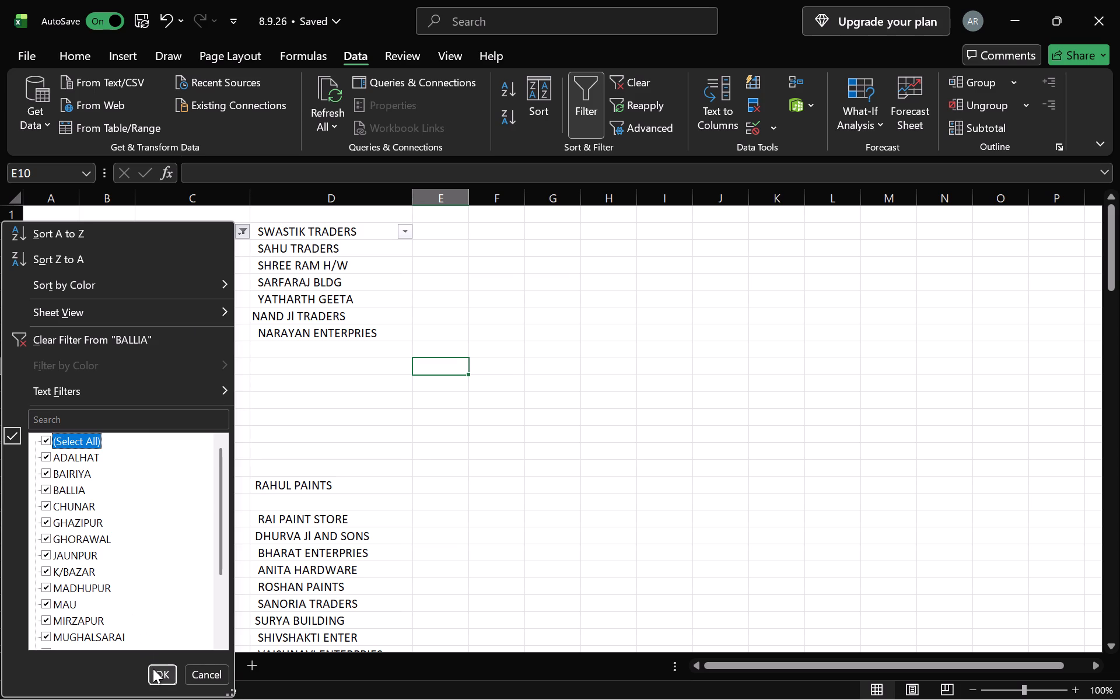
{"action": "left_click", "coordinate": [153, 668]}
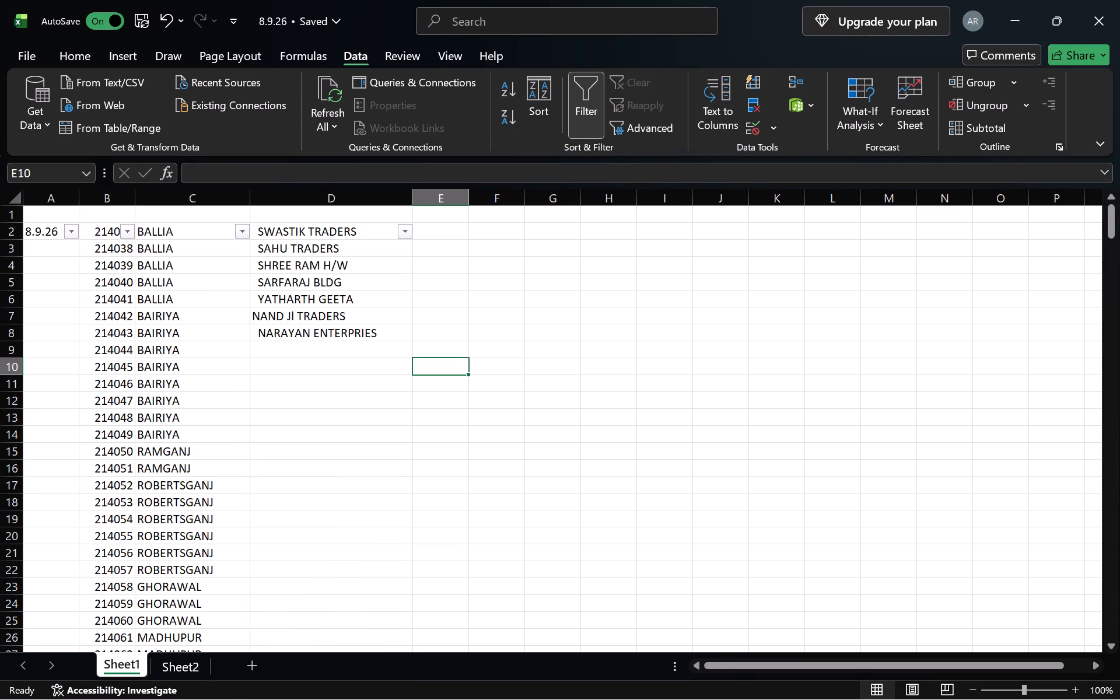
Examine the full Sheet1 record list for cities whose dealer names are blank.
{"action": "scroll", "coordinate": [349, 408], "scroll_direction": "down", "scroll_amount": 13}
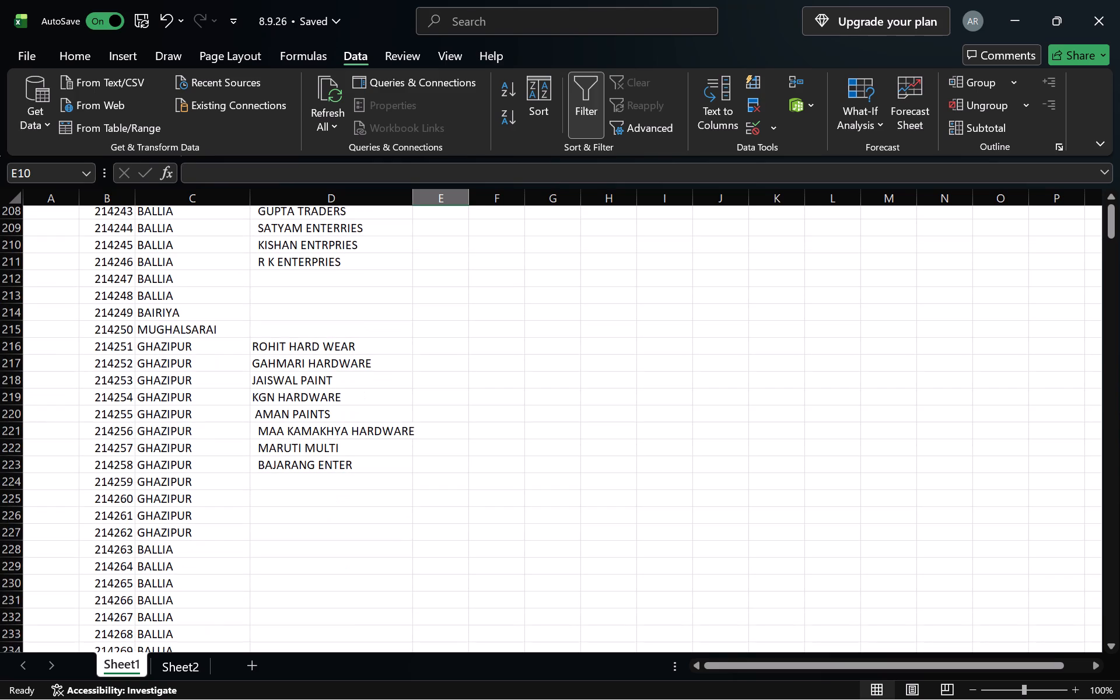
{"action": "scroll", "coordinate": [349, 408], "scroll_direction": "down", "scroll_amount": 9}
{"action": "scroll", "coordinate": [349, 408], "scroll_direction": "right", "scroll_amount": 1}
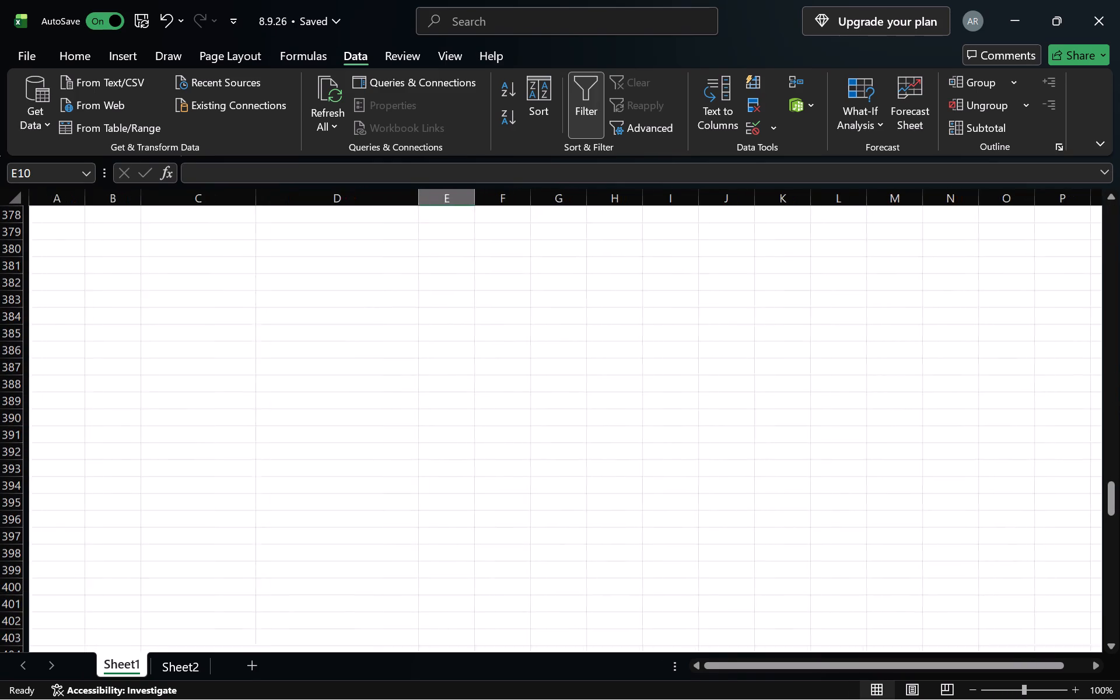
{"action": "scroll", "coordinate": [349, 408], "scroll_direction": "up", "scroll_amount": 18}
{"action": "scroll", "coordinate": [349, 408], "scroll_direction": "up", "scroll_amount": 17}
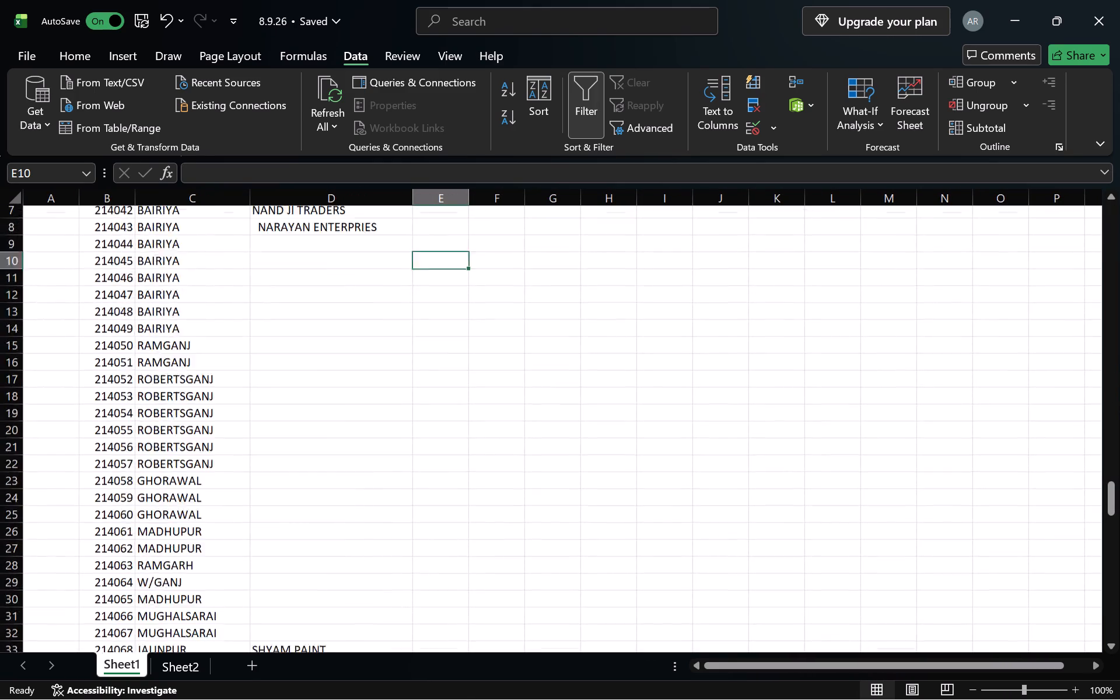
Copy a sharing link to the 8.9.26 workbook and dismiss the notice.
{"action": "left_click", "coordinate": [1080, 48]}
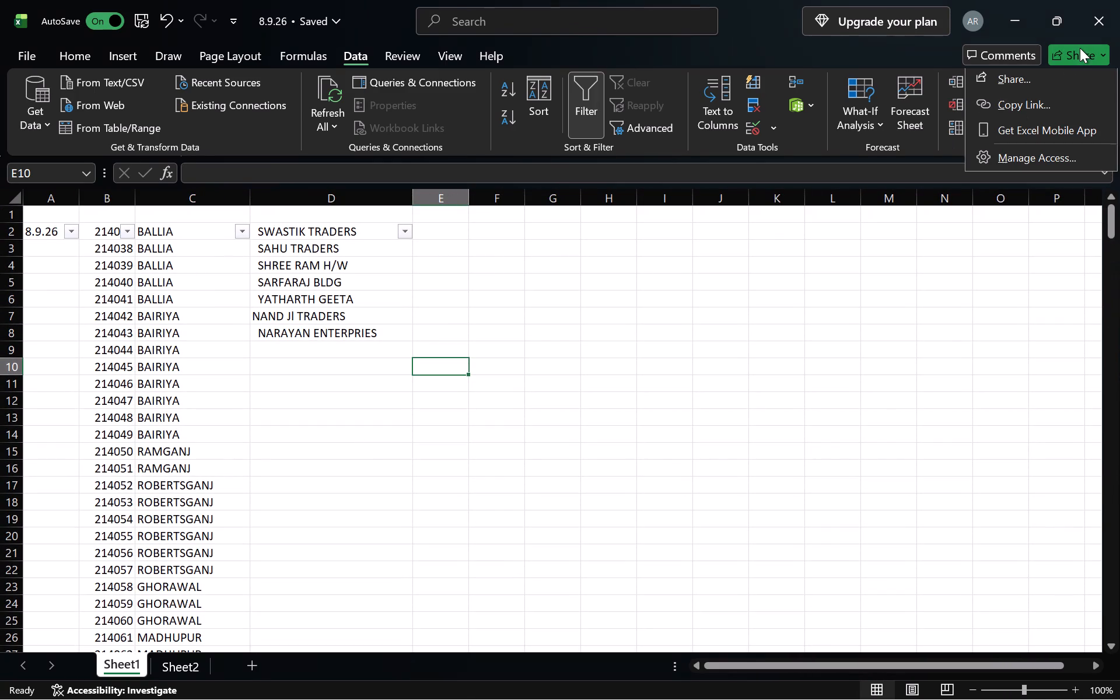
{"action": "left_click", "coordinate": [1021, 103]}
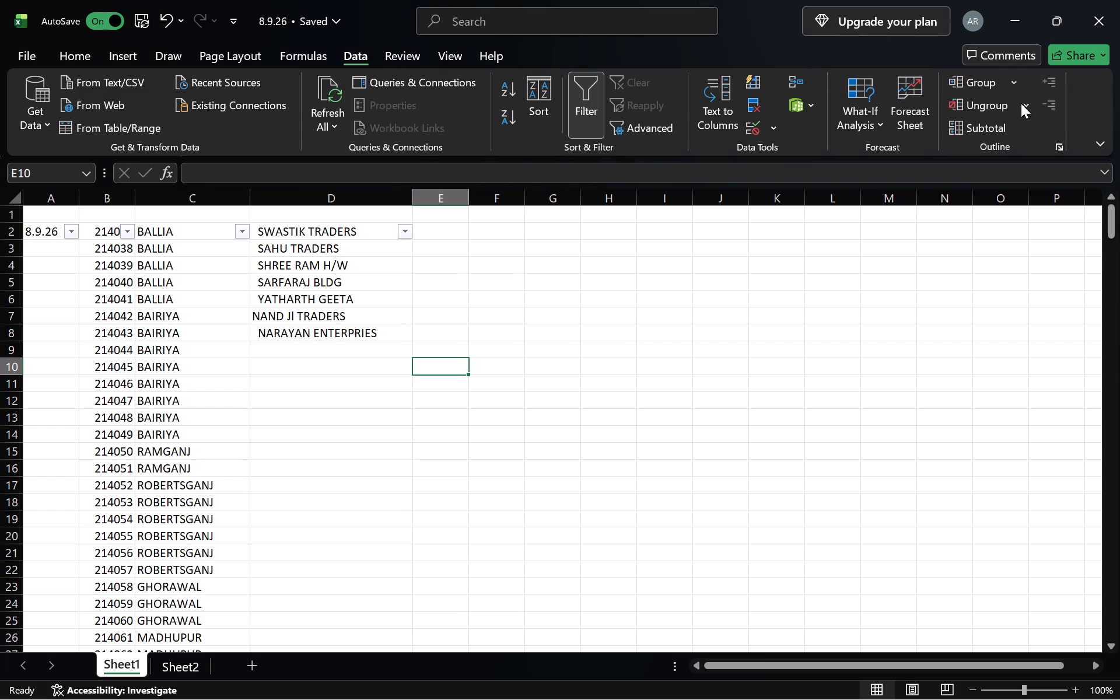
{"action": "left_click", "coordinate": [1021, 103]}
{"action": "left_click", "coordinate": [1072, 51]}
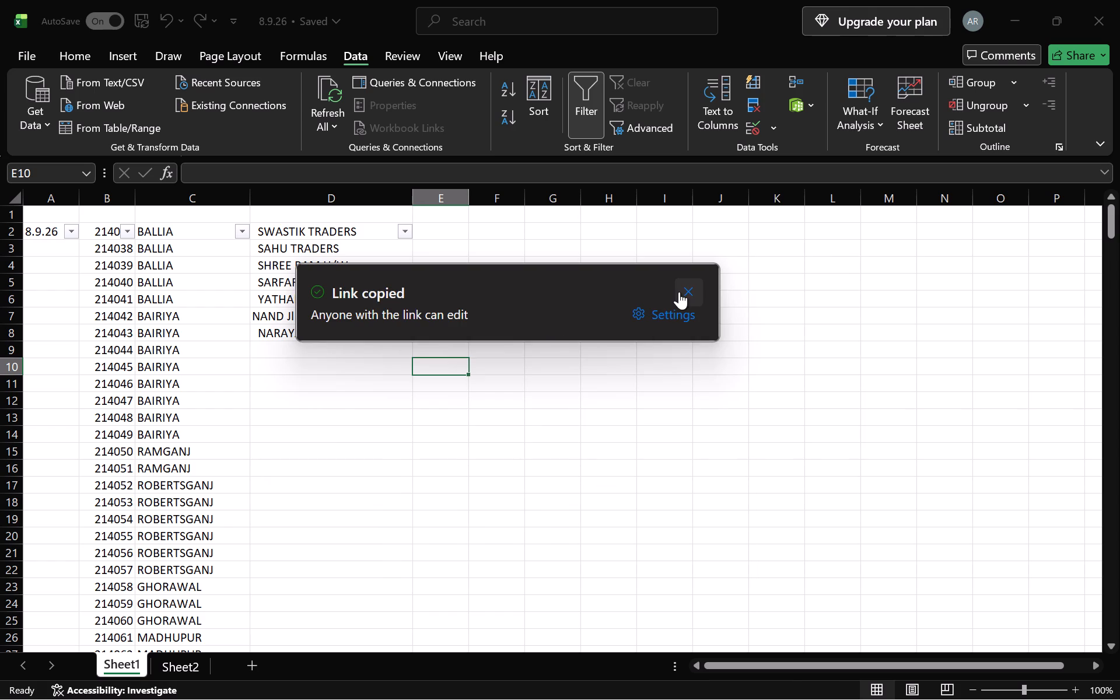
{"action": "left_click", "coordinate": [679, 292]}
Filter Sheet1's city column to show only the ROBERTSGANJ records.
{"action": "left_click", "coordinate": [243, 227]}
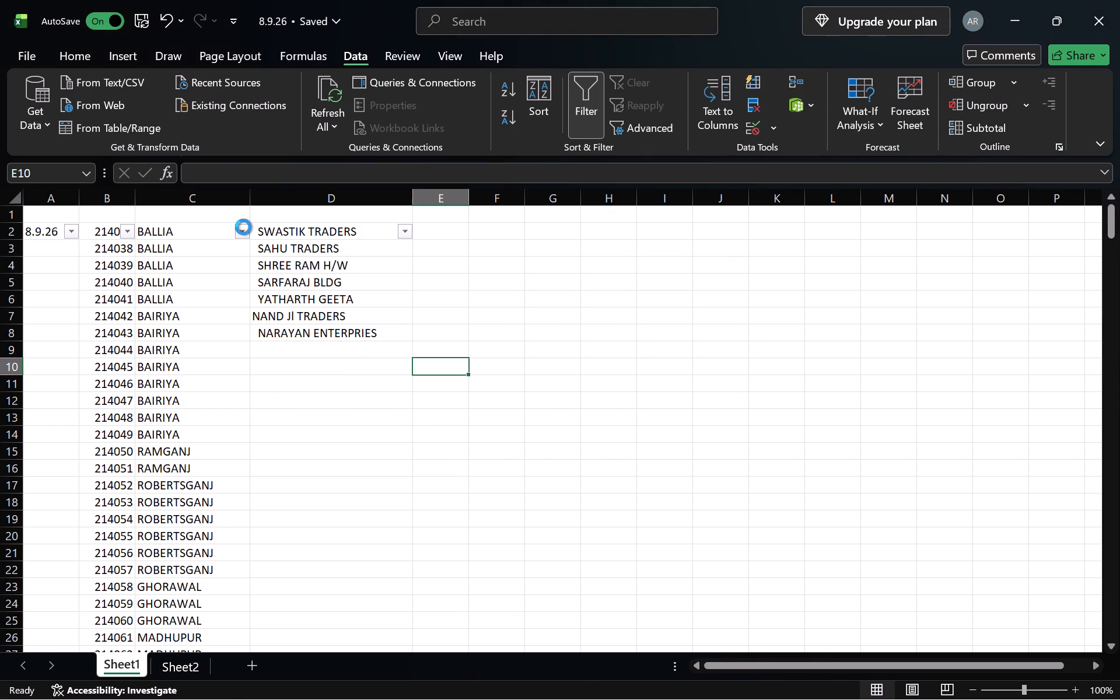
{"action": "left_click", "coordinate": [81, 441]}
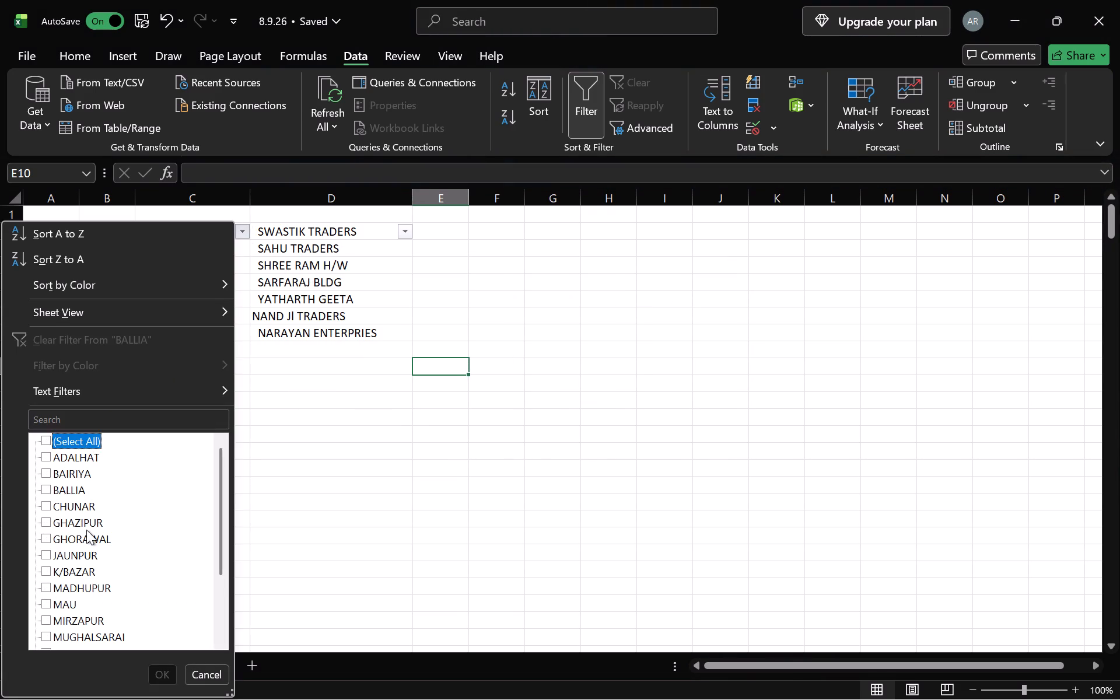
{"action": "scroll", "coordinate": [86, 530], "scroll_direction": "down", "scroll_amount": 6}
{"action": "left_click", "coordinate": [95, 619]}
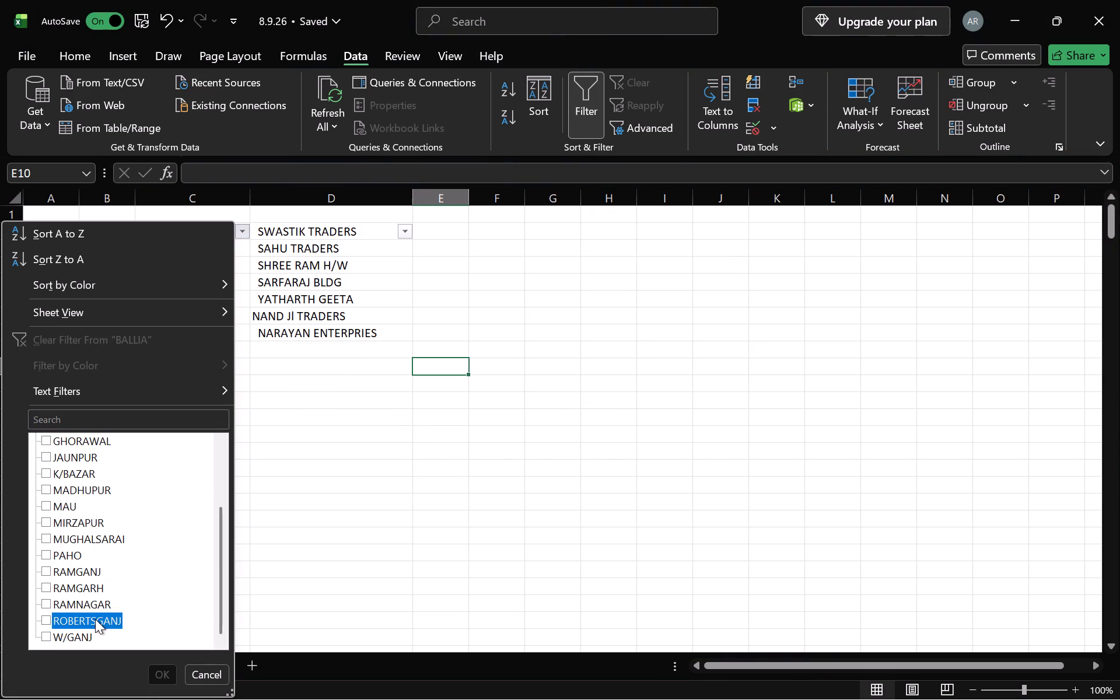
{"action": "left_click", "coordinate": [160, 676]}
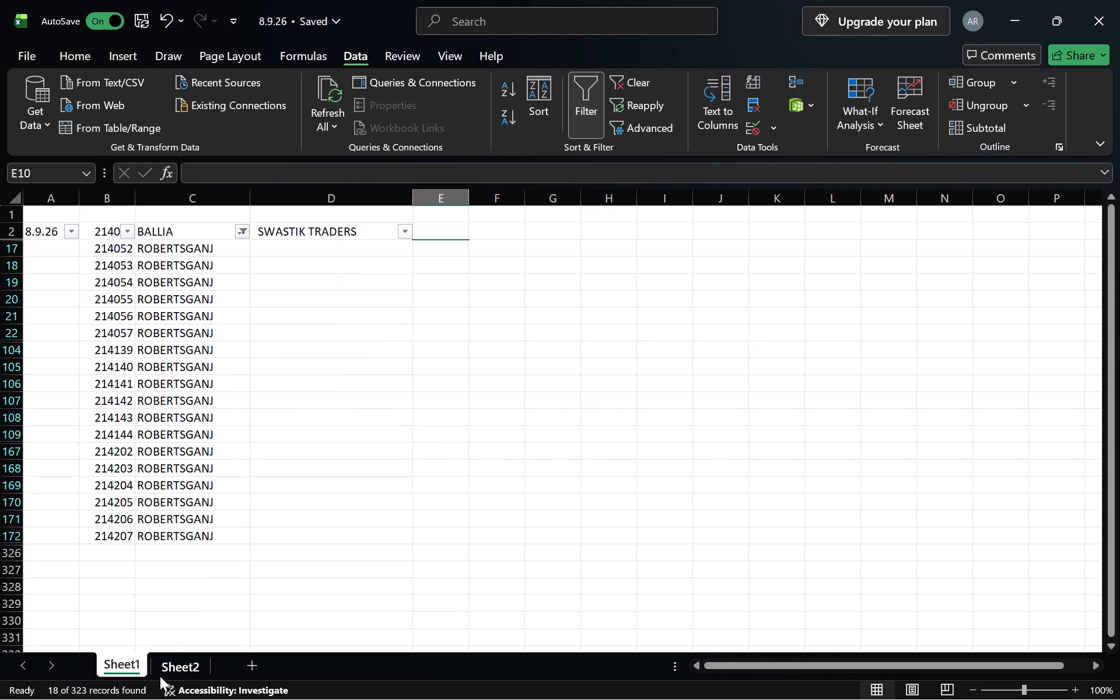
Open the dealer list on Sheet2.
{"action": "left_click", "coordinate": [205, 668]}
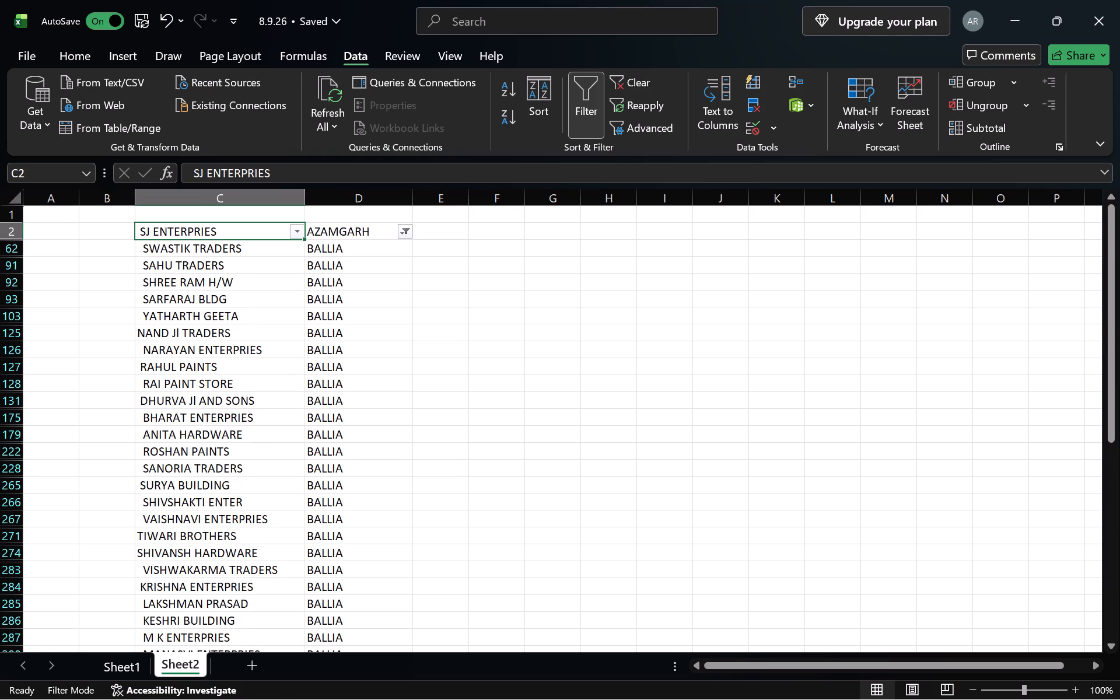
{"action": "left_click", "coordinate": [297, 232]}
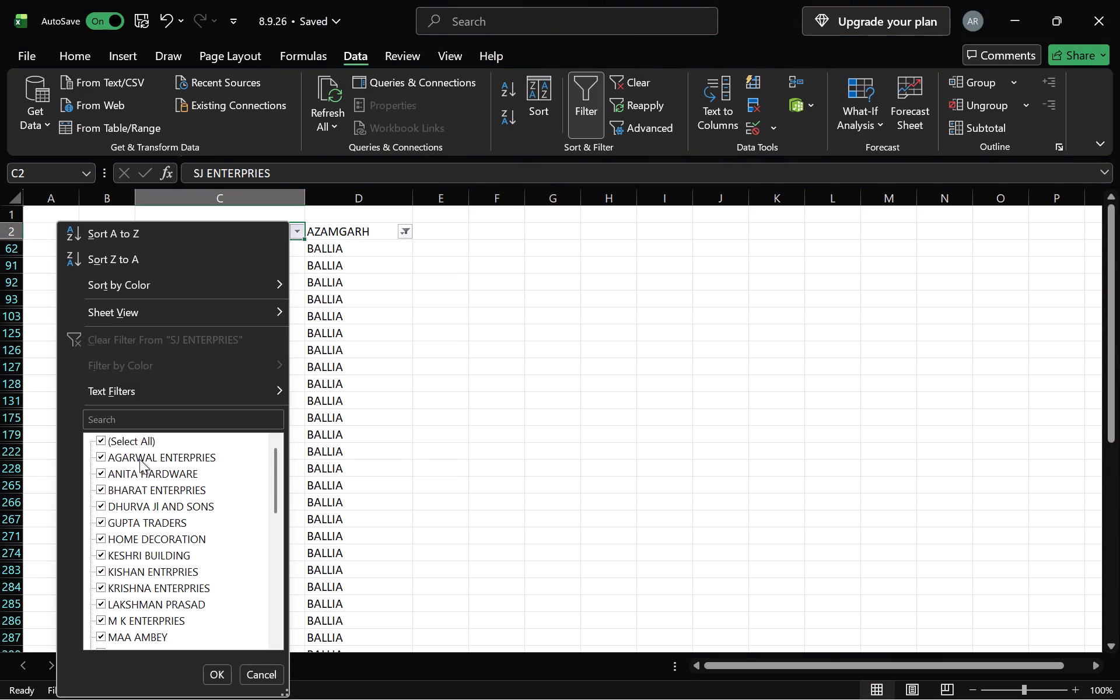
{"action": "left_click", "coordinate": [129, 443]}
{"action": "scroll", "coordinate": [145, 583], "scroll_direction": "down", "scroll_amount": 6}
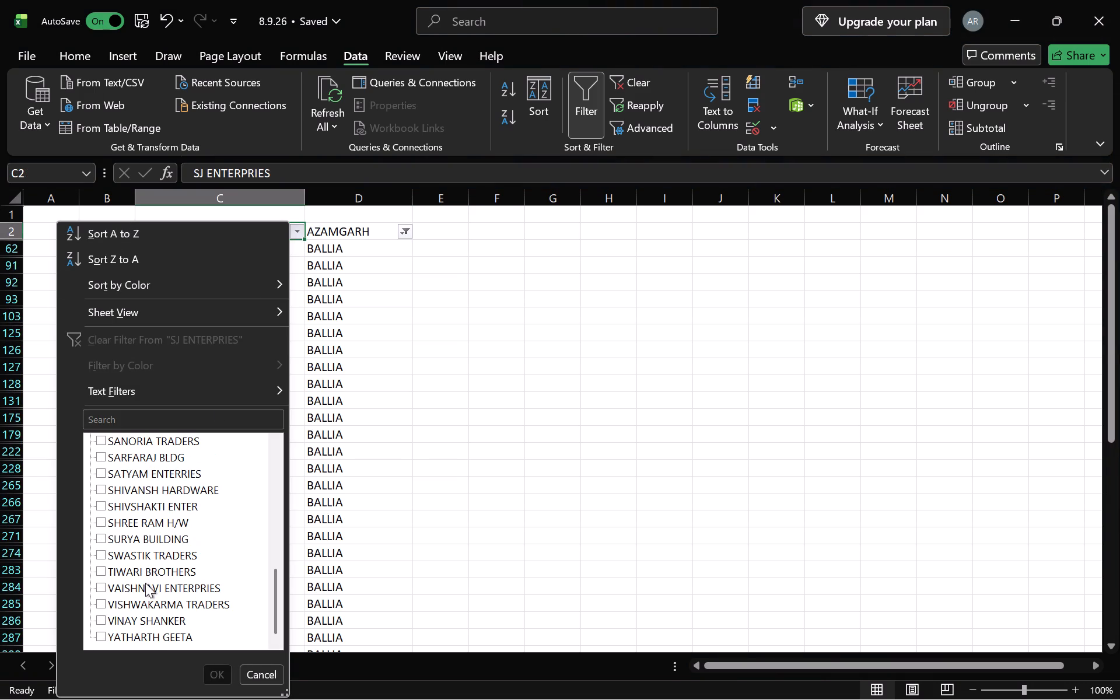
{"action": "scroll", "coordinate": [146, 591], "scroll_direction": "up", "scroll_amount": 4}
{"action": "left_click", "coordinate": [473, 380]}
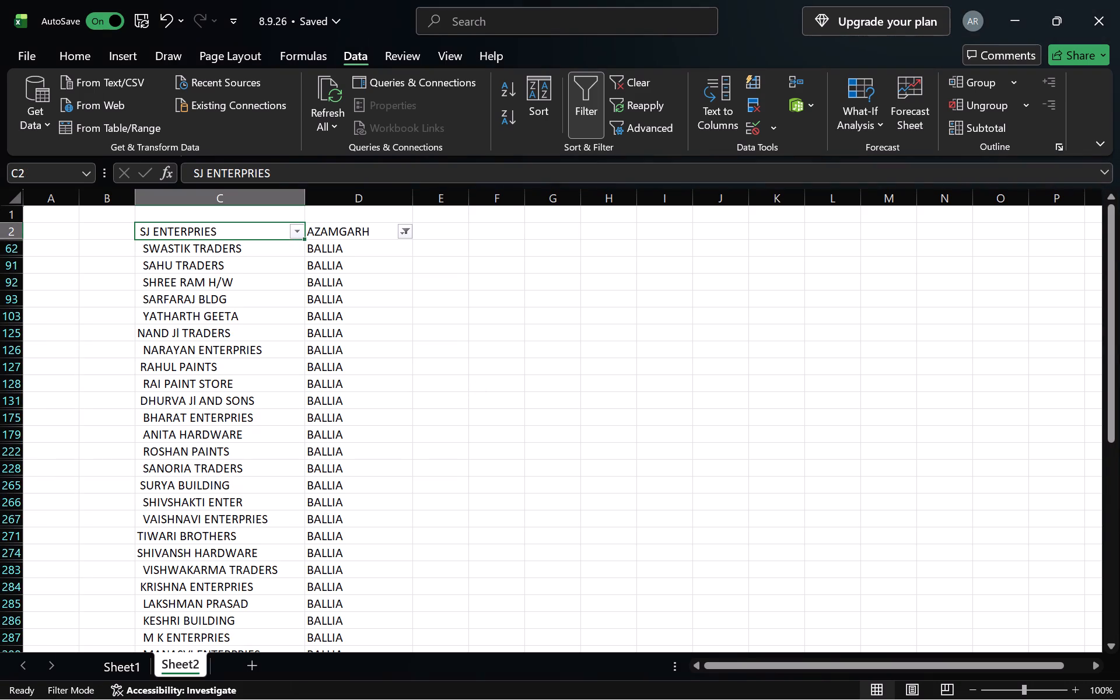
Filter Sheet2's city column to show only the ROBERTGANJ dealers.
{"action": "left_click", "coordinate": [399, 229]}
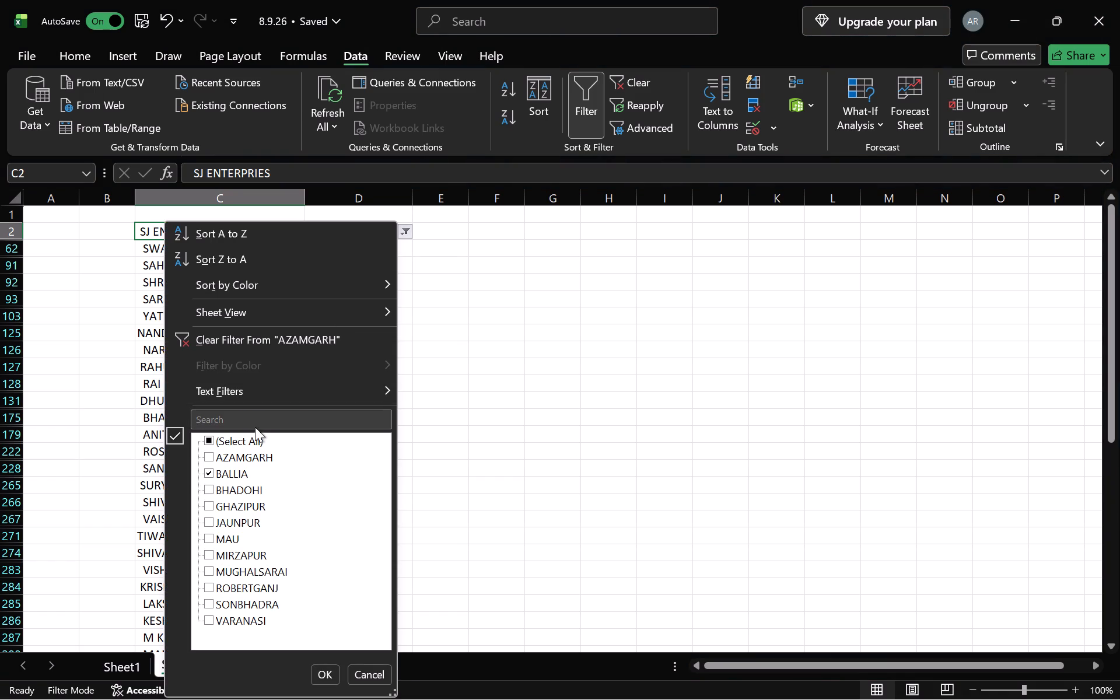
{"action": "left_click", "coordinate": [246, 436]}
{"action": "left_click", "coordinate": [226, 439]}
{"action": "left_click", "coordinate": [243, 587]}
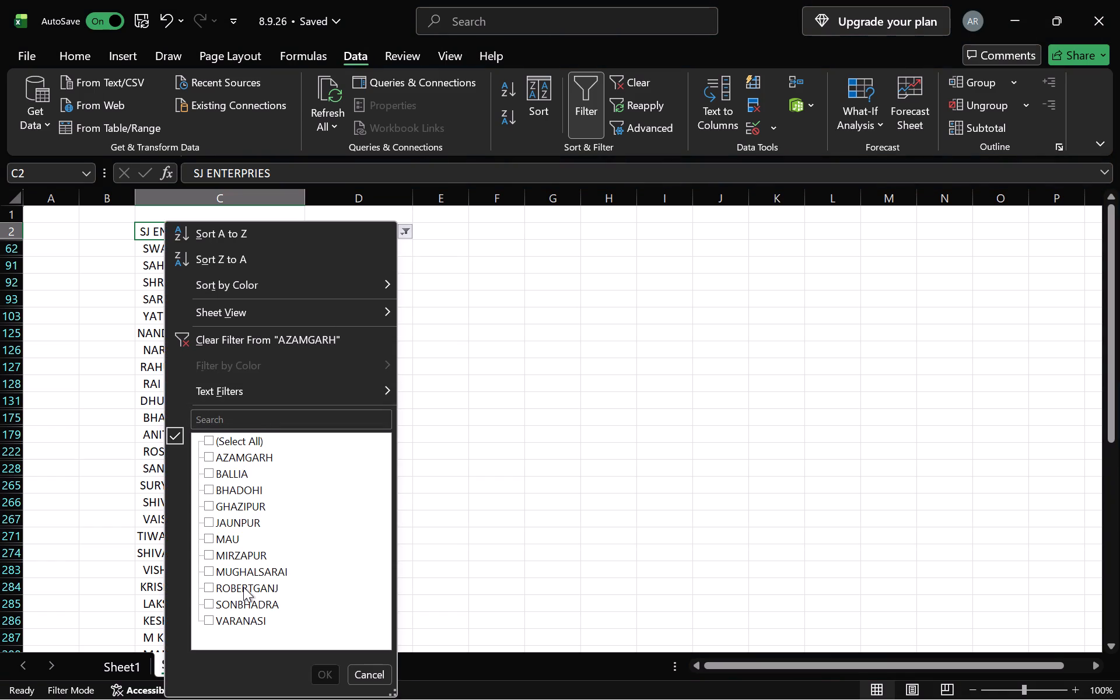
{"action": "left_click", "coordinate": [322, 675]}
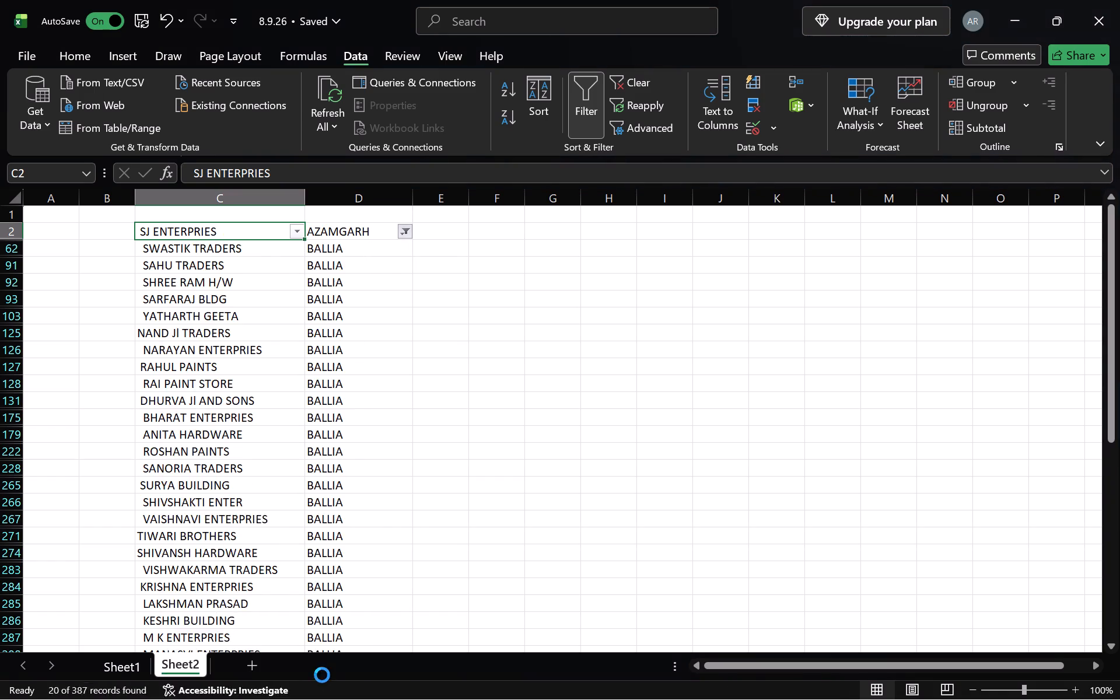
Copy DEVI HARDWARE from Sheet2 cell C11 into Sheet1 cell D17, beside ROBERTSGANJ record 214052.
{"action": "left_click", "coordinate": [198, 253]}
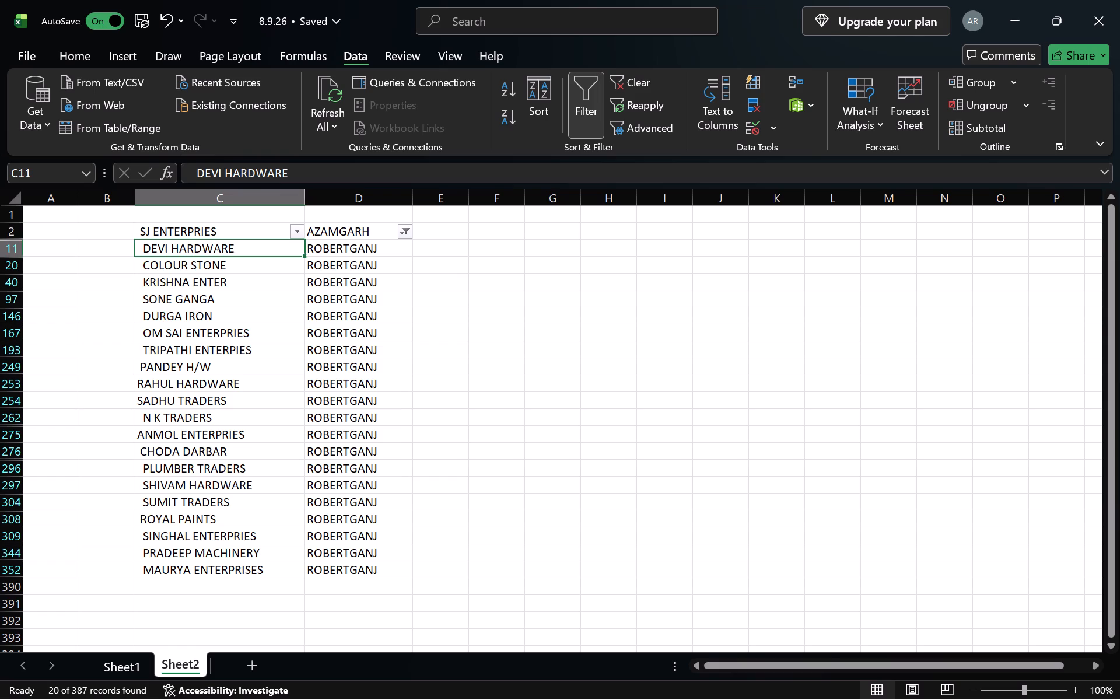
{"action": "key", "text": "ctrl+c"}
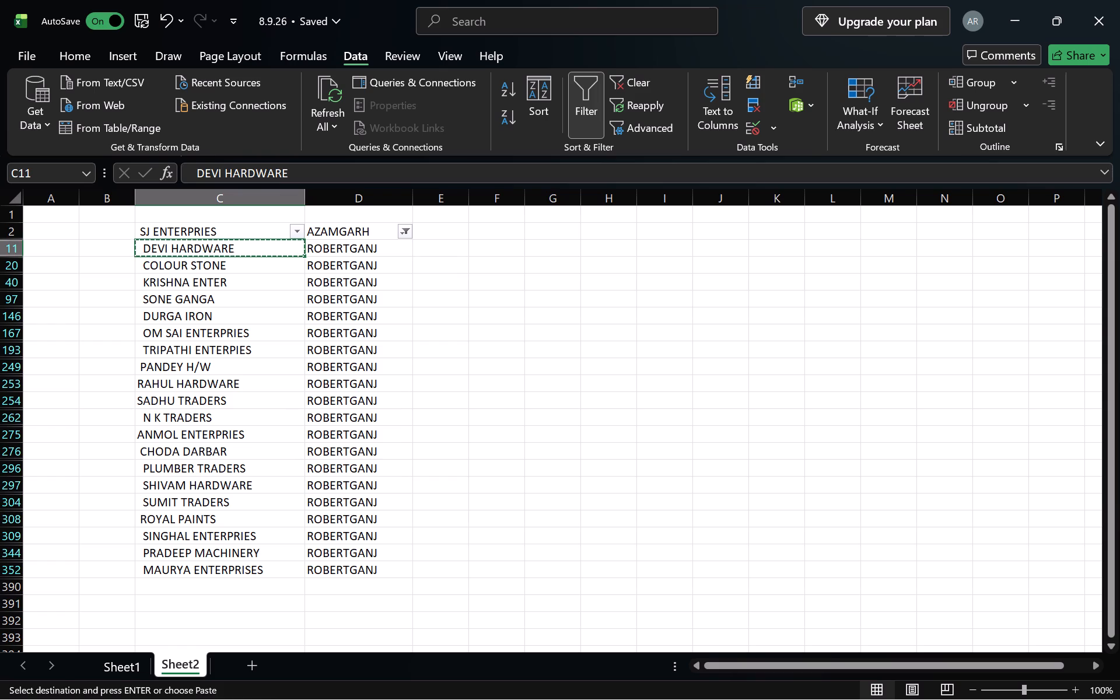
{"action": "left_click", "coordinate": [132, 661]}
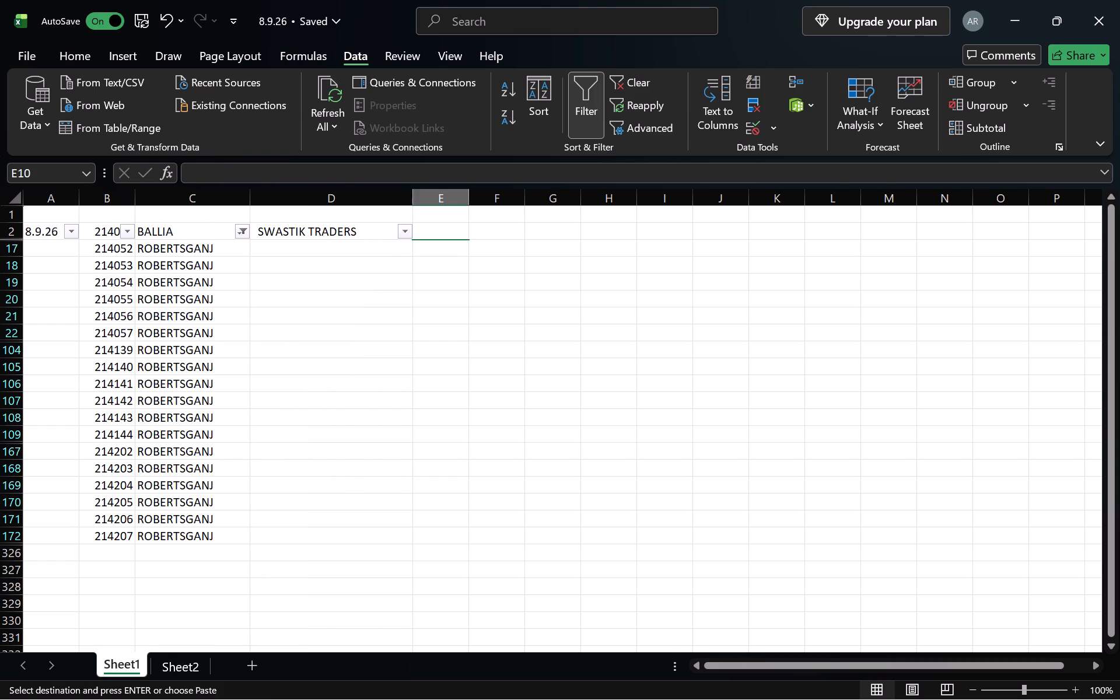
{"action": "left_click", "coordinate": [290, 250]}
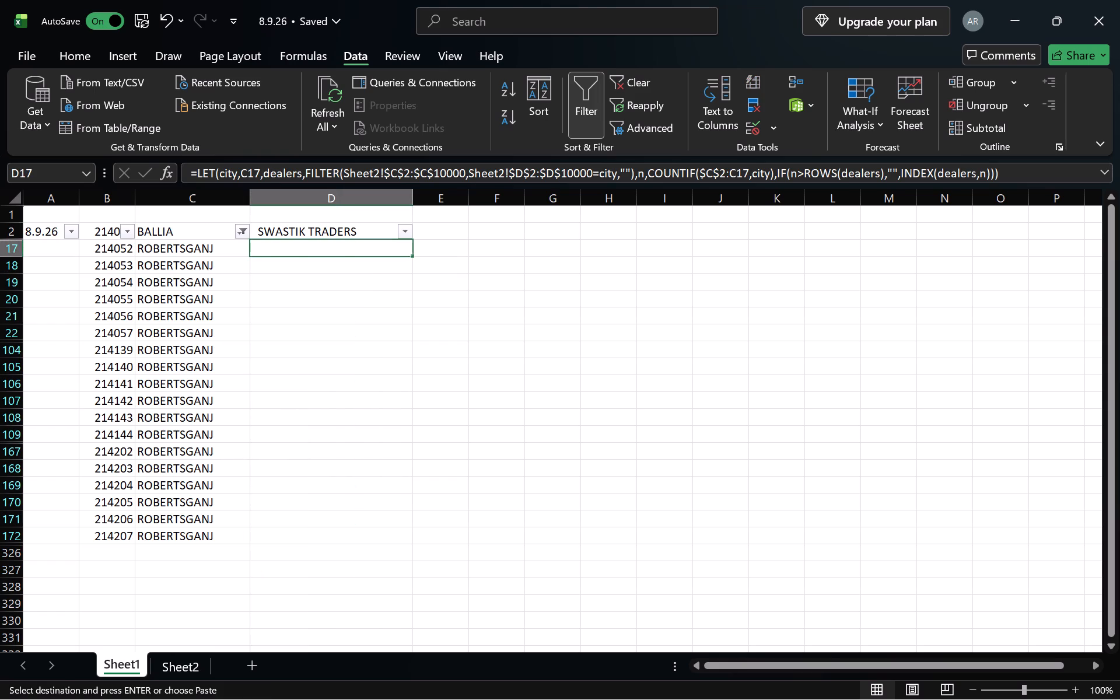
{"action": "key", "text": "ctrl+v"}
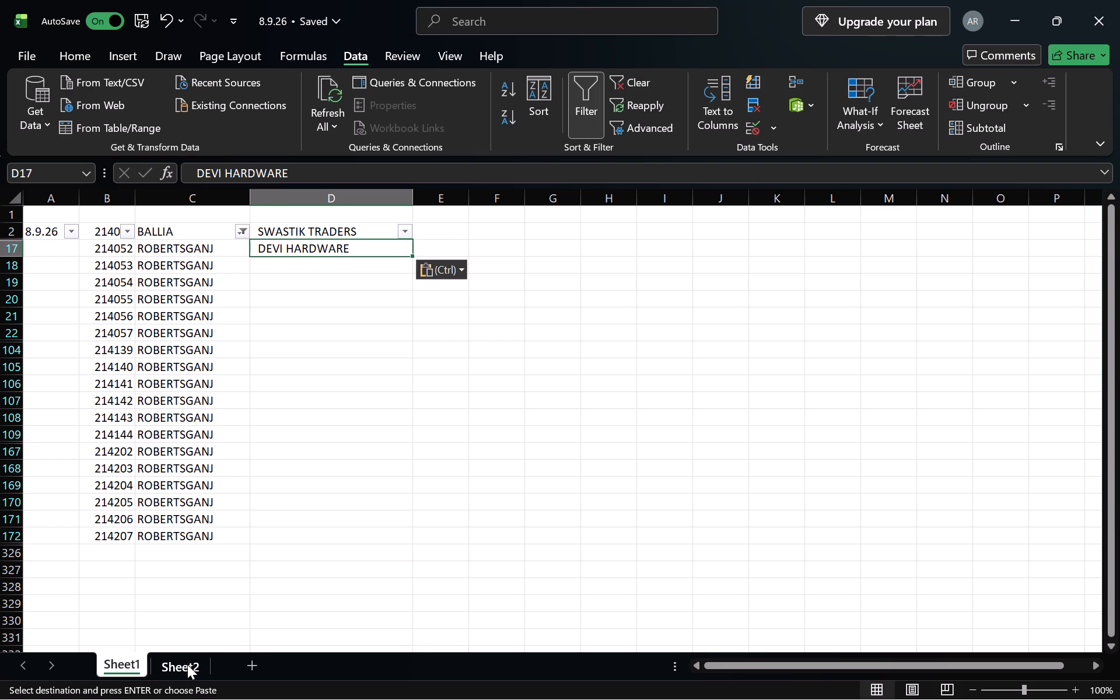
Copy COLOUR STONE from Sheet2 cell C20 into Sheet1 cell D18, beside ROBERTSGANJ record 214053.
{"action": "left_click", "coordinate": [187, 664]}
{"action": "key", "text": "Down"}
{"action": "key", "text": "ctrl+x"}
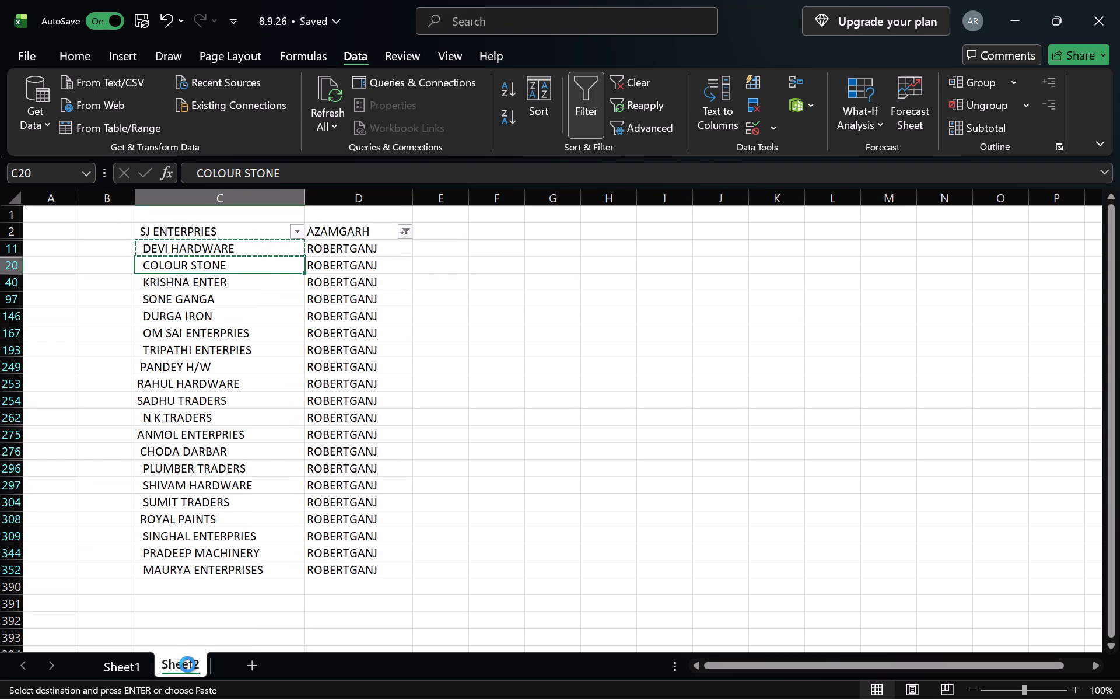
{"action": "key", "text": "ctrl+c"}
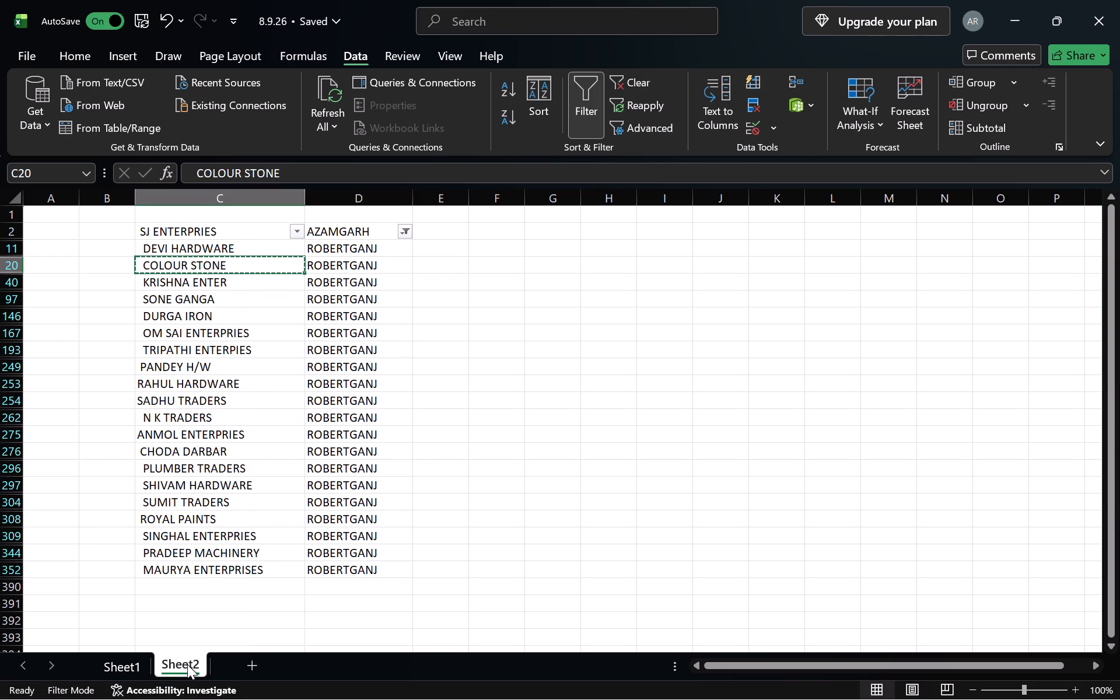
{"action": "left_click", "coordinate": [120, 667]}
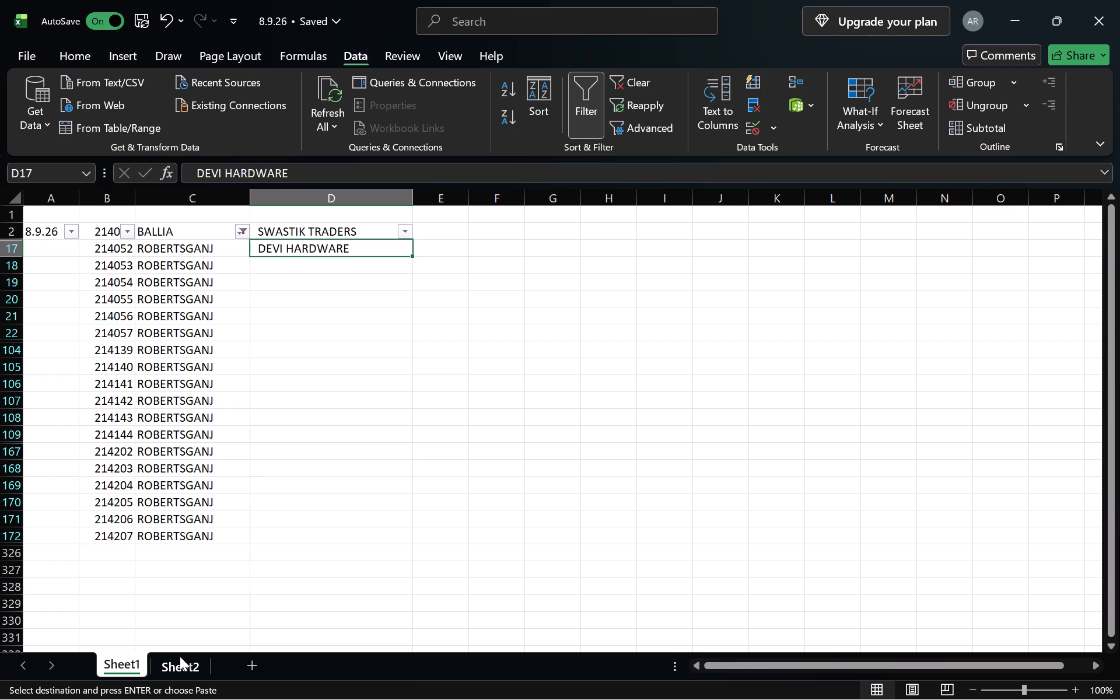
{"action": "key", "text": "Up"}
{"action": "key", "text": "Down"}
{"action": "key", "text": "Down"}
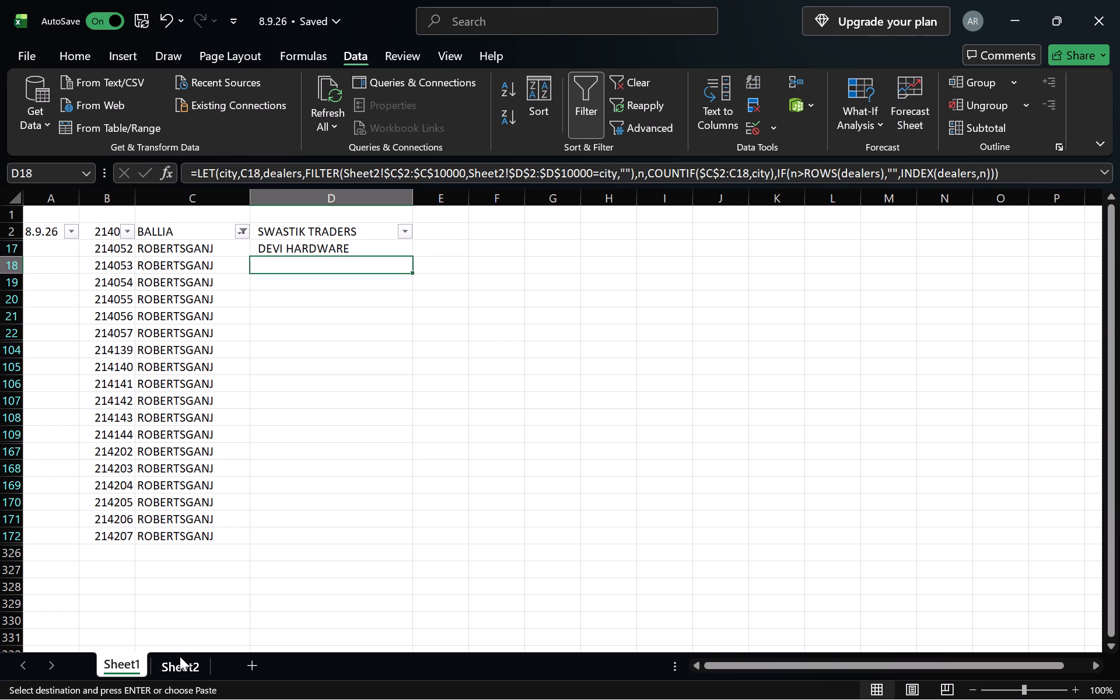
{"action": "key", "text": "ctrl+v"}
Copy KRISHNA ENTER from Sheet2 cell C40 into Sheet1 cell D19, beside ROBERTSGANJ record 214054.
{"action": "left_click", "coordinate": [180, 657]}
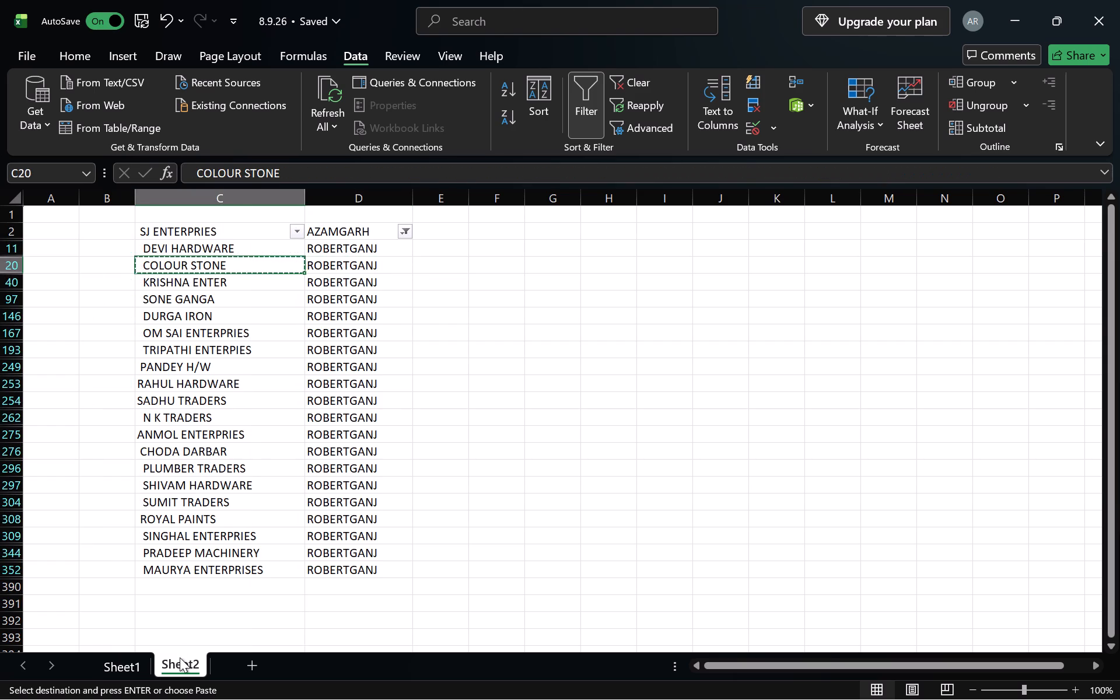
{"action": "key", "text": "Down"}
{"action": "key", "text": "ctrl+c"}
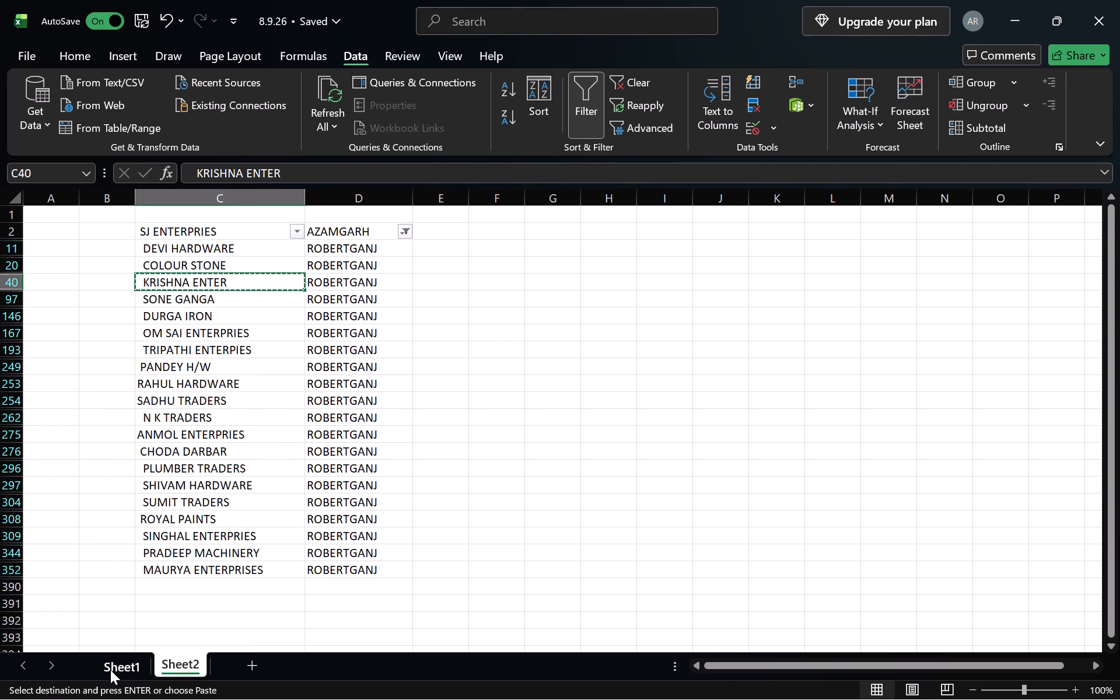
{"action": "left_click", "coordinate": [112, 666]}
{"action": "key", "text": "Down"}
{"action": "key", "text": "ctrl+v"}
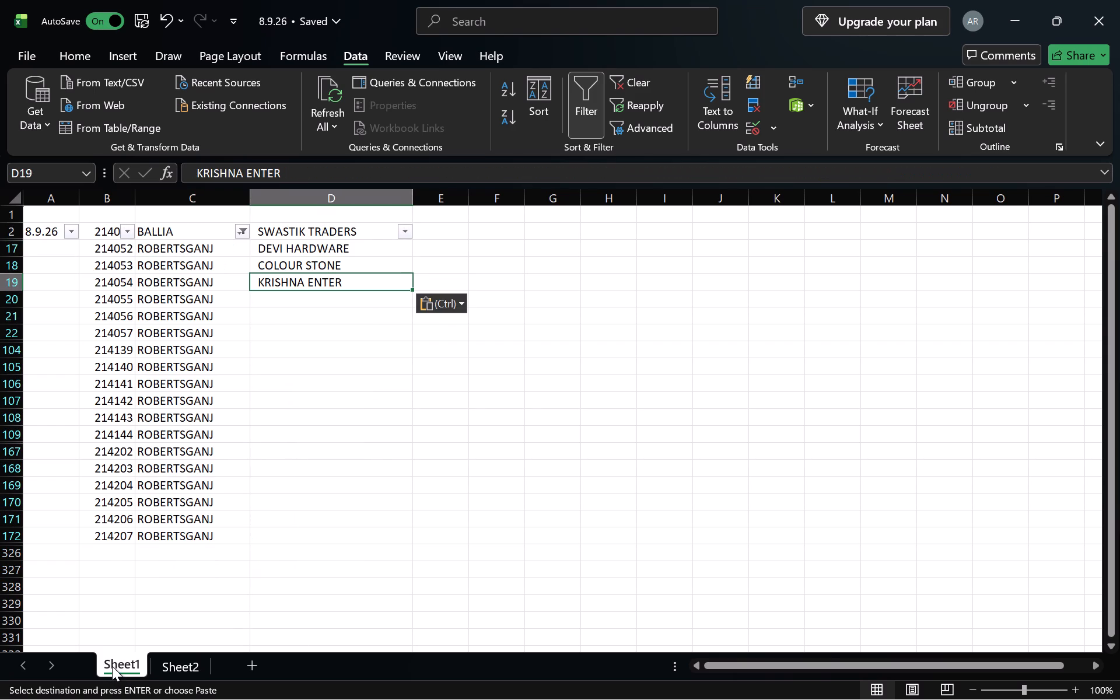
Copy SONE GANGA from Sheet2 cell C97 into Sheet1 cell D20, beside ROBERTSGANJ record 214055.
{"action": "left_click", "coordinate": [165, 665]}
{"action": "key", "text": "Down"}
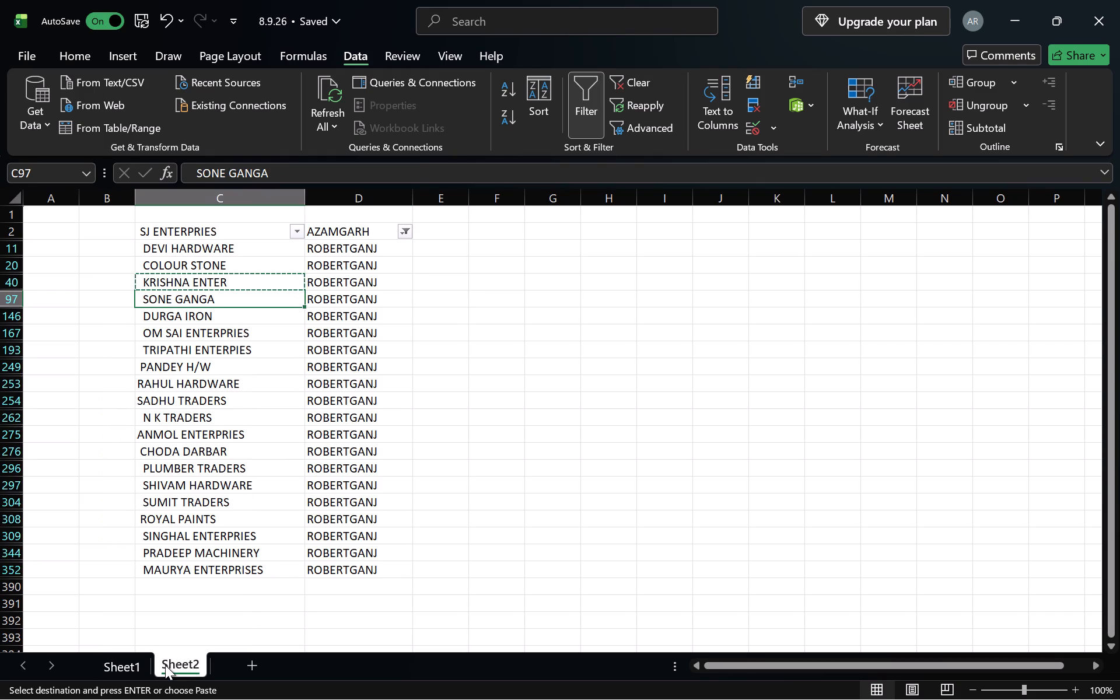
{"action": "key", "text": "ctrl+c"}
{"action": "left_click", "coordinate": [123, 668]}
{"action": "key", "text": "Down"}
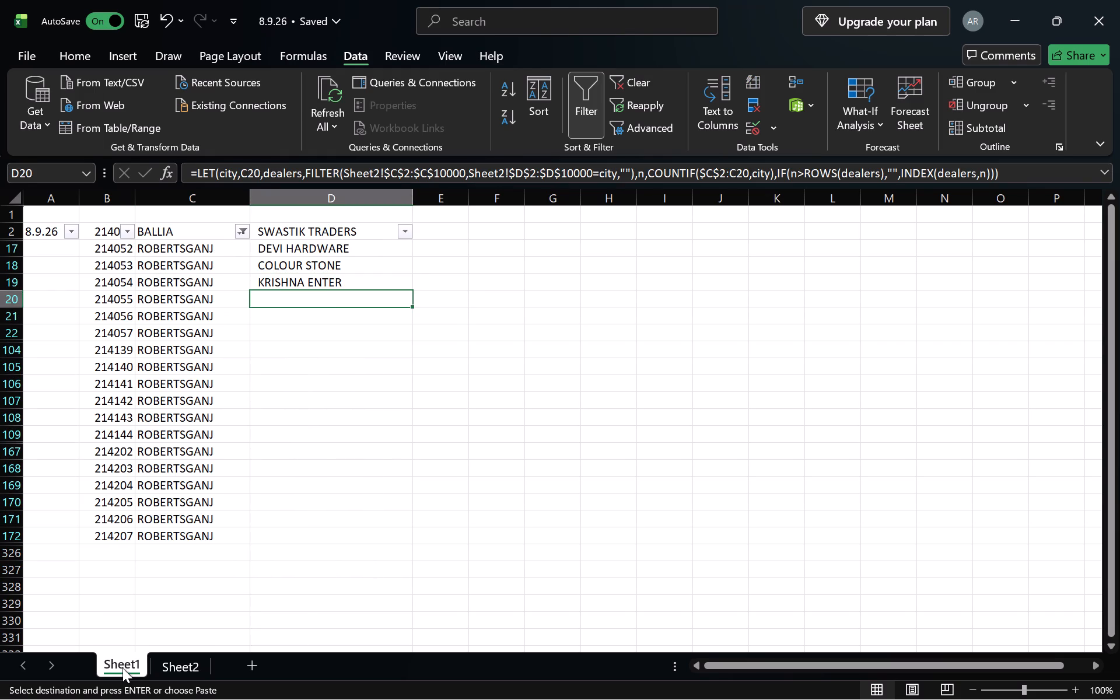
{"action": "key", "text": "ctrl+v"}
Copy DURGA IRON from Sheet2 cell C146 into Sheet1 cell D21, beside ROBERTSGANJ record 214056.
{"action": "left_click", "coordinate": [171, 666]}
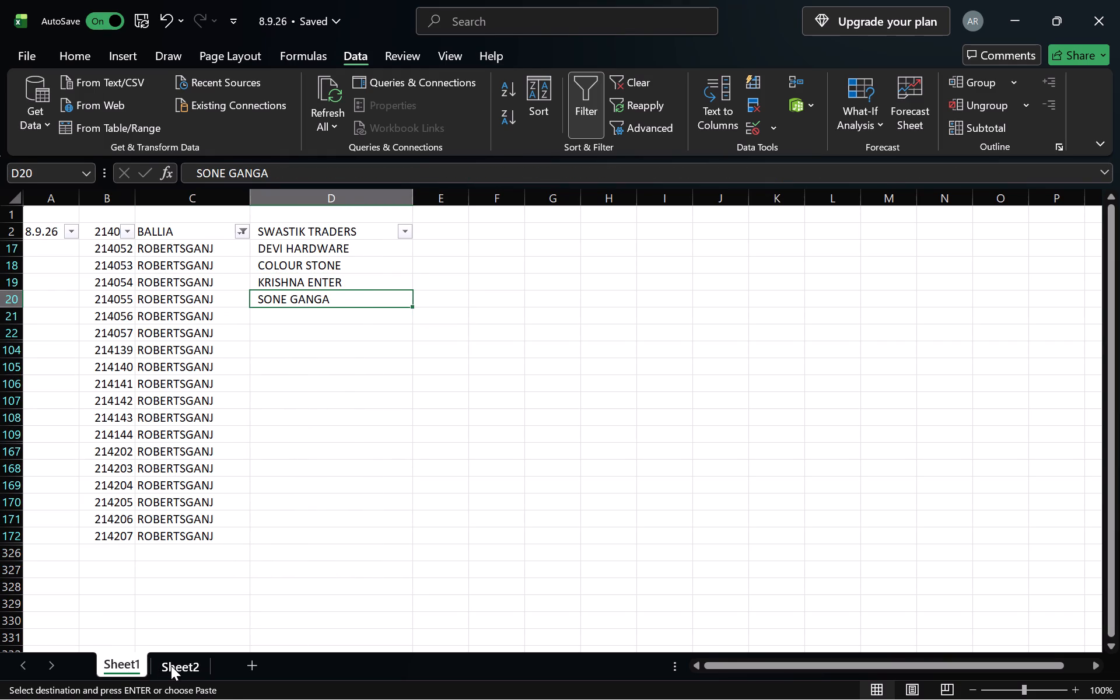
{"action": "key", "text": "Down"}
{"action": "key", "text": "ctrl+c"}
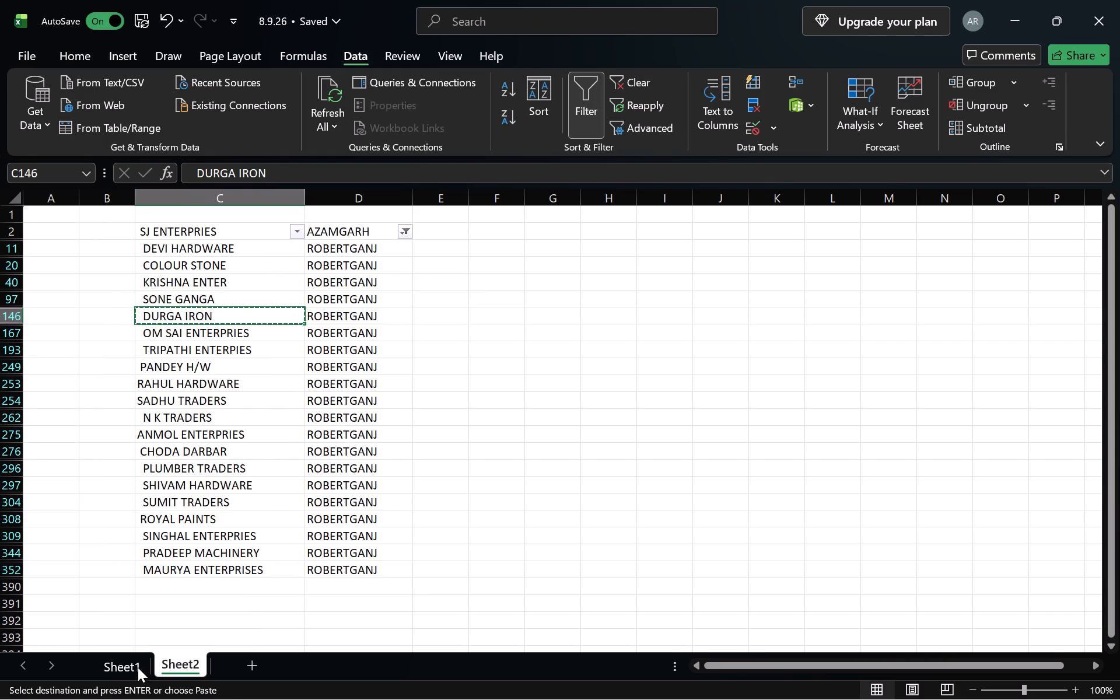
{"action": "left_click", "coordinate": [111, 667]}
{"action": "key", "text": "Down"}
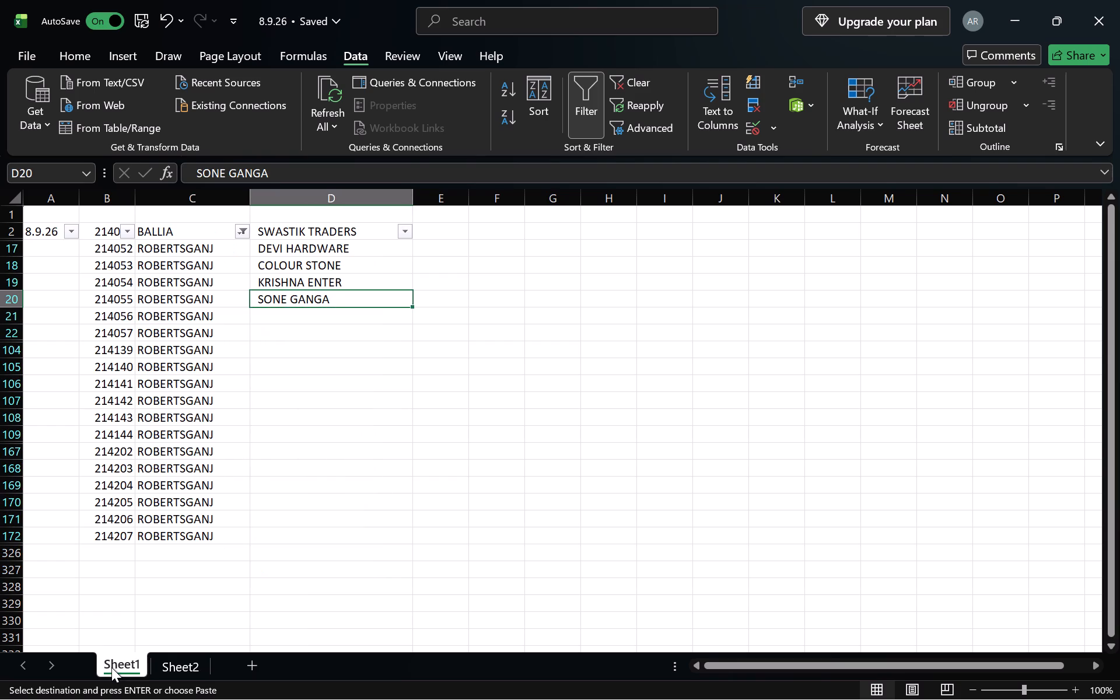
{"action": "key", "text": "ctrl+v"}
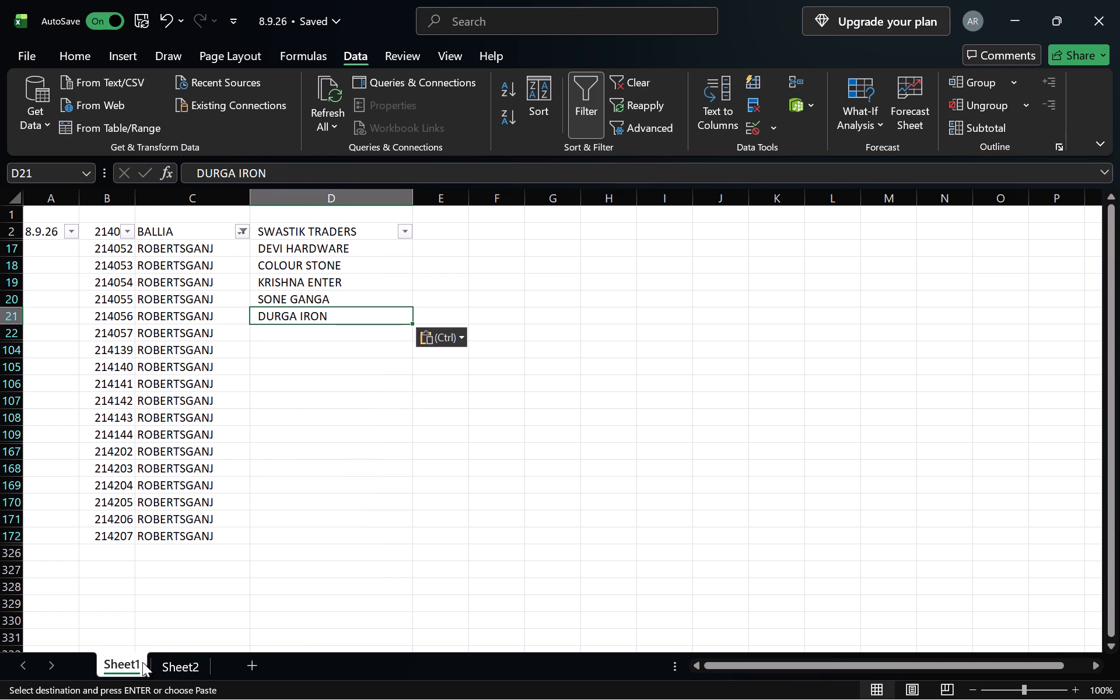
Copy OM SAI ENTERPRIES from Sheet2 cell C167 into Sheet1 cell D22, beside ROBERTSGANJ record 214057.
{"action": "left_click", "coordinate": [166, 659]}
{"action": "key", "text": "Down"}
{"action": "key", "text": "ctrl+c"}
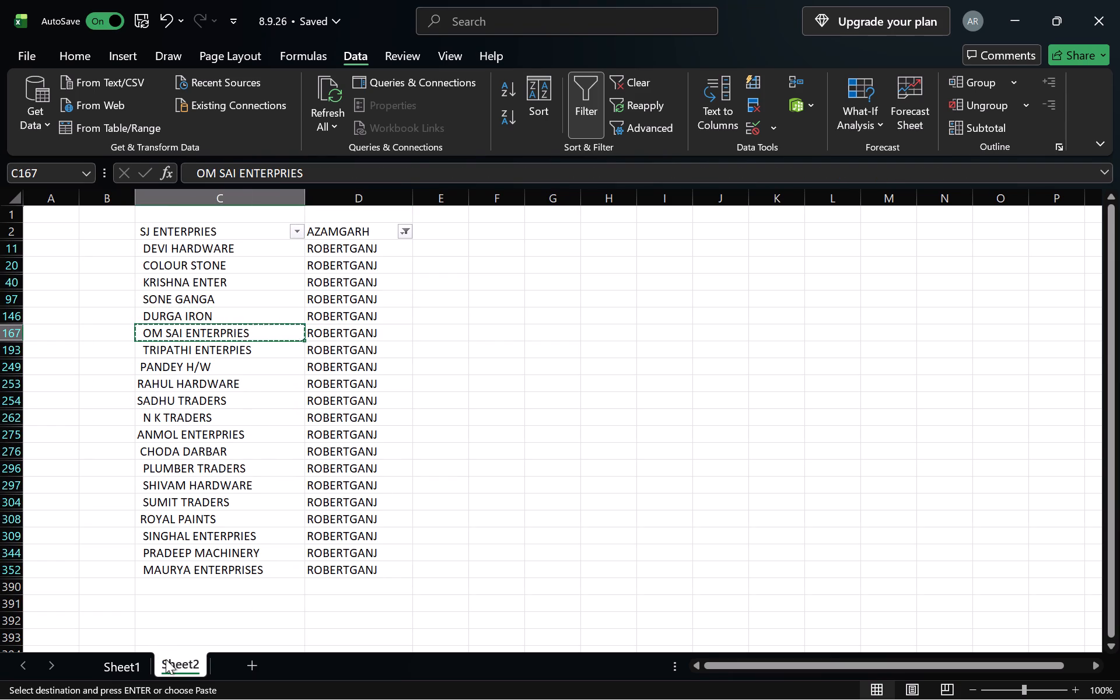
{"action": "left_click", "coordinate": [107, 667]}
{"action": "key", "text": "Down"}
{"action": "key", "text": "ctrl+v"}
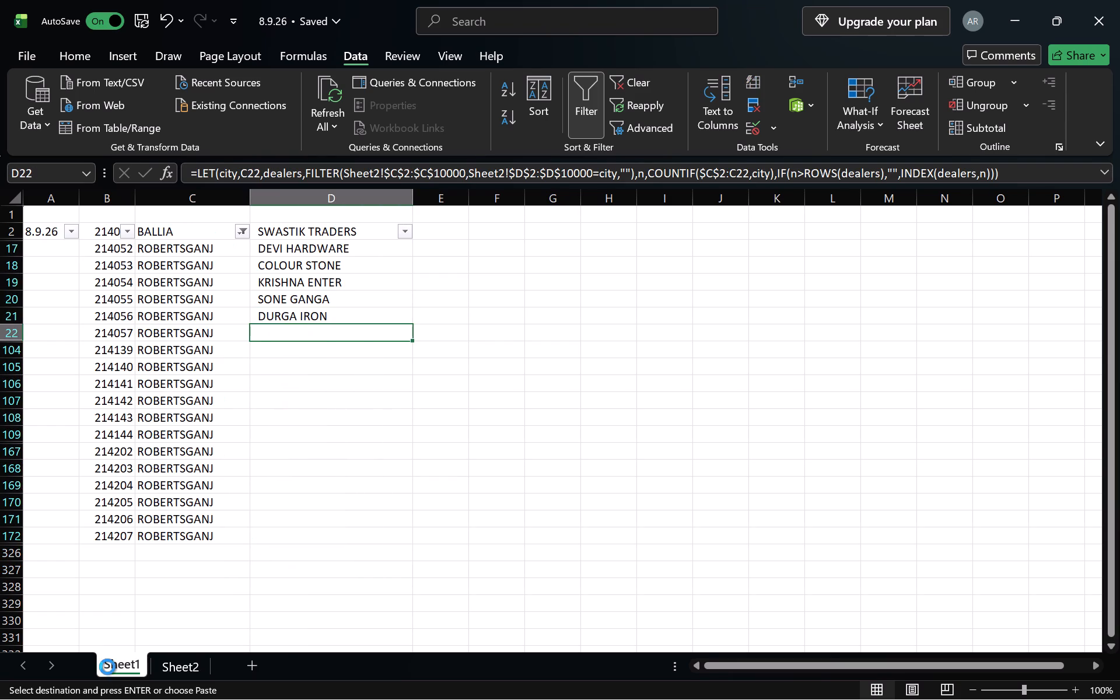
{"action": "left_click", "coordinate": [165, 663]}
{"action": "key", "text": "Down"}
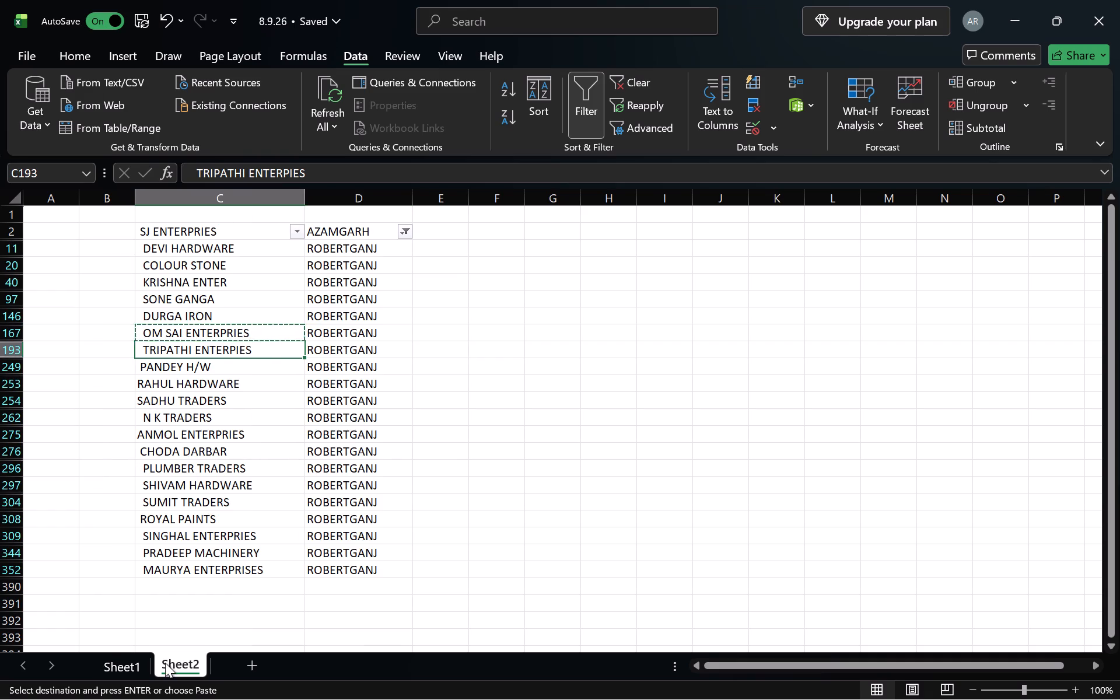
{"action": "key", "text": "ctrl+c"}
{"action": "left_click", "coordinate": [130, 664]}
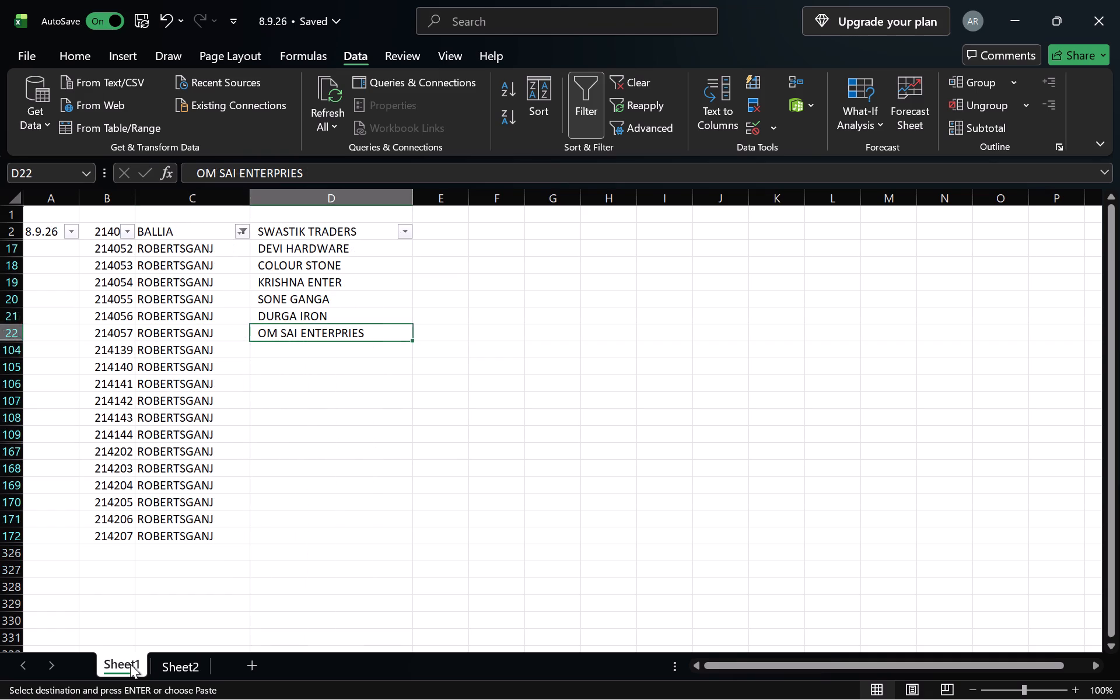
{"action": "key", "text": "Down"}
{"action": "key", "text": "ctrl+v"}
{"action": "left_click", "coordinate": [173, 666]}
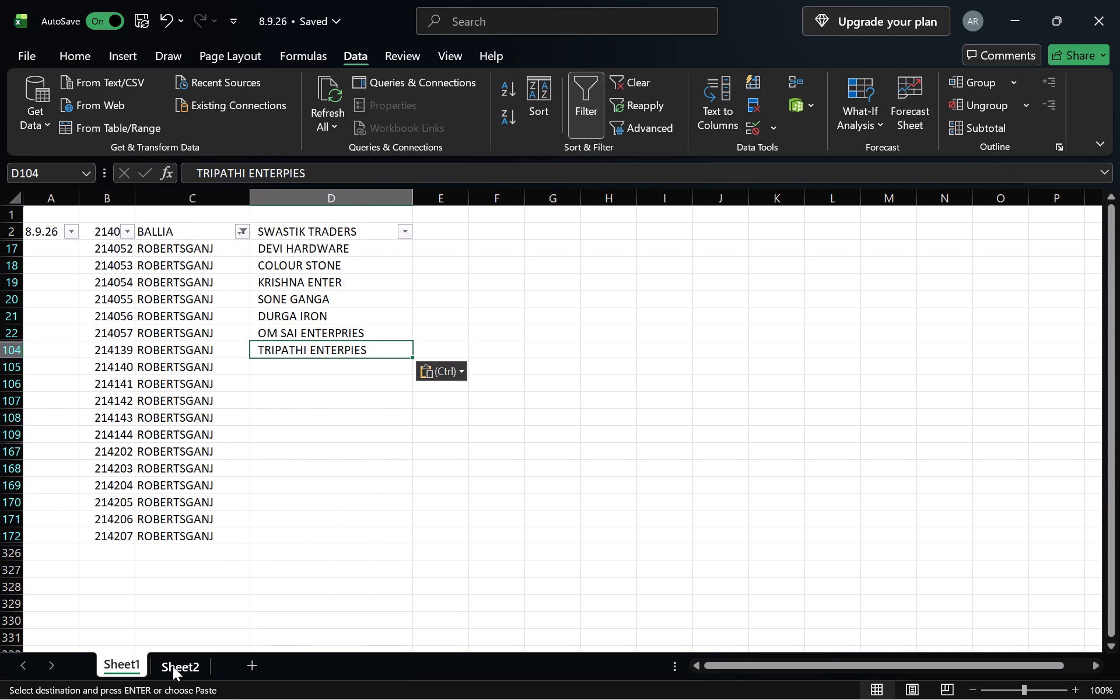
{"action": "key", "text": "Down"}
{"action": "key", "text": "ctrl+c"}
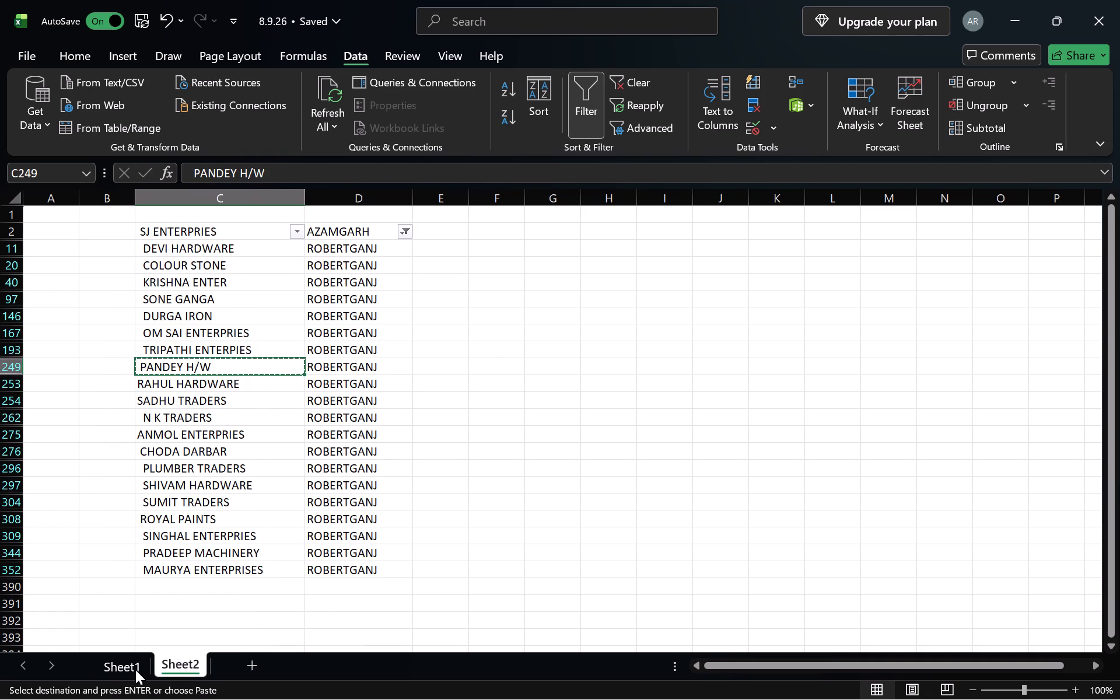
{"action": "left_click", "coordinate": [121, 670]}
{"action": "key", "text": "Down"}
{"action": "key", "text": "ctrl+v"}
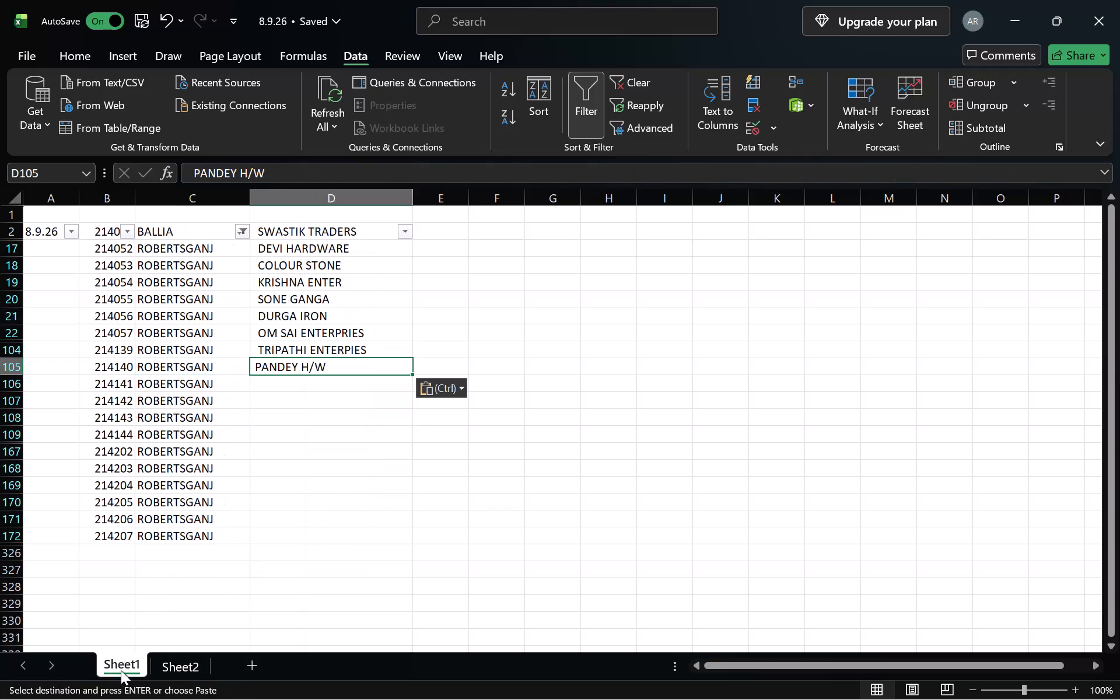
Copy RAHUL HARDWARE from Sheet2 cell C253 into Sheet1 cell D106, beside ROBERTSGANJ record 214141.
{"action": "left_click", "coordinate": [166, 670]}
{"action": "key", "text": "Down"}
{"action": "key", "text": "ctrl+c"}
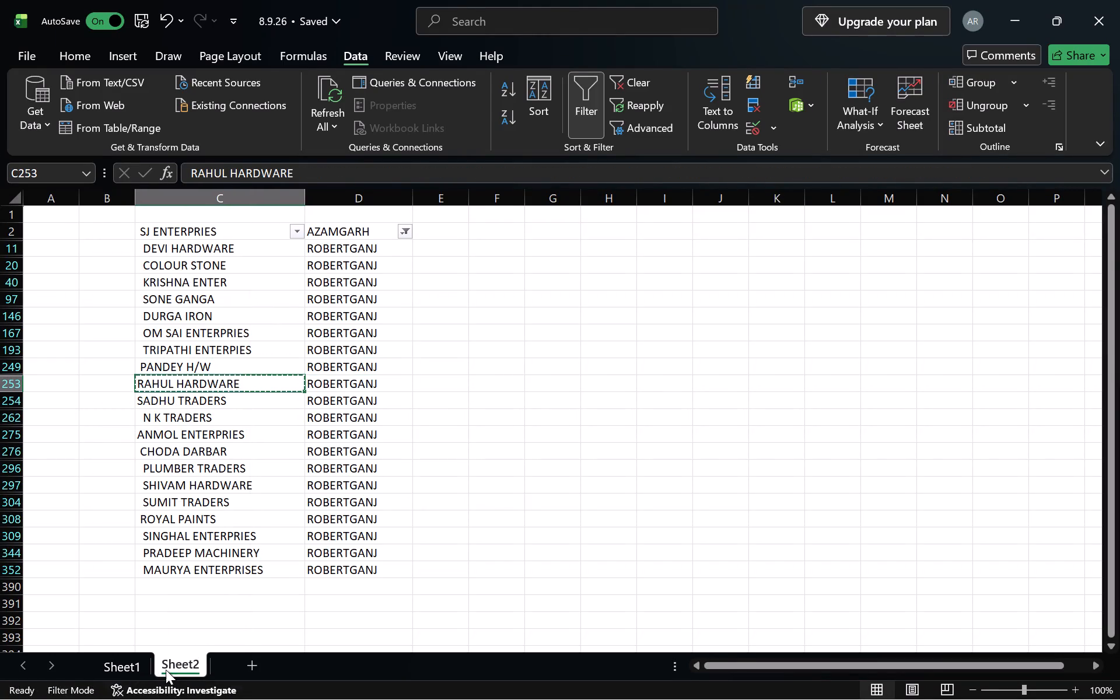
{"action": "left_click", "coordinate": [123, 674]}
{"action": "key", "text": "Down"}
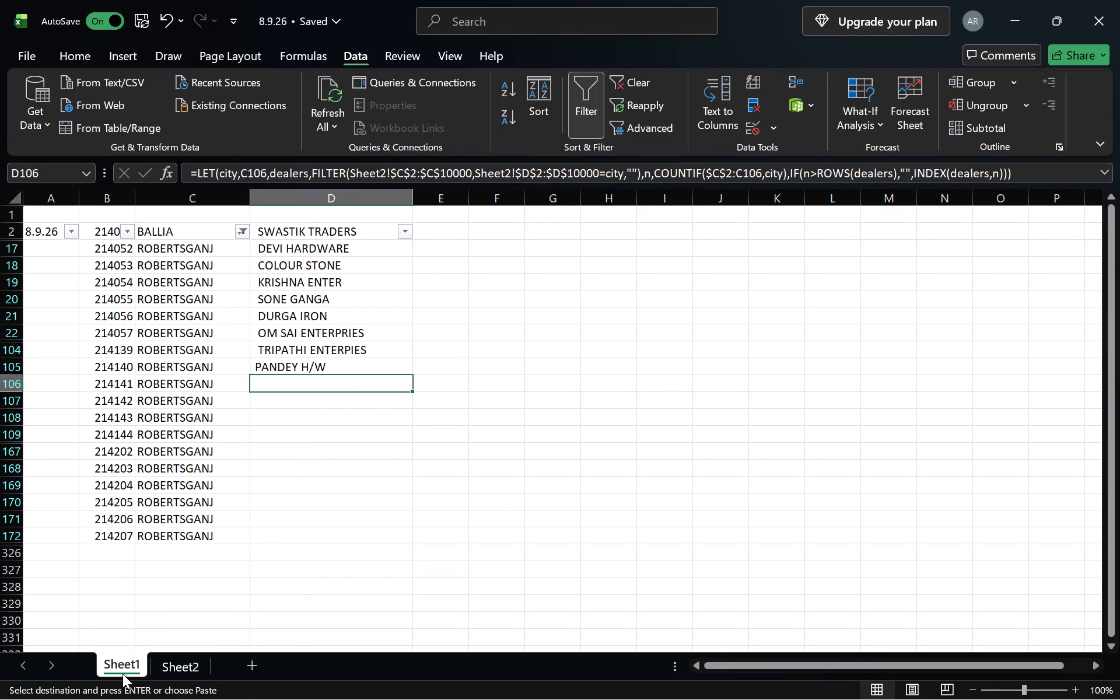
{"action": "key", "text": "ctrl+v"}
{"action": "left_click", "coordinate": [171, 668]}
{"action": "key", "text": "Down"}
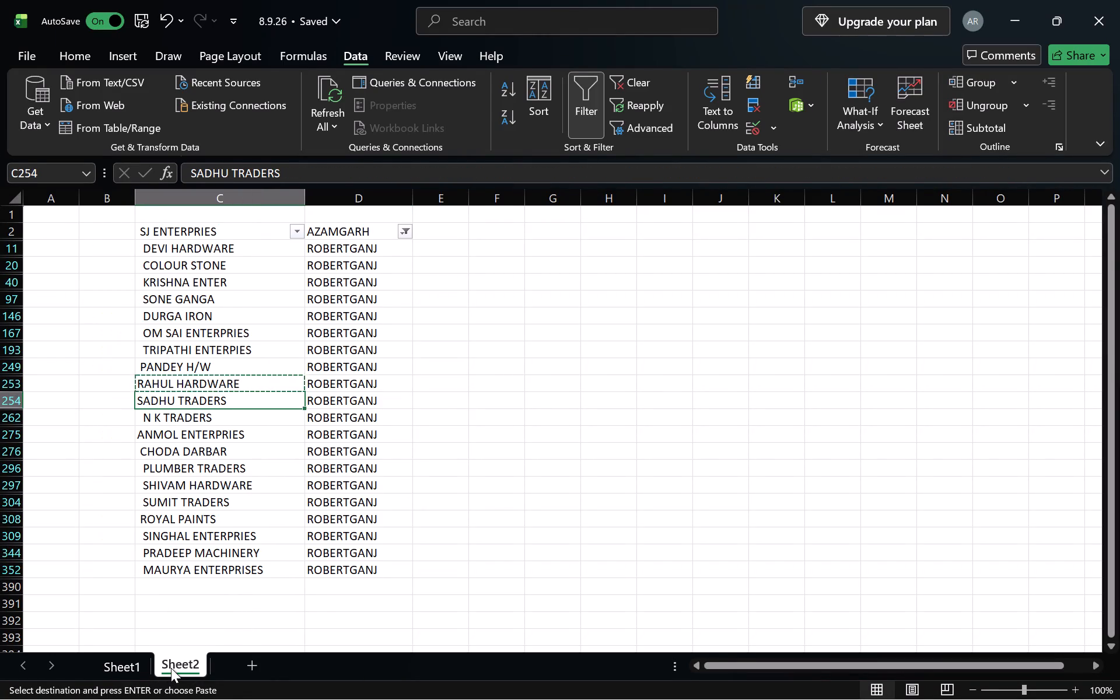
{"action": "key", "text": "ctrl+c"}
{"action": "left_click", "coordinate": [110, 673]}
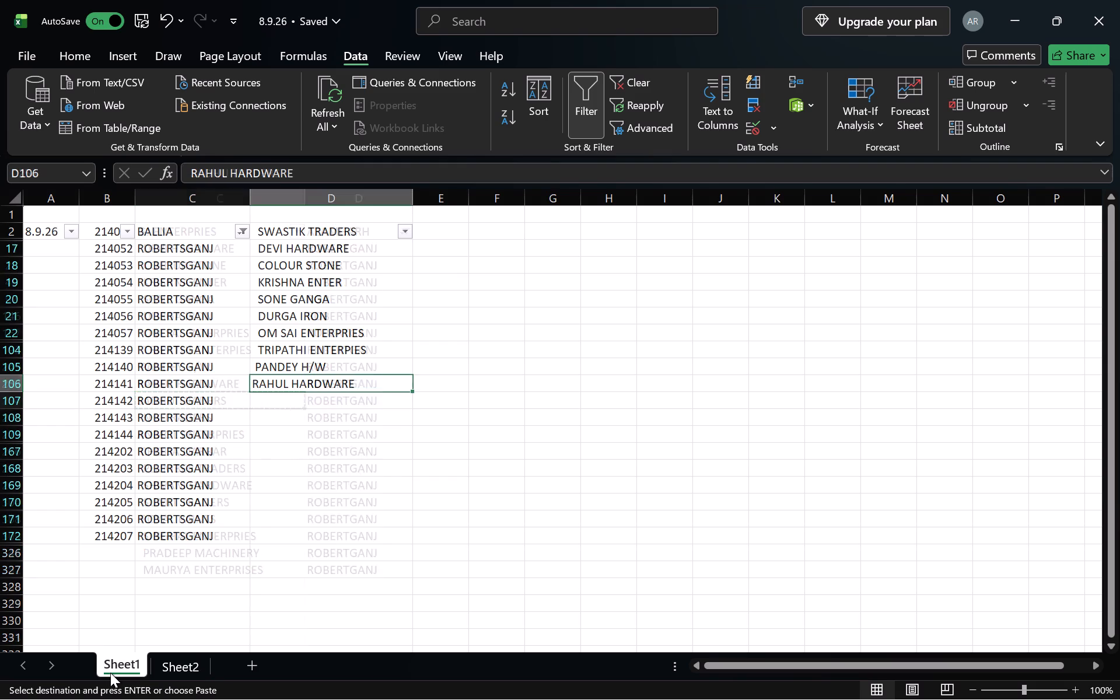
{"action": "key", "text": "Down"}
{"action": "key", "text": "ctrl+v"}
Copy N K TRADERS from Sheet2 cell C262 into Sheet1 cell D108, beside ROBERTSGANJ record 214143.
{"action": "left_click", "coordinate": [169, 663]}
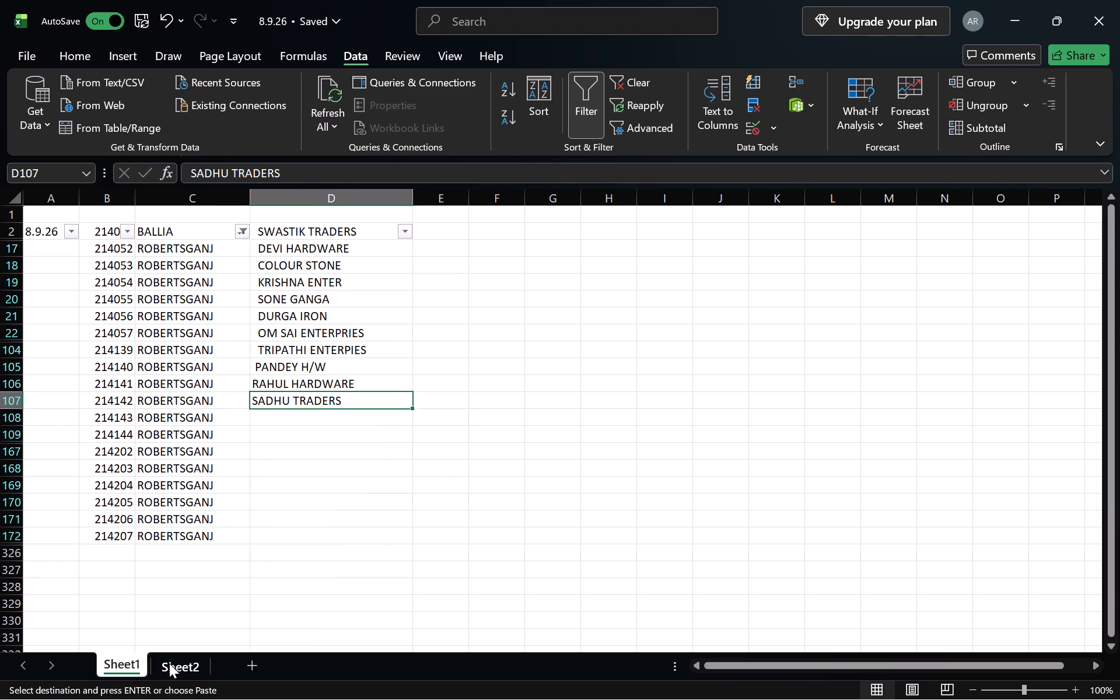
{"action": "key", "text": "Down"}
{"action": "key", "text": "ctrl+c"}
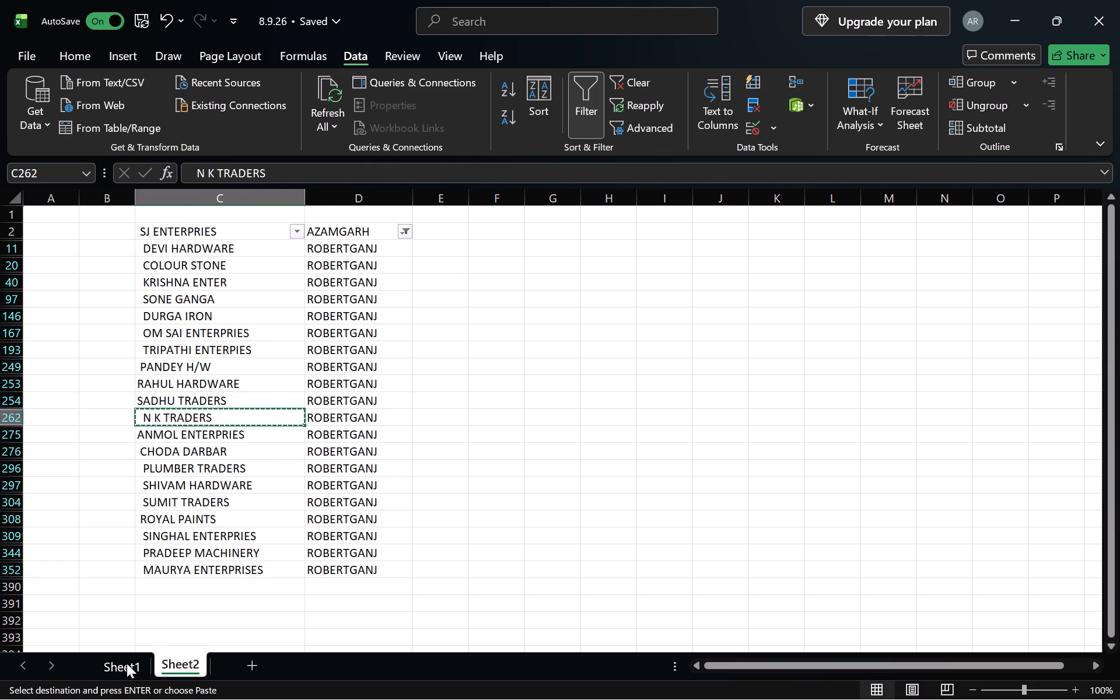
{"action": "left_click", "coordinate": [127, 663]}
{"action": "key", "text": "Down"}
{"action": "key", "text": "ctrl+v"}
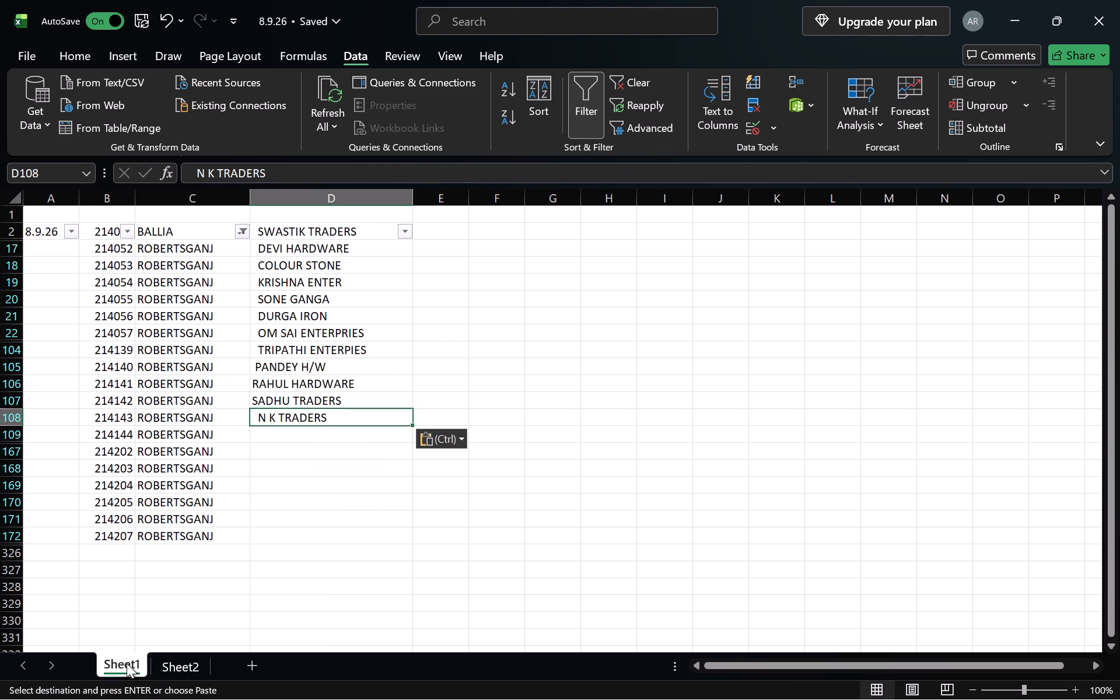
Copy ANMOL ENTERPRIES from Sheet2 cell C275 into Sheet1 cell D109, beside ROBERTSGANJ record 214144.
{"action": "left_click", "coordinate": [183, 660]}
{"action": "key", "text": "Down"}
{"action": "key", "text": "ctrl+c"}
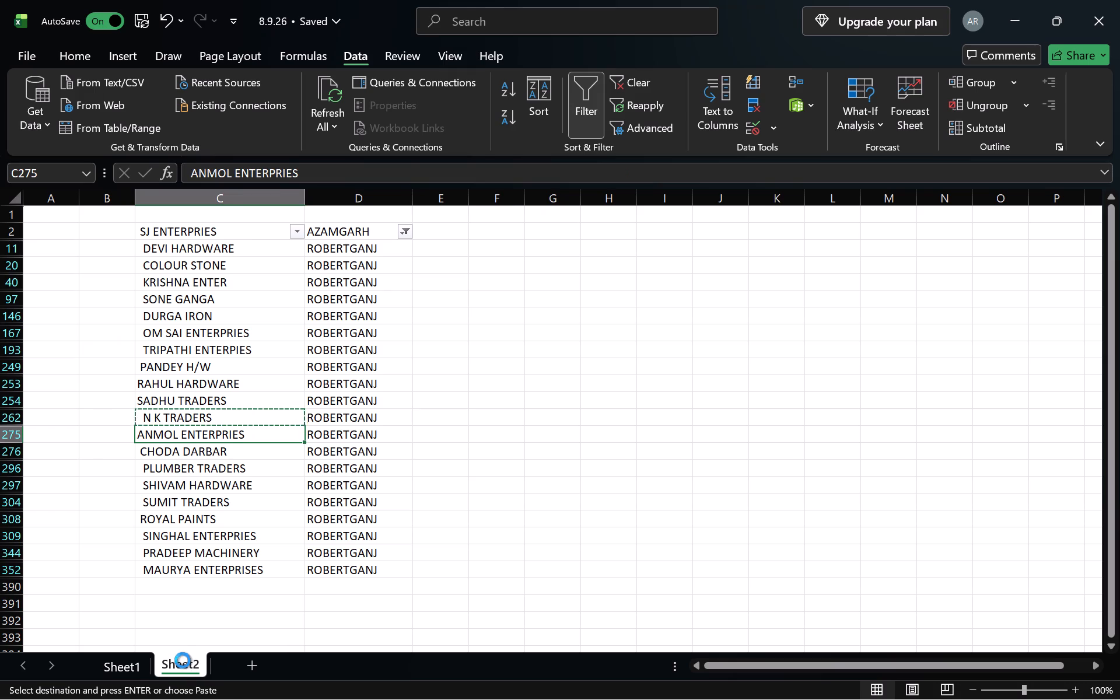
{"action": "left_click", "coordinate": [124, 666]}
{"action": "key", "text": "Down"}
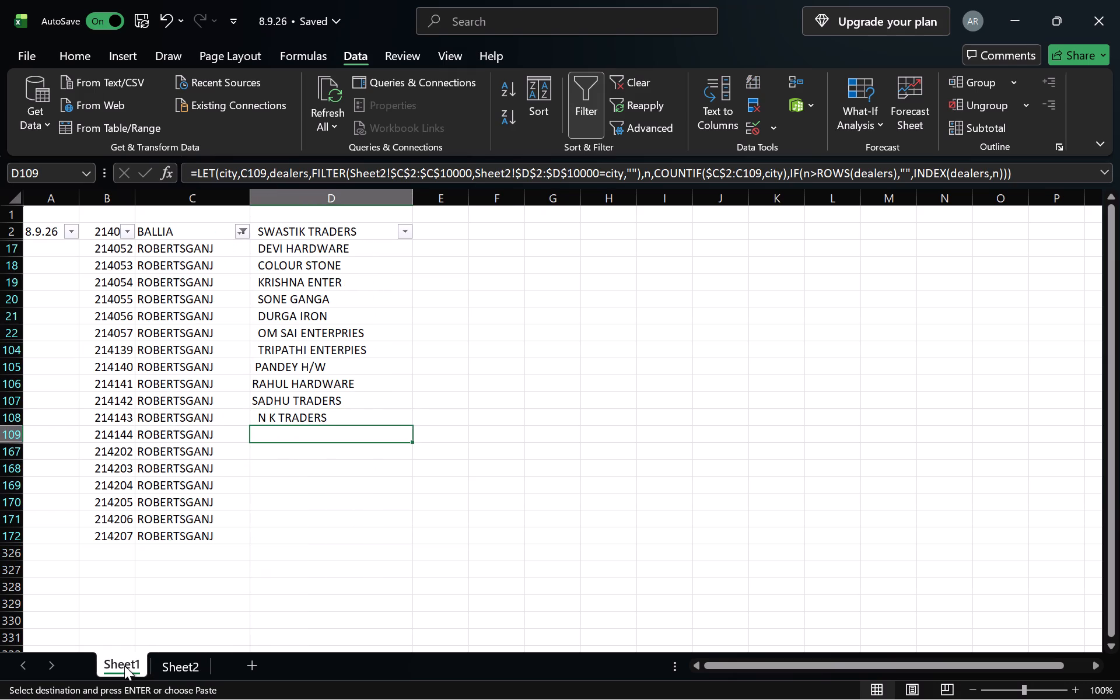
{"action": "key", "text": "ctrl+v"}
Copy CHODA DARBAR from Sheet2 cell C276 into Sheet1 cell D167, beside ROBERTSGANJ record 214202.
{"action": "left_click", "coordinate": [170, 660]}
{"action": "key", "text": "Down"}
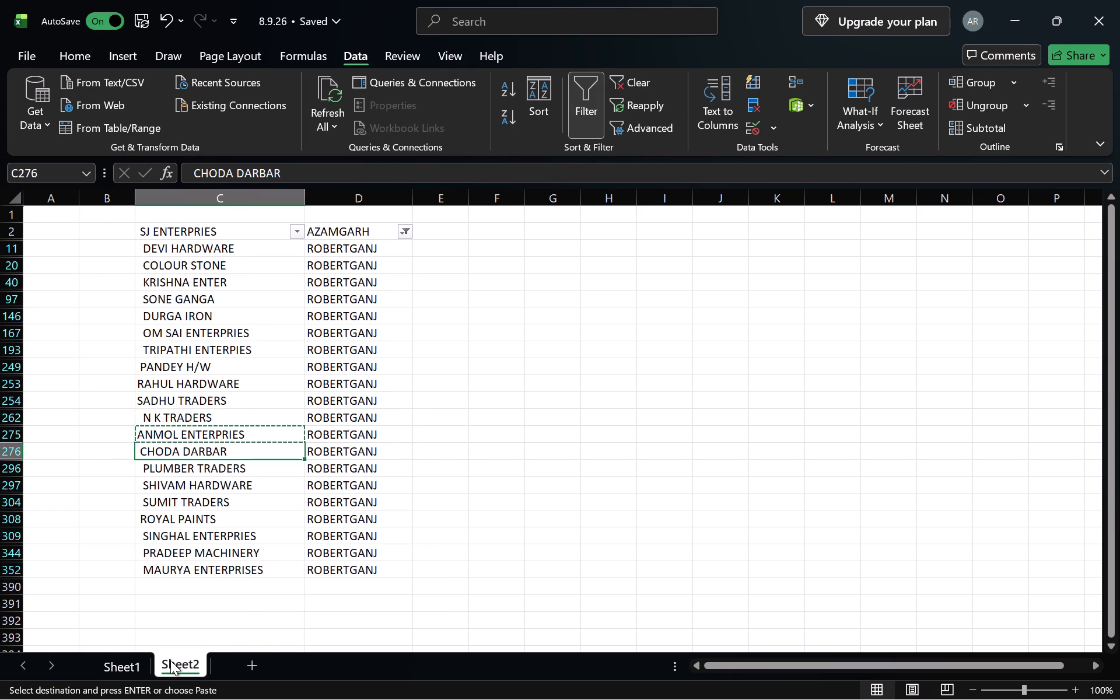
{"action": "key", "text": "ctrl+c"}
{"action": "left_click", "coordinate": [138, 664]}
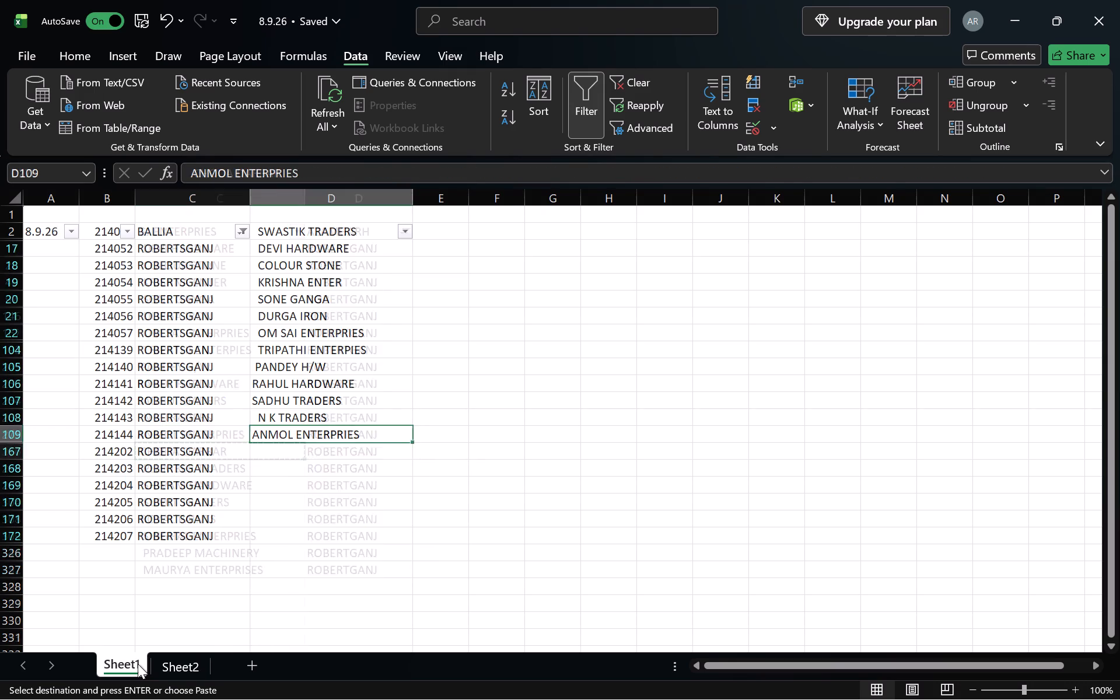
{"action": "key", "text": "Down"}
{"action": "key", "text": "ctrl+v"}
Copy PLUMBER TRADERS from Sheet2 cell C296 into Sheet1 cell D168, beside ROBERTSGANJ record 214203.
{"action": "left_click", "coordinate": [178, 662]}
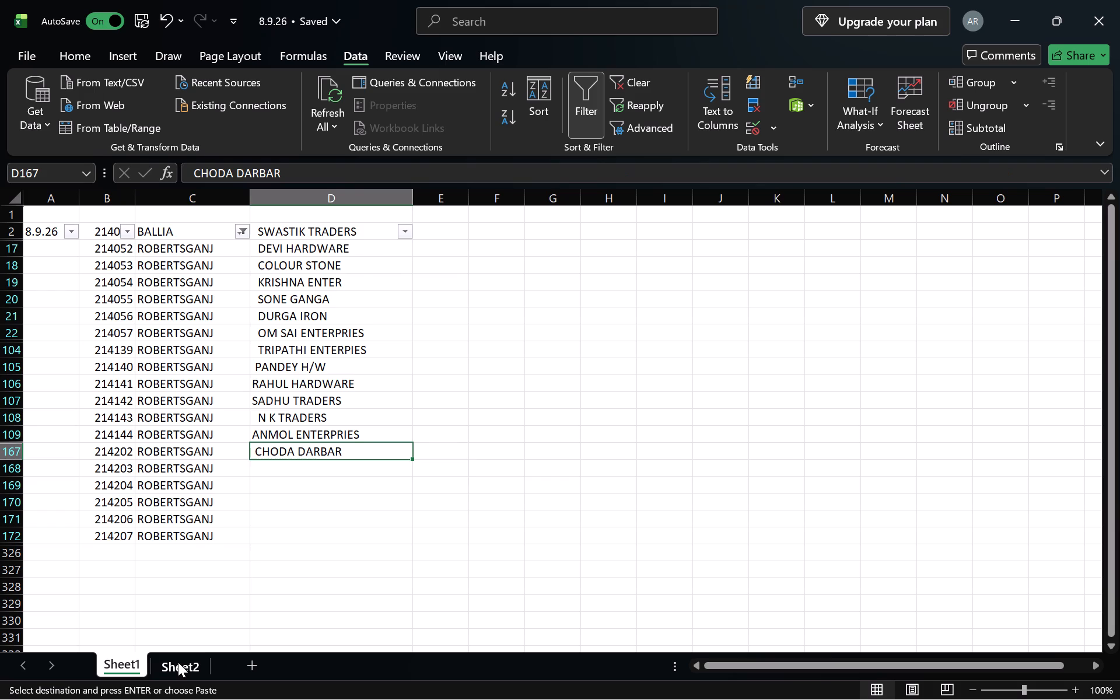
{"action": "key", "text": "Down"}
{"action": "key", "text": "ctrl+c"}
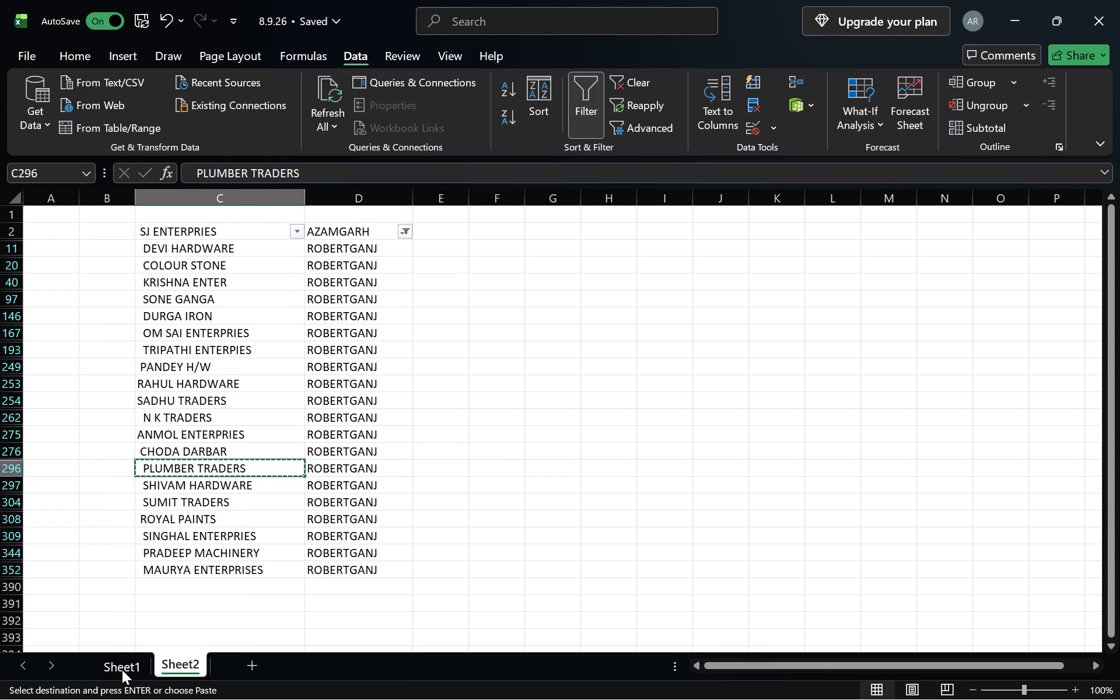
{"action": "left_click", "coordinate": [122, 670]}
{"action": "key", "text": "Down"}
{"action": "key", "text": "ctrl+v"}
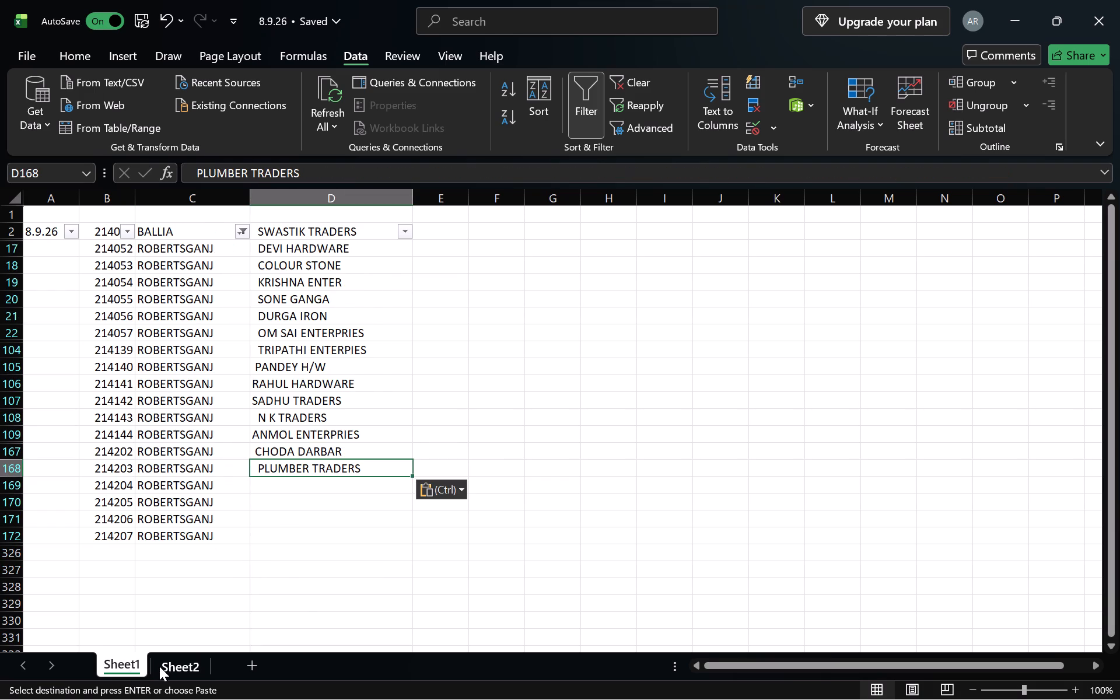
Copy SHIVAM HARDWARE from Sheet2 cell C297 into Sheet1 cell D169, beside ROBERTSGANJ record 214204.
{"action": "left_click", "coordinate": [164, 666]}
{"action": "key", "text": "Down"}
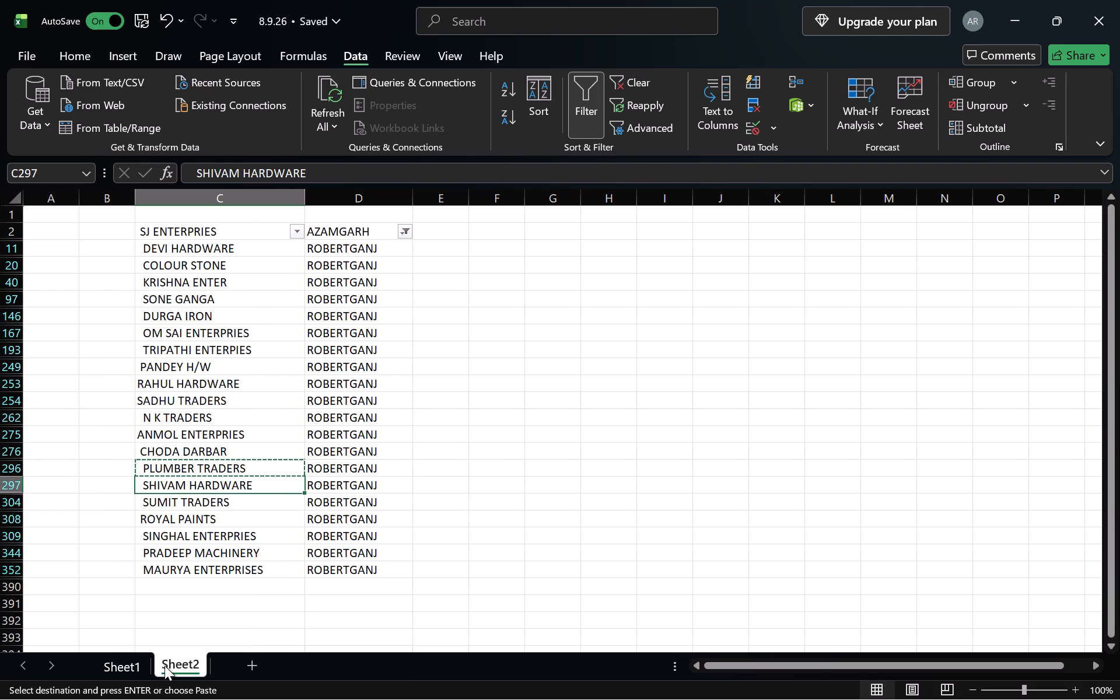
{"action": "key", "text": "ctrl+c"}
{"action": "left_click", "coordinate": [127, 670]}
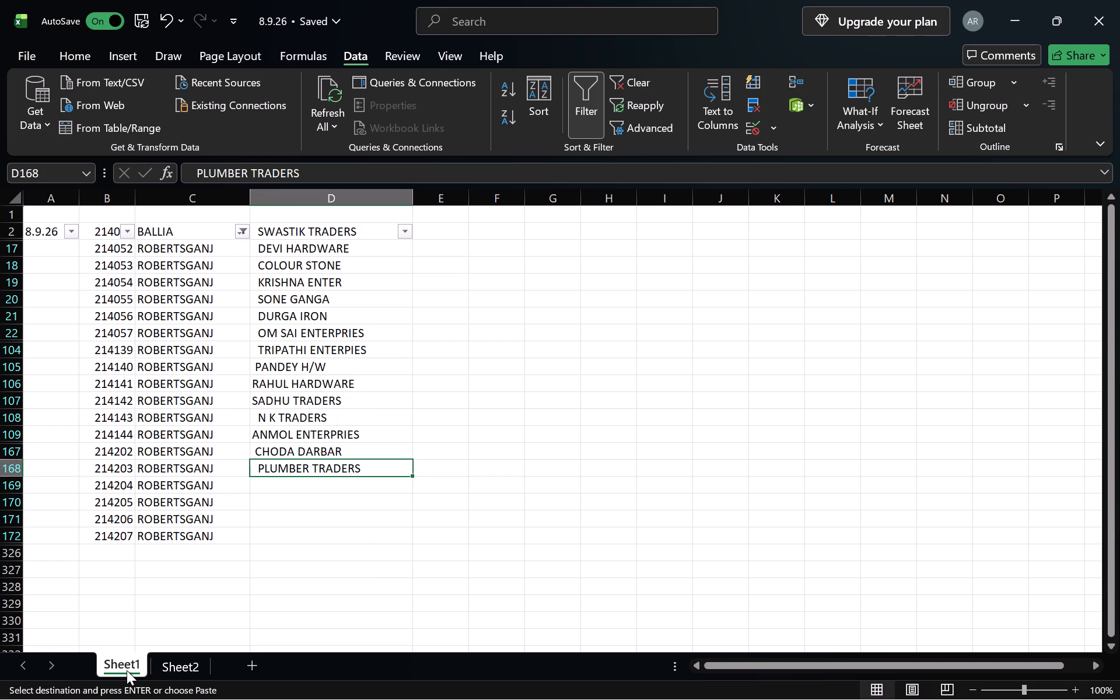
{"action": "key", "text": "Down"}
{"action": "key", "text": "ctrl+v"}
Copy SUMIT TRADERS from Sheet2 cell C304 into Sheet1 cell D170, beside ROBERTSGANJ record 214205.
{"action": "left_click", "coordinate": [167, 667]}
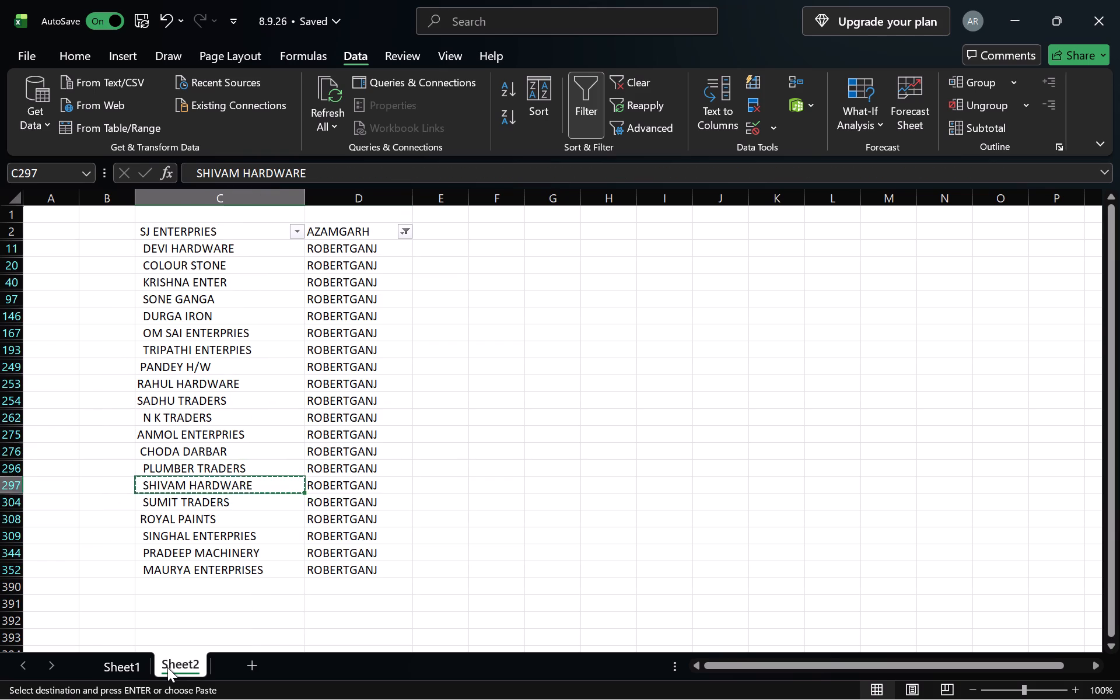
{"action": "key", "text": "Down"}
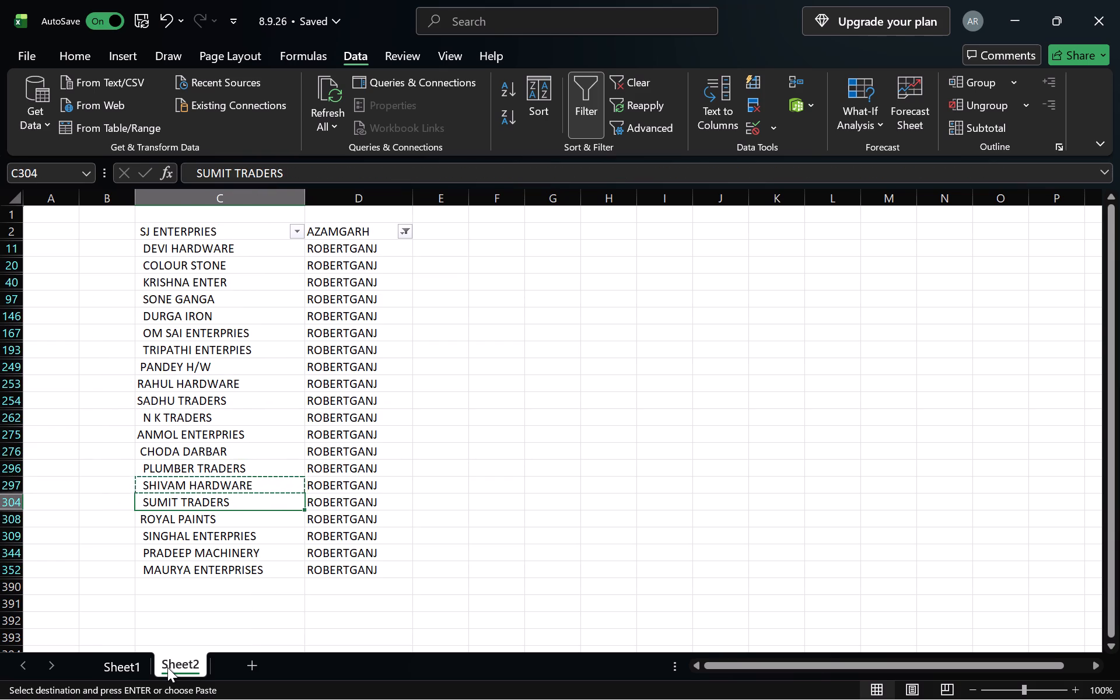
{"action": "key", "text": "ctrl+c"}
{"action": "left_click", "coordinate": [127, 672]}
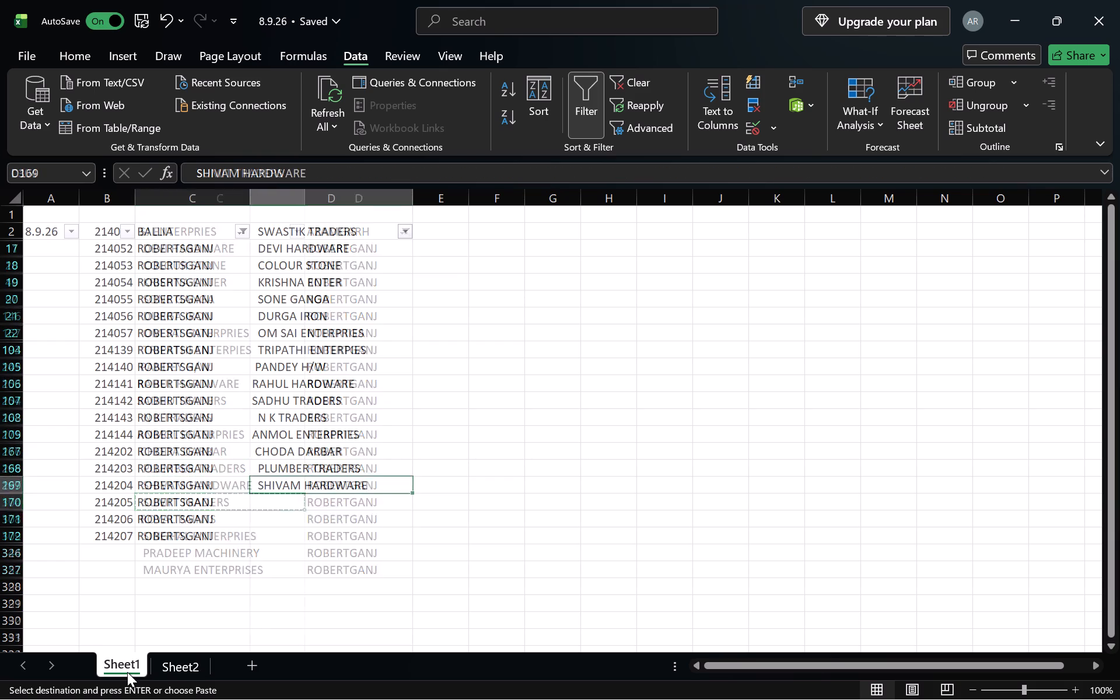
{"action": "key", "text": "Down"}
{"action": "key", "text": "ctrl+v"}
Copy ROYAL PAINTS from Sheet2 cell C308 into Sheet1 cell D171, beside ROBERTSGANJ record 214206.
{"action": "left_click", "coordinate": [173, 665]}
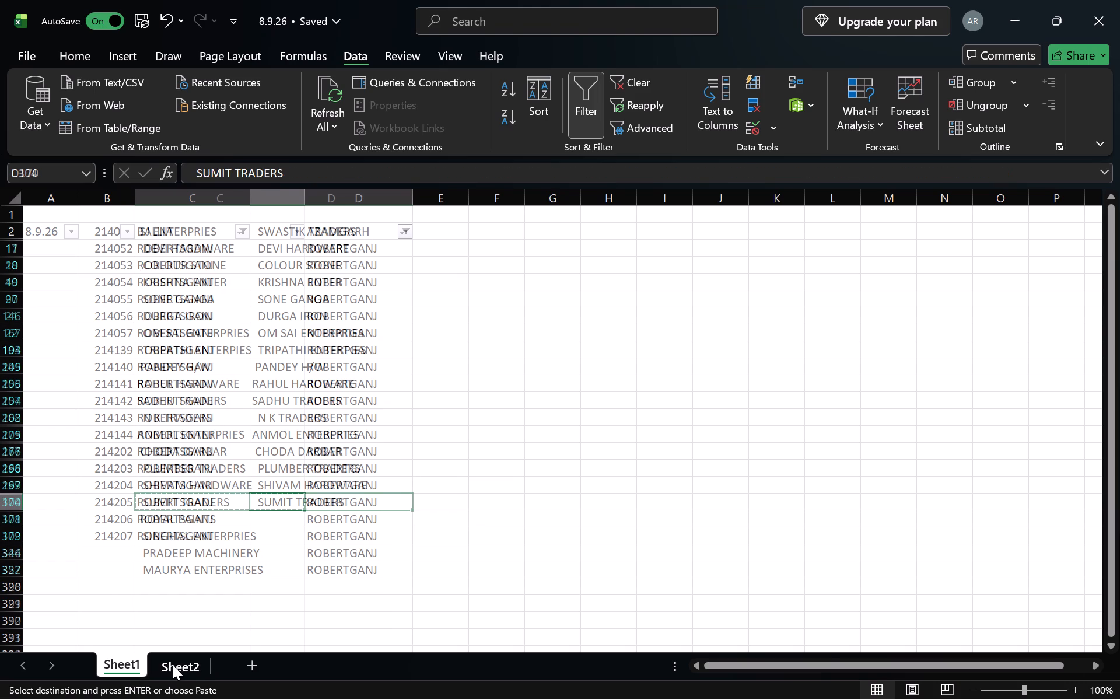
{"action": "key", "text": "Down"}
{"action": "key", "text": "ctrl+c"}
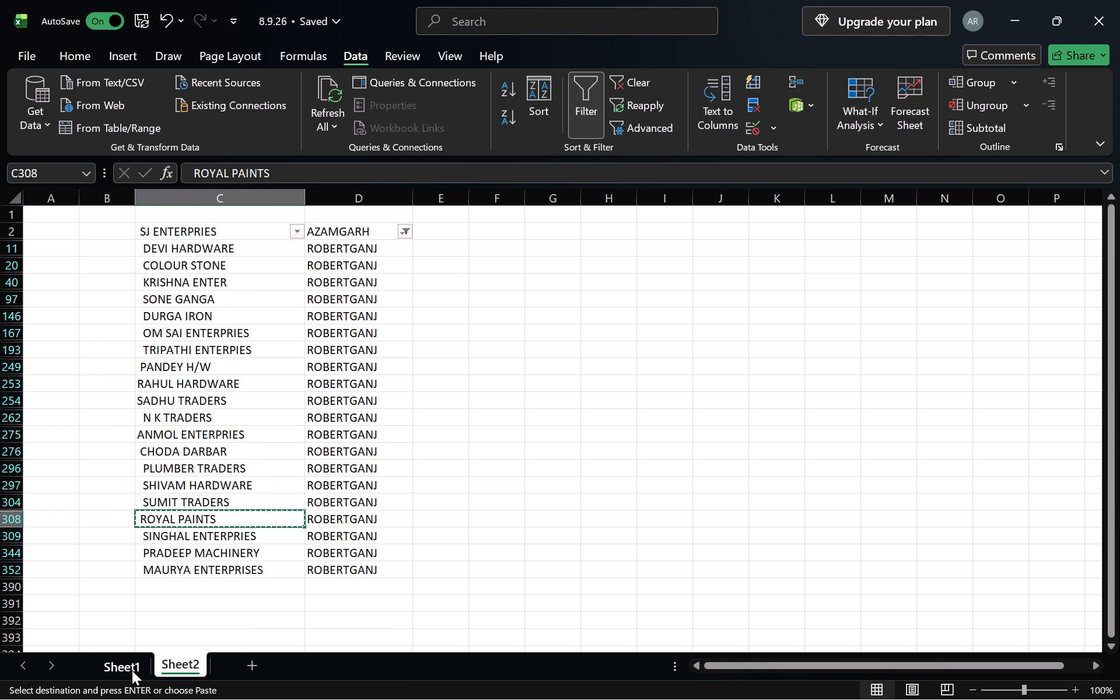
{"action": "left_click", "coordinate": [132, 670]}
{"action": "key", "text": "Down"}
{"action": "key", "text": "ctrl+v"}
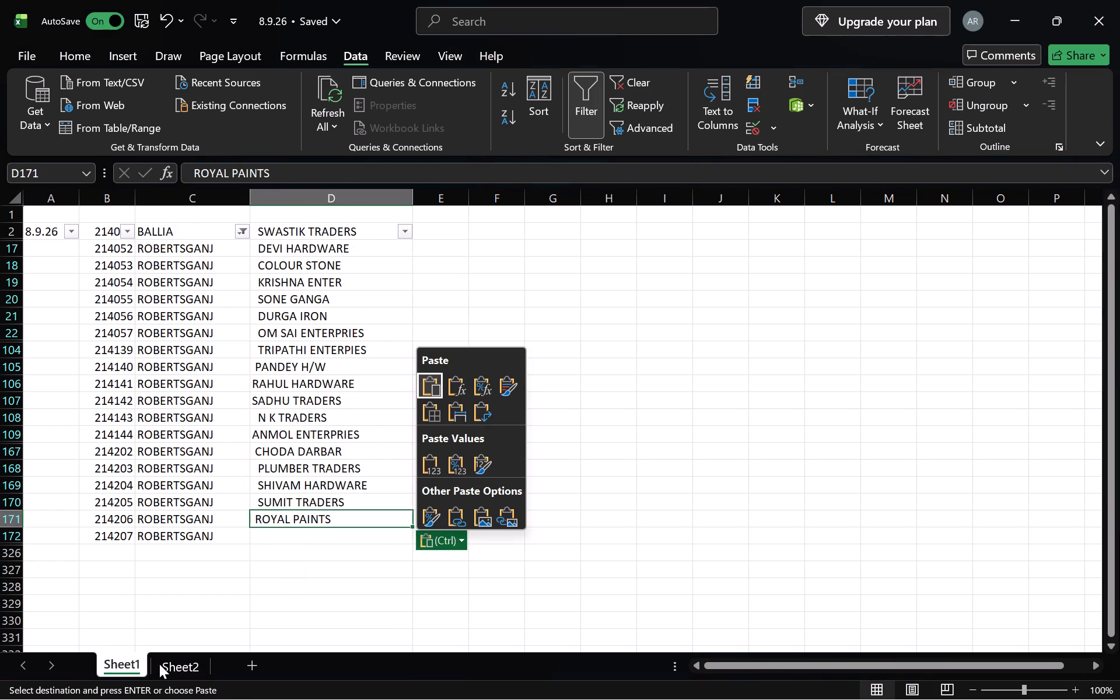
Copy SINGHAL ENTERPRIES from Sheet2 cell C309 into Sheet1 cell D172, beside ROBERTSGANJ record 214207.
{"action": "left_click", "coordinate": [178, 661]}
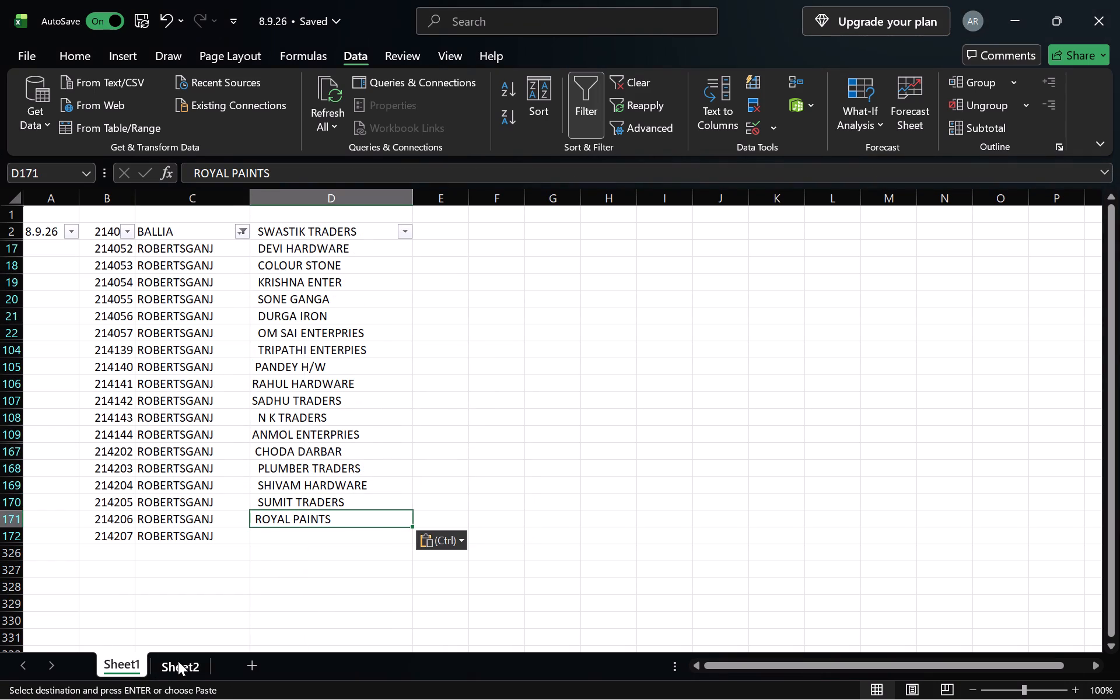
{"action": "left_click", "coordinate": [178, 661]}
{"action": "key", "text": "Down"}
{"action": "key", "text": "ctrl+c"}
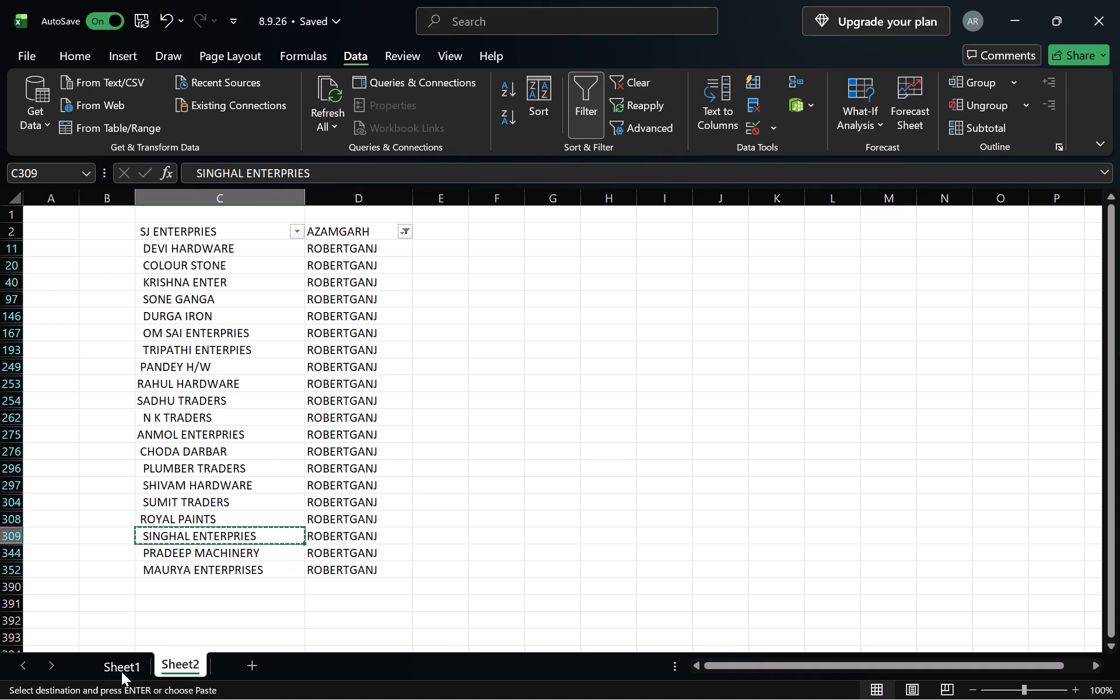
{"action": "left_click", "coordinate": [118, 671]}
{"action": "key", "text": "Down"}
{"action": "key", "text": "ctrl+v"}
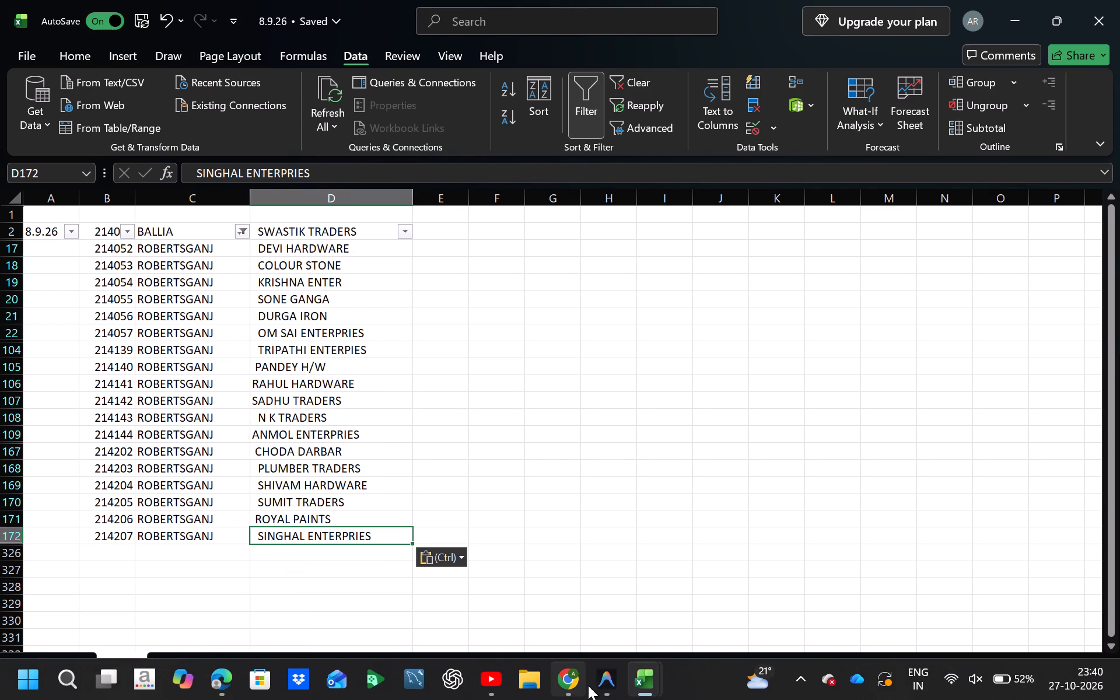
Show all cities again in Sheet1's column C filter and look through the records for blank dealer names.
{"action": "left_click", "coordinate": [244, 226]}
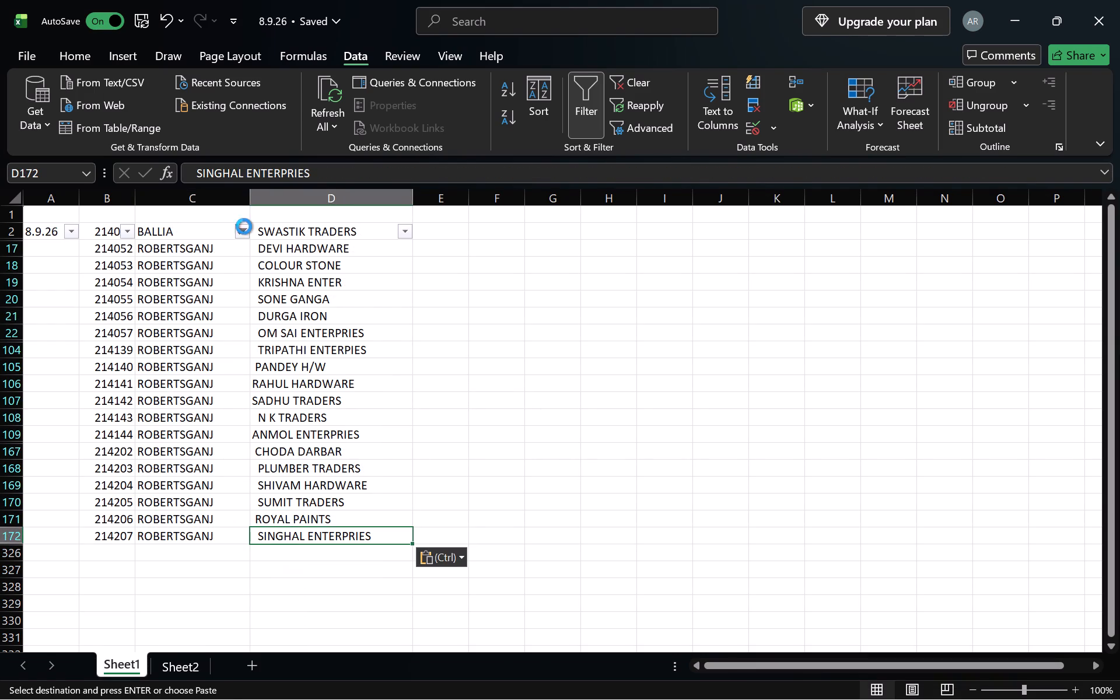
{"action": "left_click", "coordinate": [76, 437]}
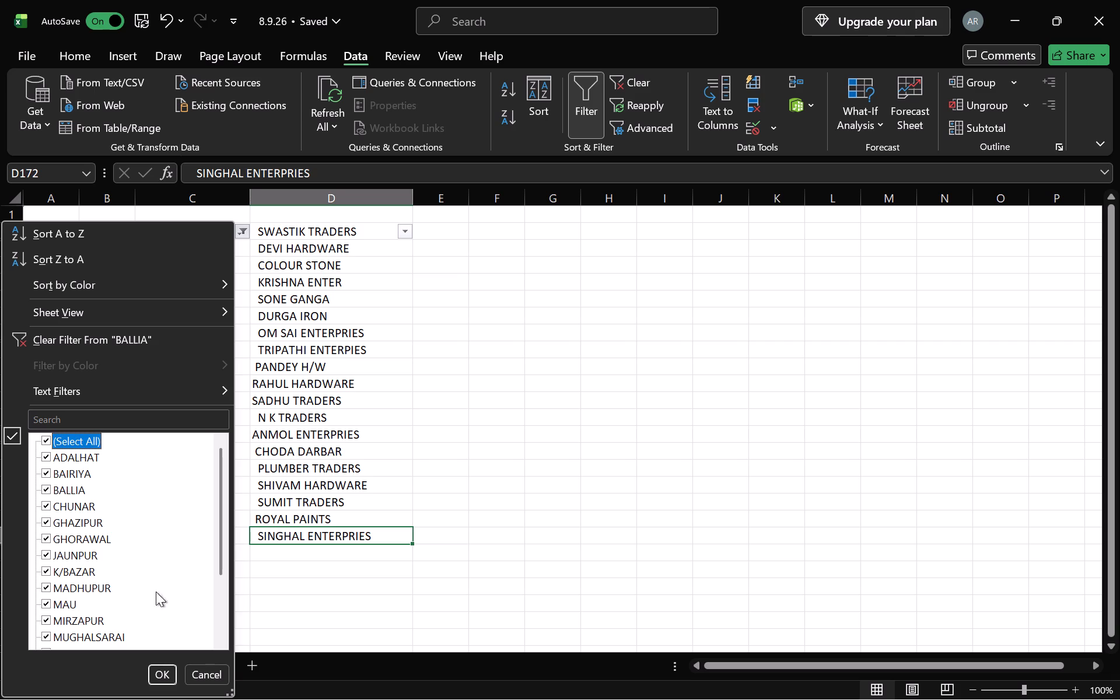
{"action": "left_click", "coordinate": [171, 678]}
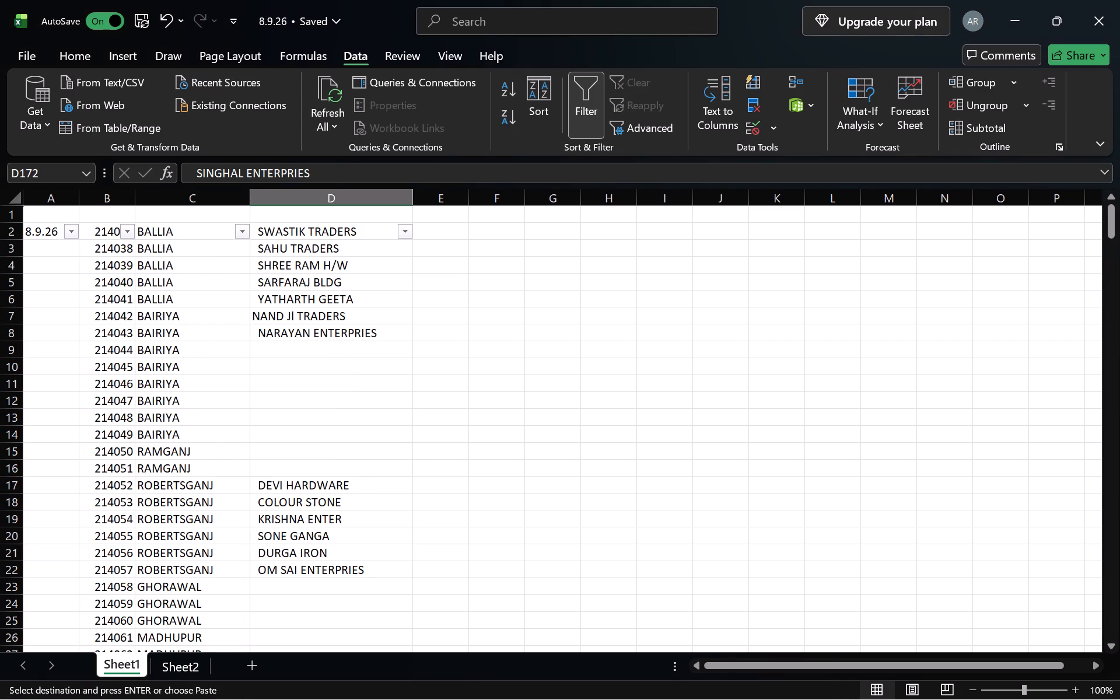
{"action": "scroll", "coordinate": [418, 584], "scroll_direction": "down", "scroll_amount": 5}
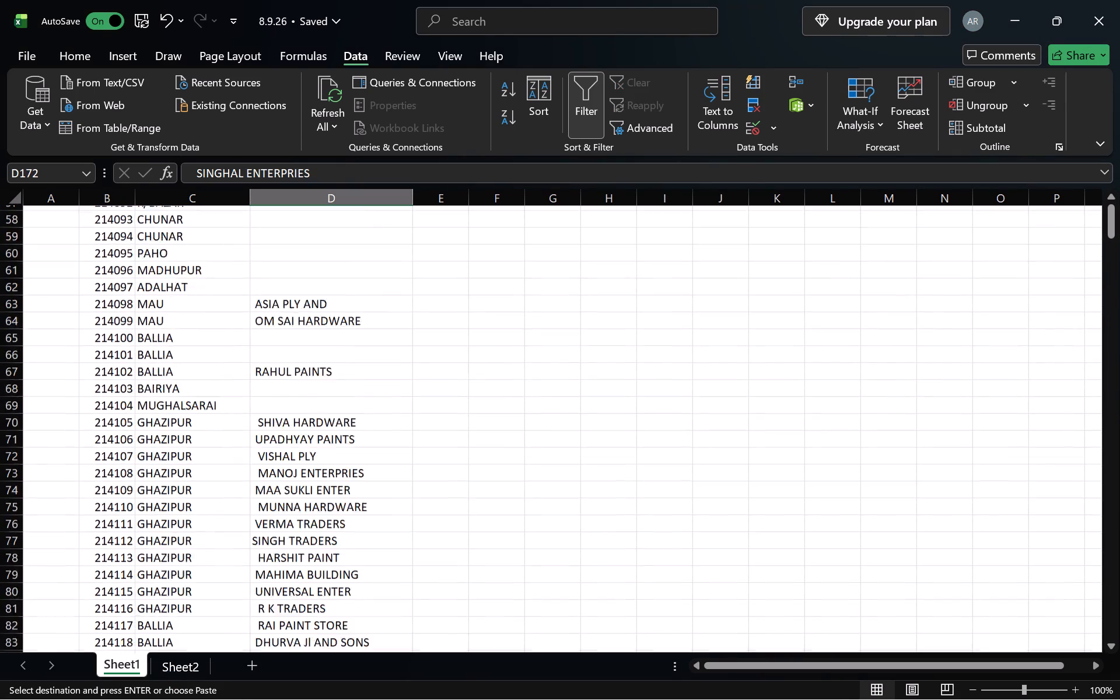
{"action": "scroll", "coordinate": [418, 584], "scroll_direction": "down", "scroll_amount": 6}
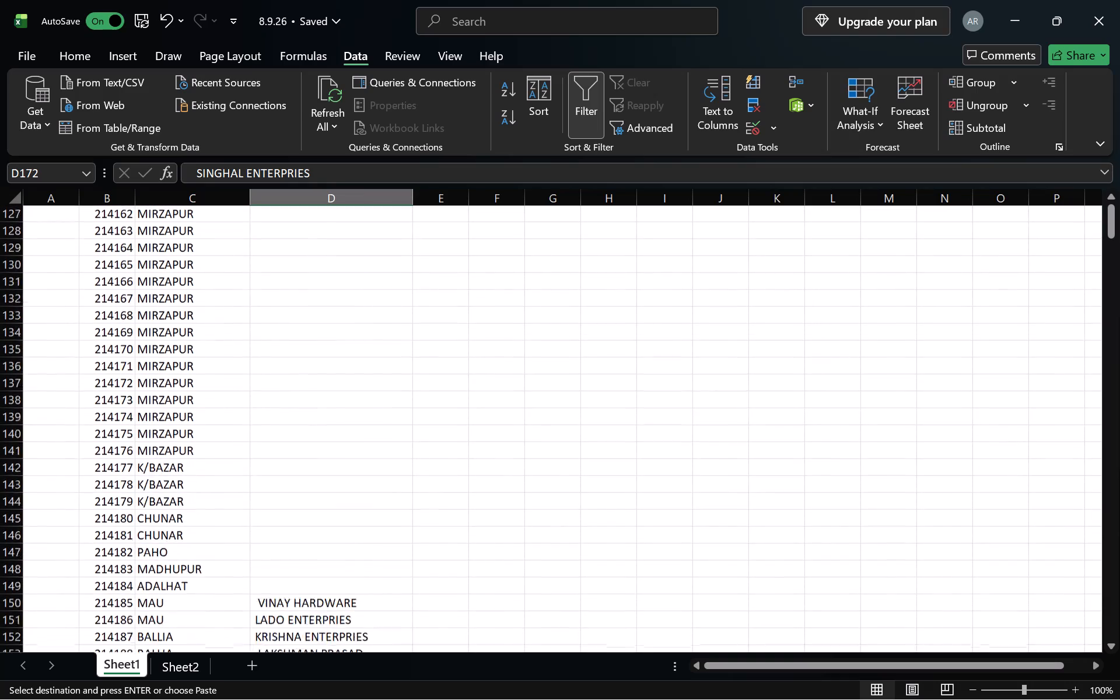
{"action": "scroll", "coordinate": [418, 584], "scroll_direction": "down", "scroll_amount": 2}
{"action": "scroll", "coordinate": [418, 584], "scroll_direction": "up", "scroll_amount": 12}
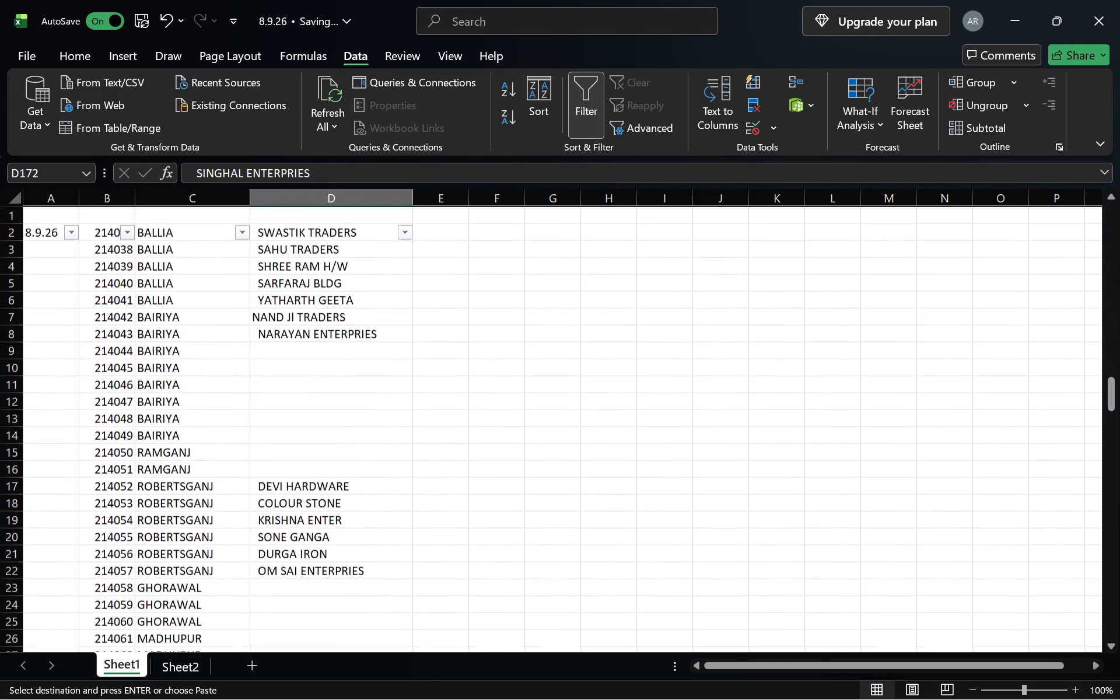
Filter Sheet1's column C to show only the MIRZAPUR records.
{"action": "left_click", "coordinate": [242, 230]}
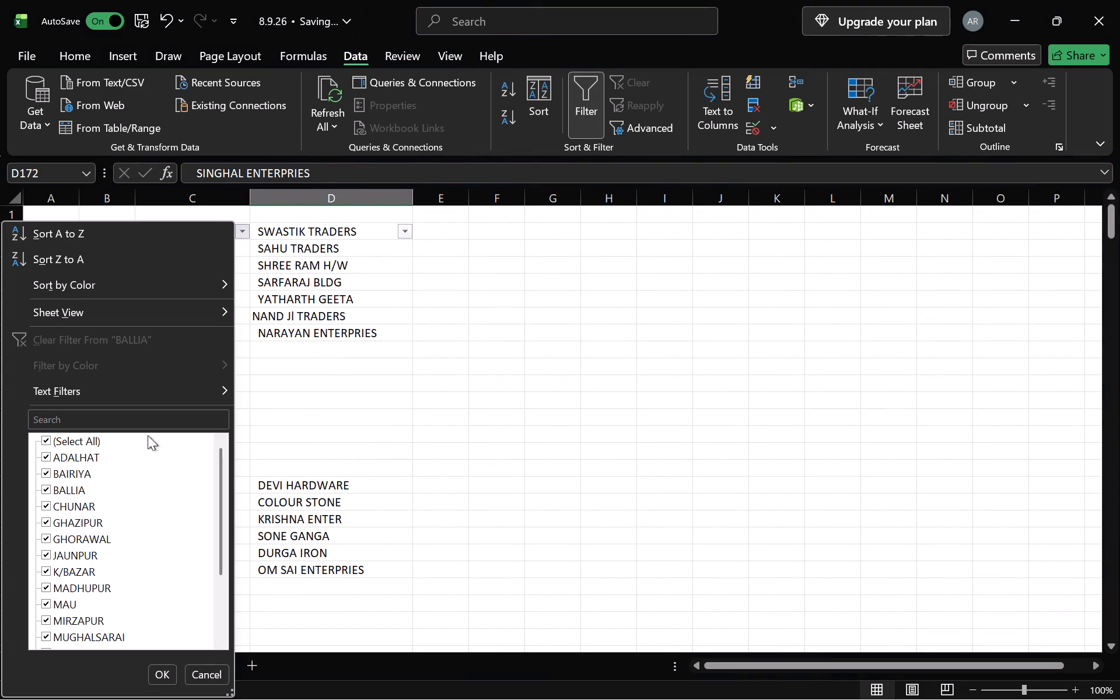
{"action": "left_click", "coordinate": [76, 432]}
{"action": "left_click", "coordinate": [75, 442]}
{"action": "left_click", "coordinate": [76, 625]}
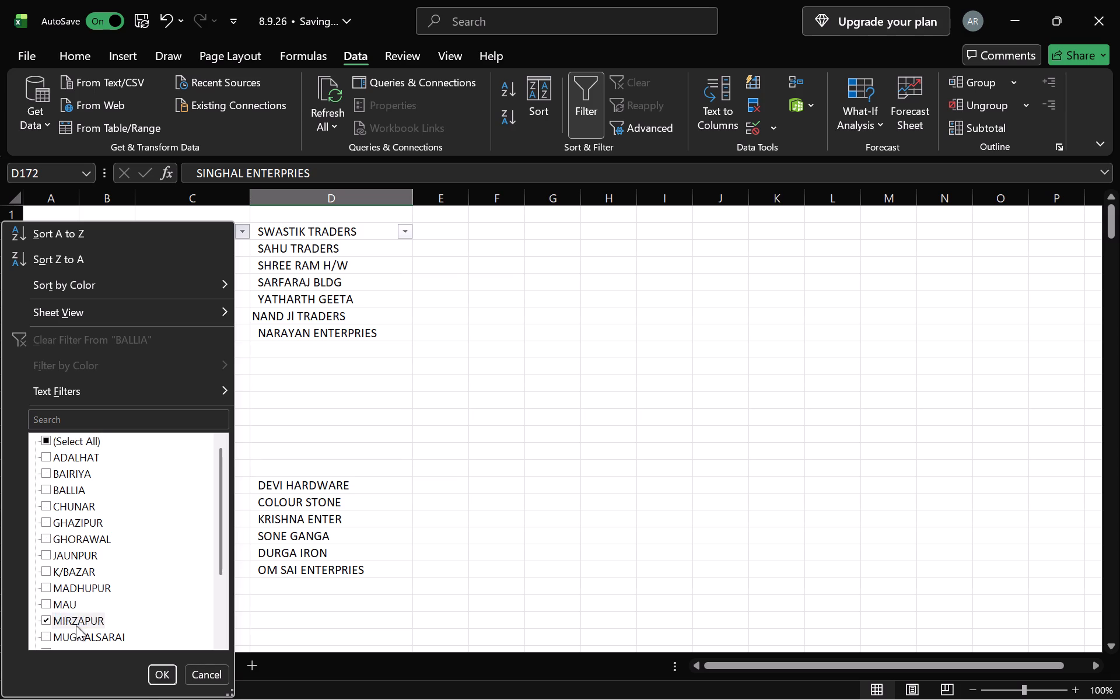
{"action": "left_click", "coordinate": [162, 669]}
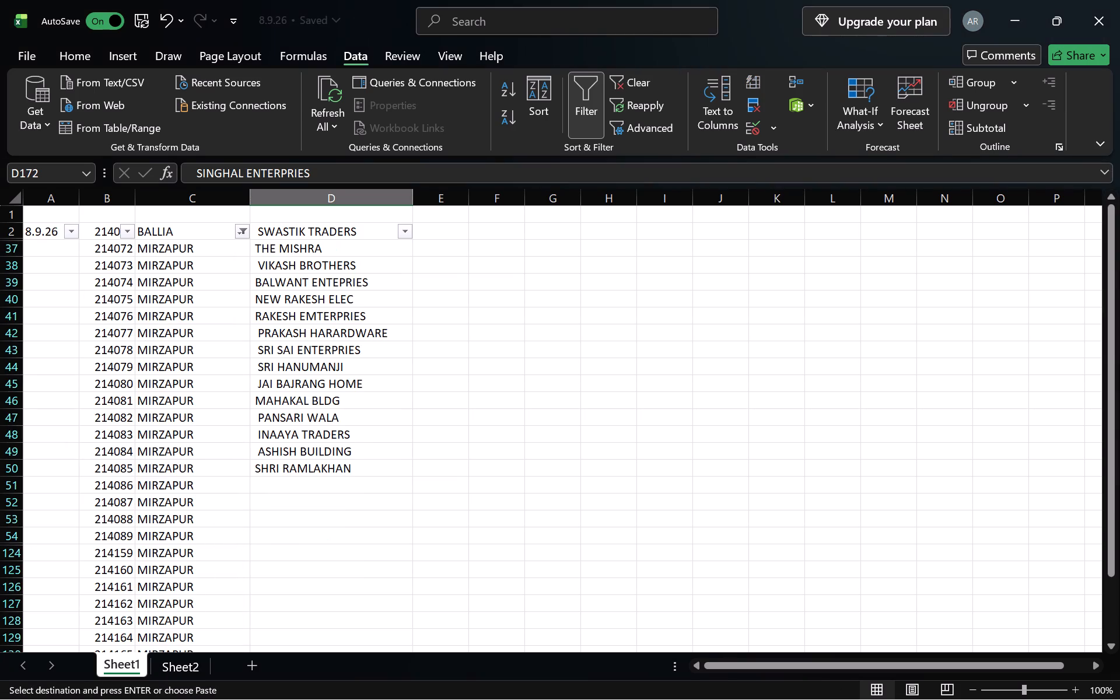
Filter Sheet2's column D to MIRZAPUR only, removing ROBERTGANJ from the selection.
{"action": "left_click", "coordinate": [177, 660]}
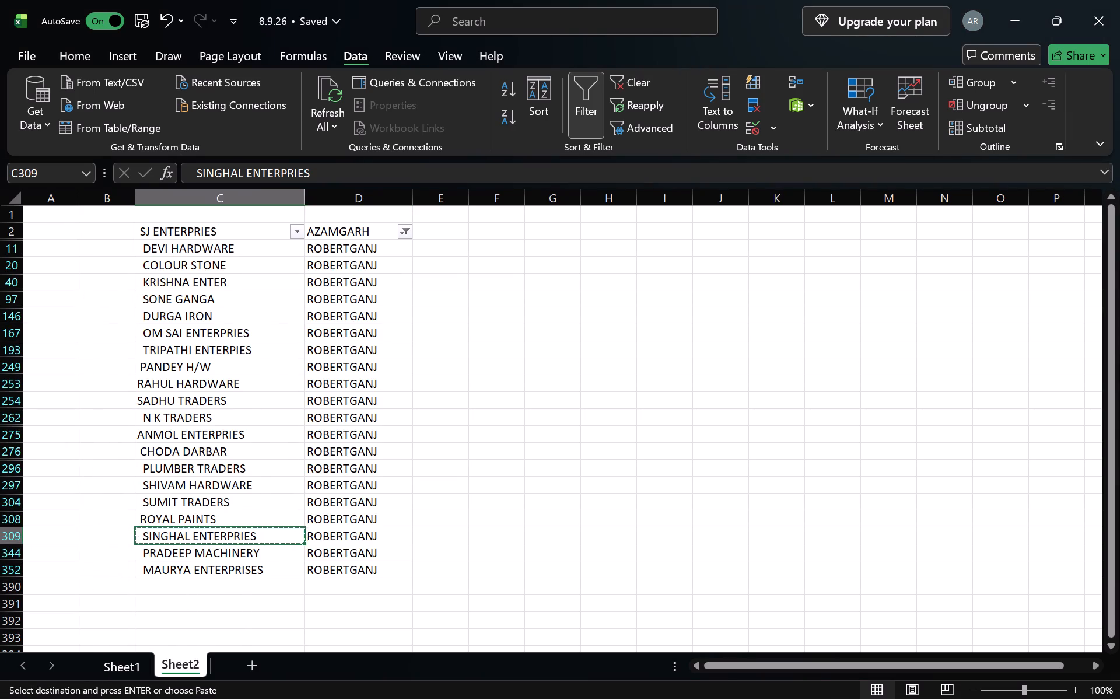
{"action": "left_click_drag", "start_coordinate": [415, 232], "coordinate": [412, 232]}
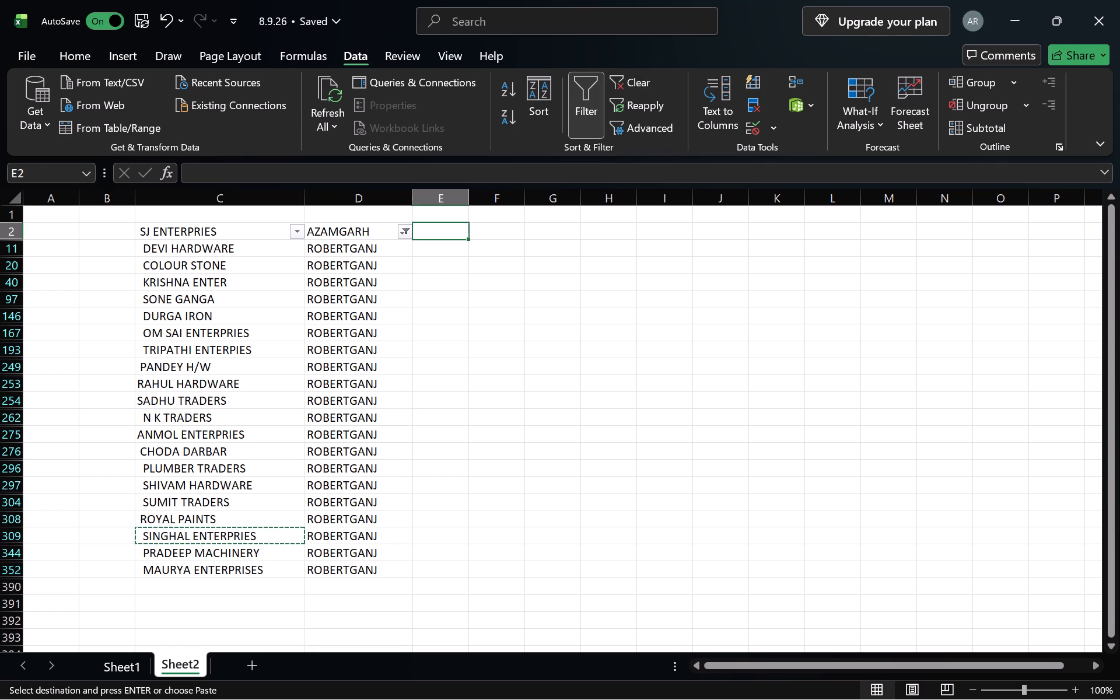
{"action": "left_click_drag", "start_coordinate": [412, 232], "coordinate": [407, 232]}
{"action": "left_click", "coordinate": [407, 232]}
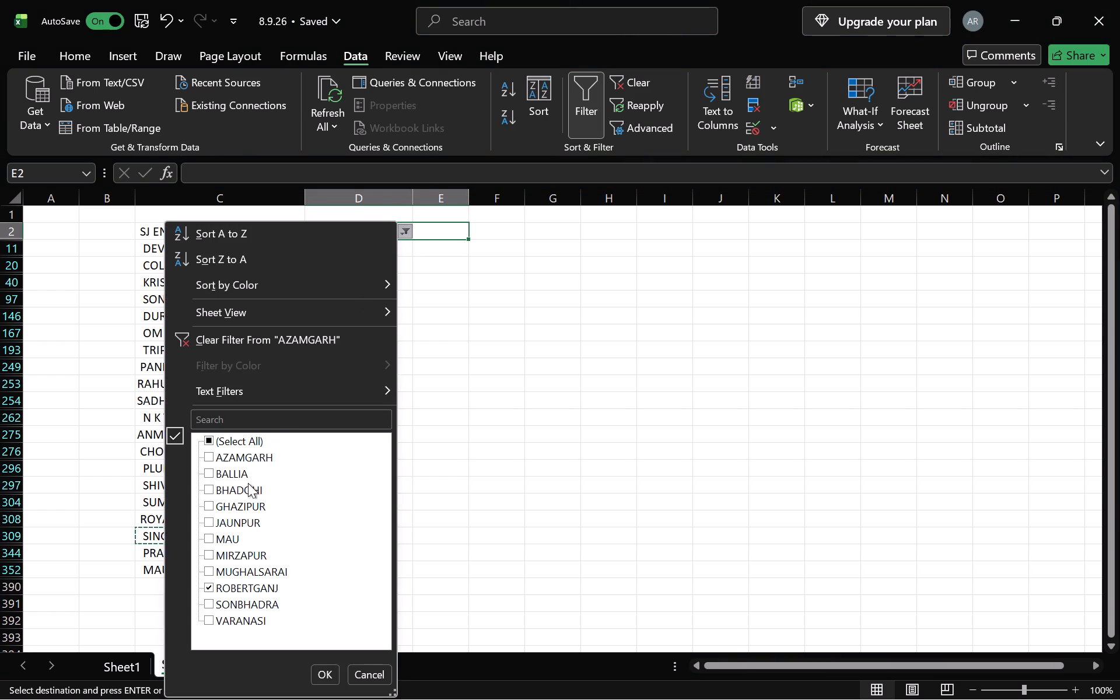
{"action": "left_click", "coordinate": [218, 552]}
{"action": "left_click", "coordinate": [218, 580]}
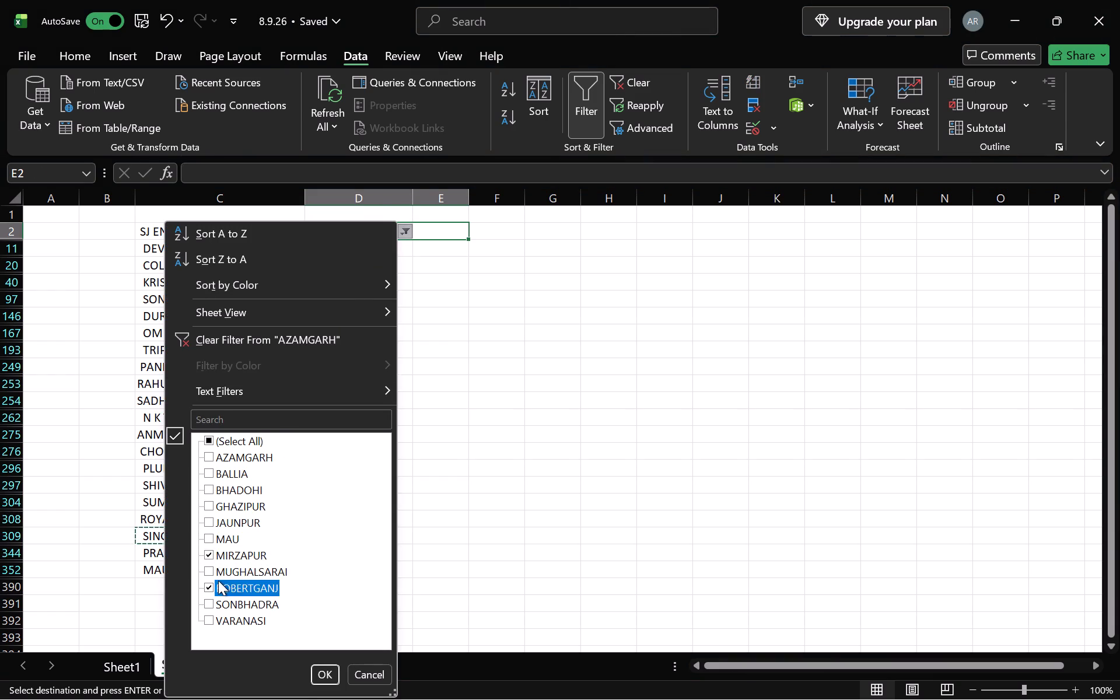
{"action": "left_click", "coordinate": [323, 668]}
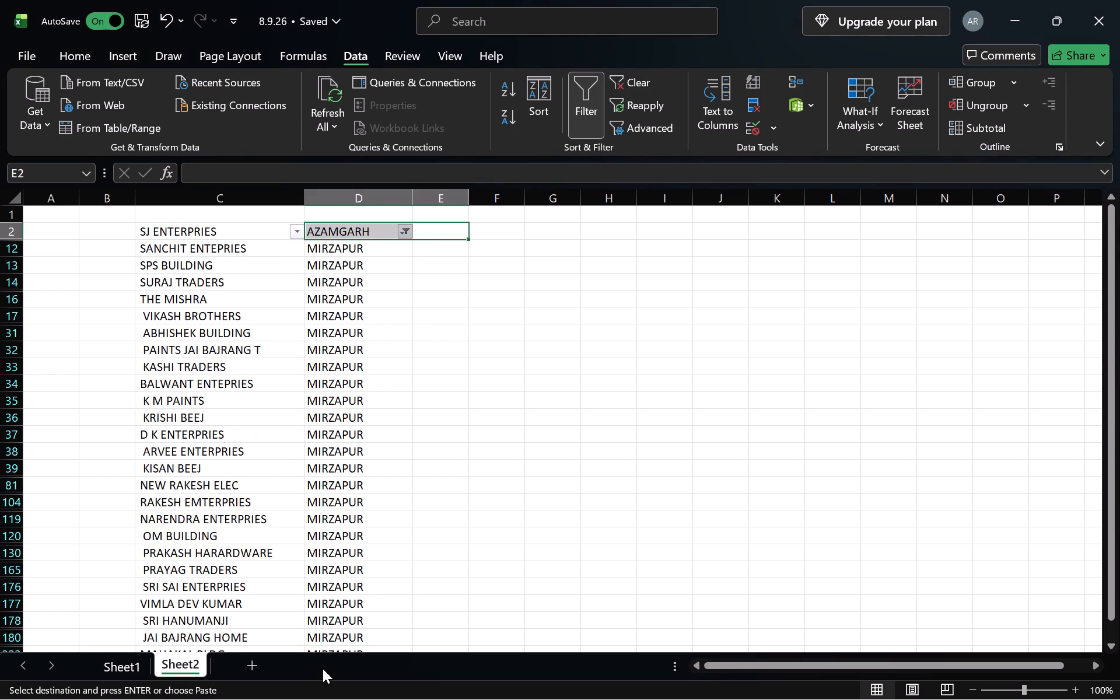
Compare Sheet2's MIRZAPUR dealer list with the dealer names beside Sheet1's MIRZAPUR records, including the last filled cell D50.
{"action": "scroll", "coordinate": [352, 502], "scroll_direction": "up", "scroll_amount": 1}
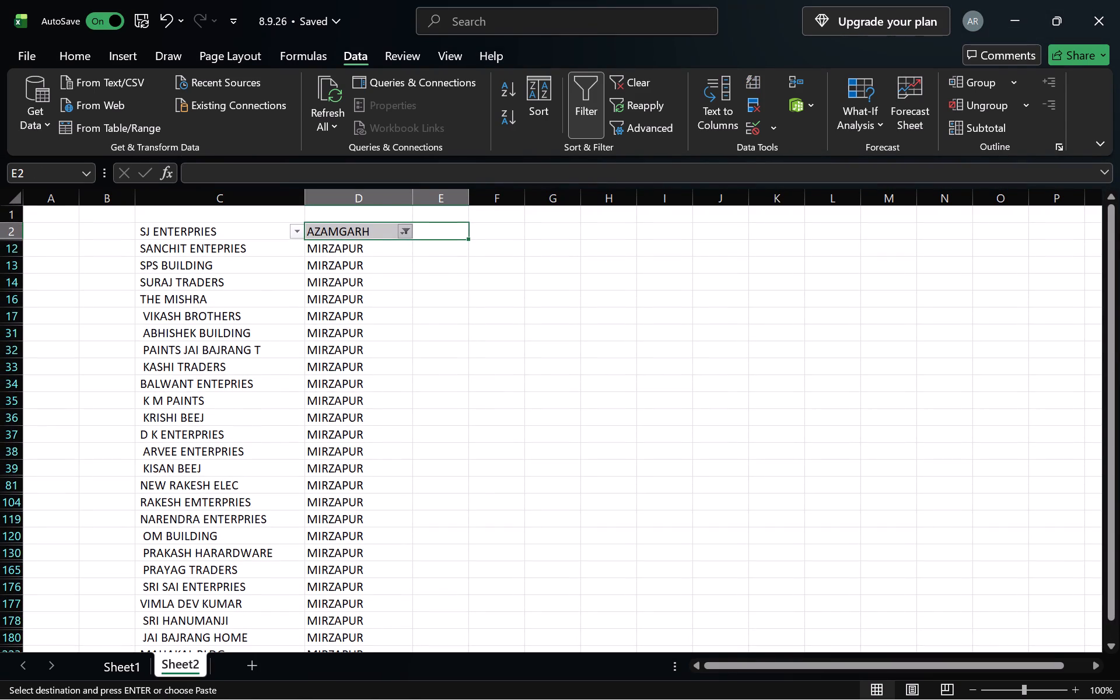
{"action": "scroll", "coordinate": [260, 556], "scroll_direction": "down", "scroll_amount": 2}
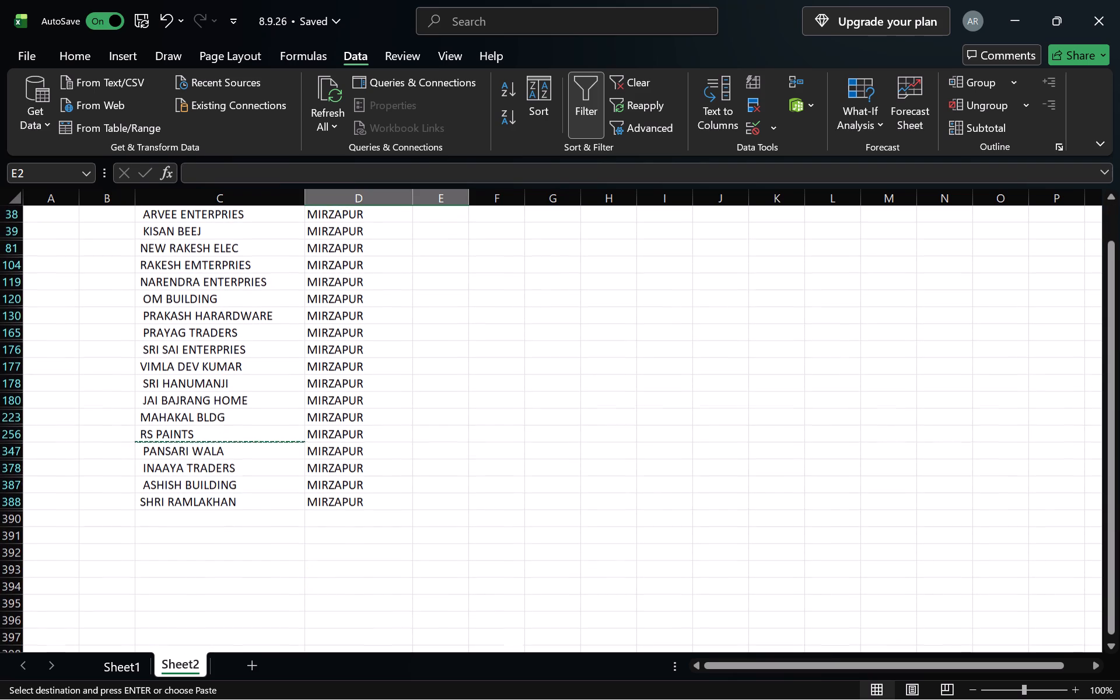
{"action": "left_click", "coordinate": [118, 664]}
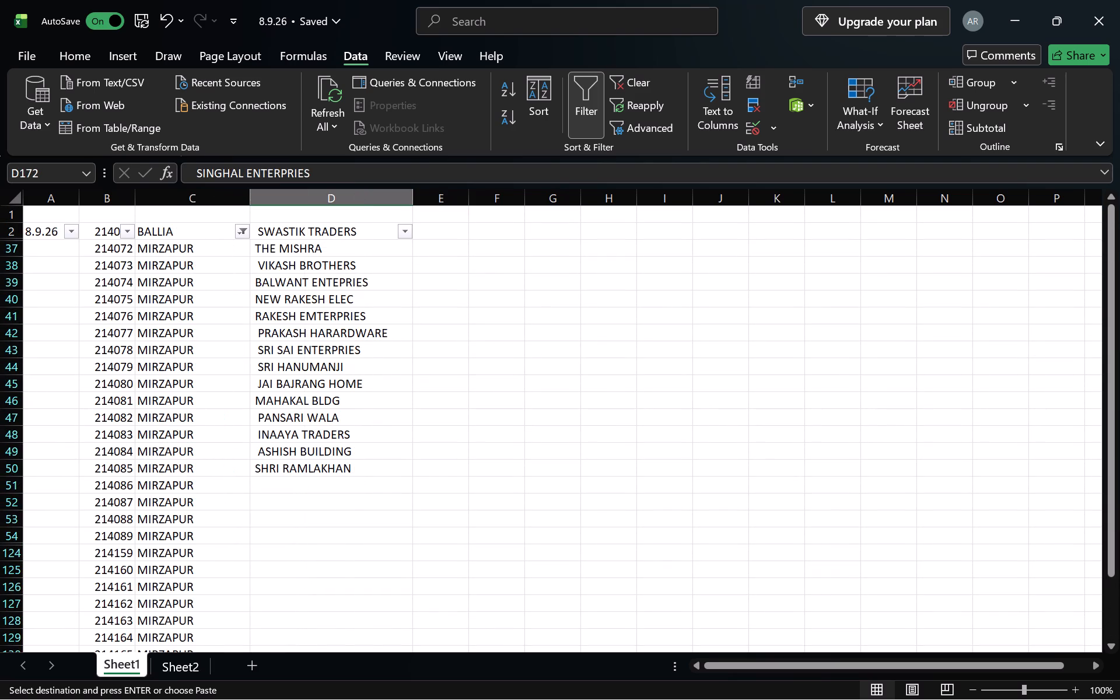
{"action": "scroll", "coordinate": [274, 544], "scroll_direction": "up", "scroll_amount": 1}
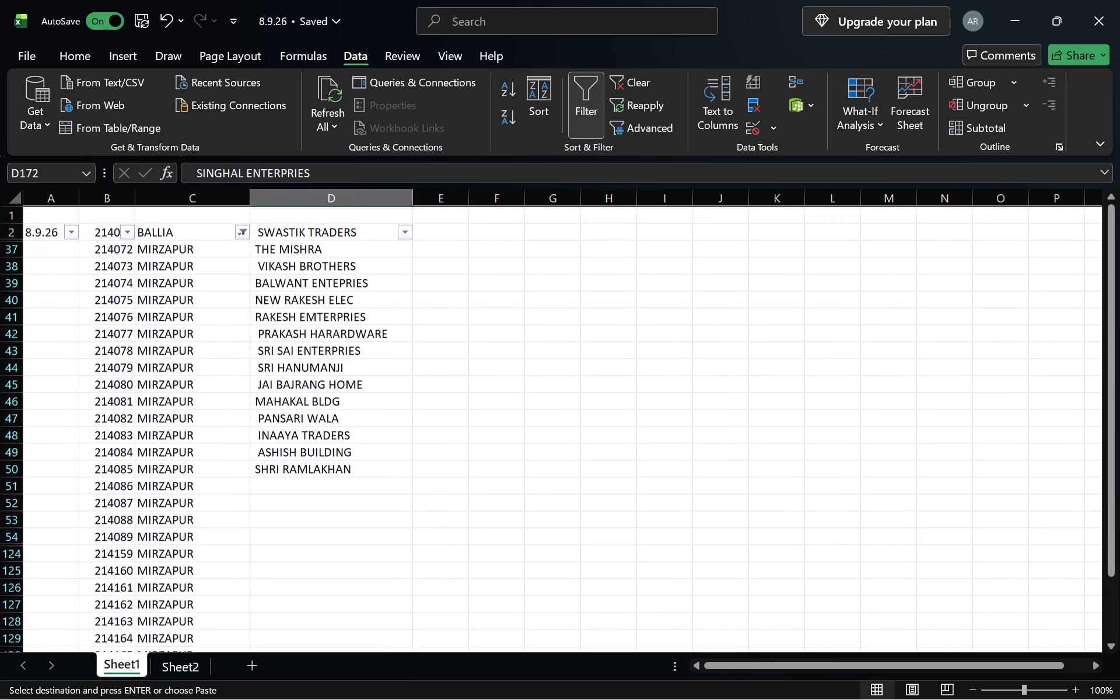
{"action": "left_click", "coordinate": [178, 663]}
{"action": "scroll", "coordinate": [278, 530], "scroll_direction": "up", "scroll_amount": 4}
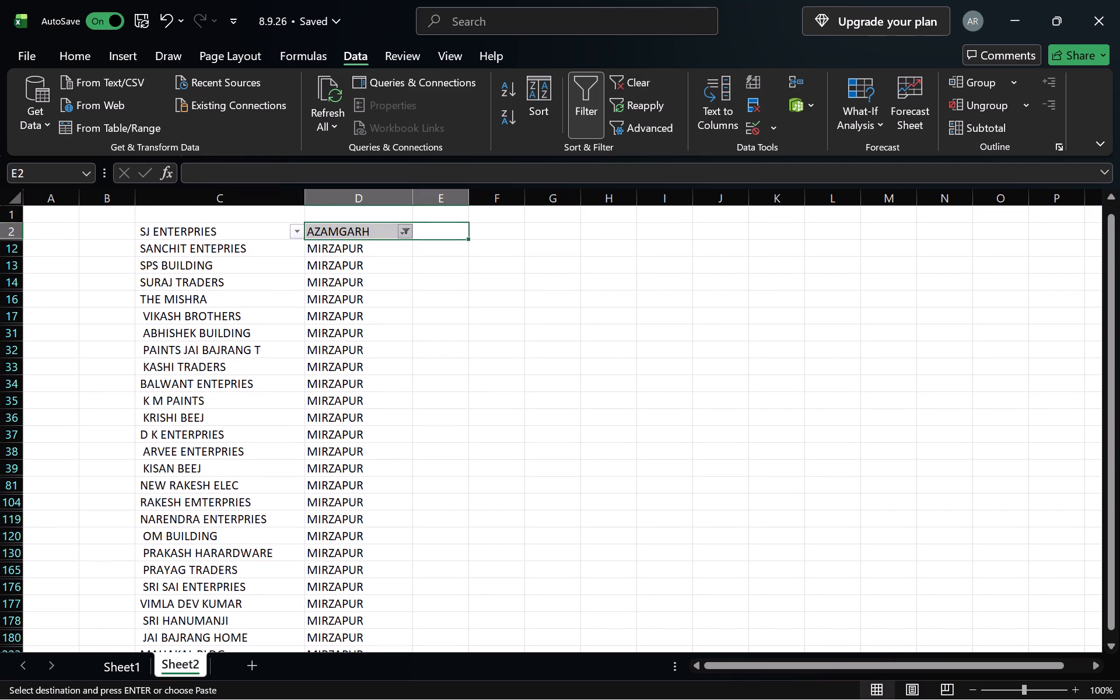
{"action": "left_click", "coordinate": [124, 664]}
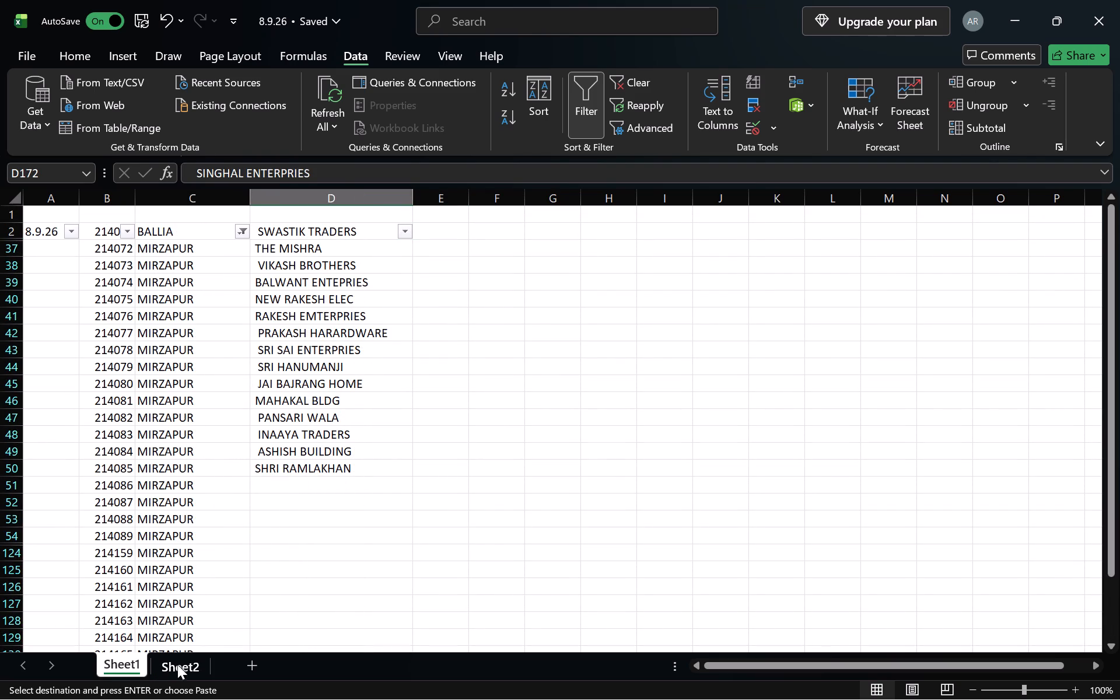
{"action": "scroll", "coordinate": [242, 619], "scroll_direction": "down", "scroll_amount": 1}
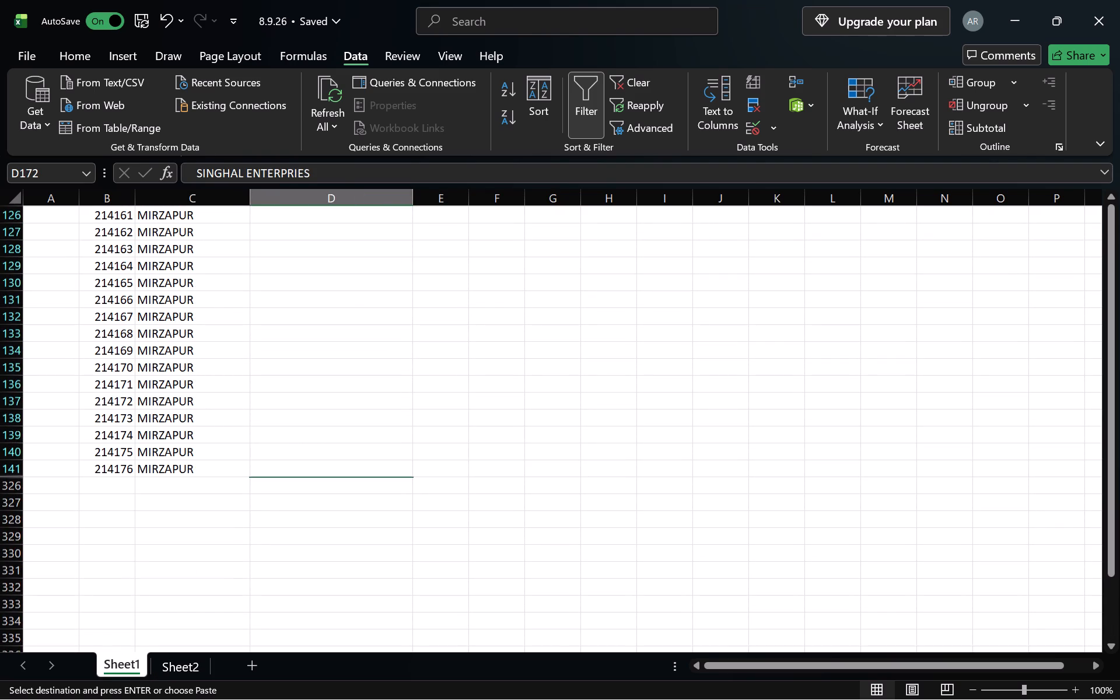
{"action": "scroll", "coordinate": [242, 619], "scroll_direction": "down", "scroll_amount": 1}
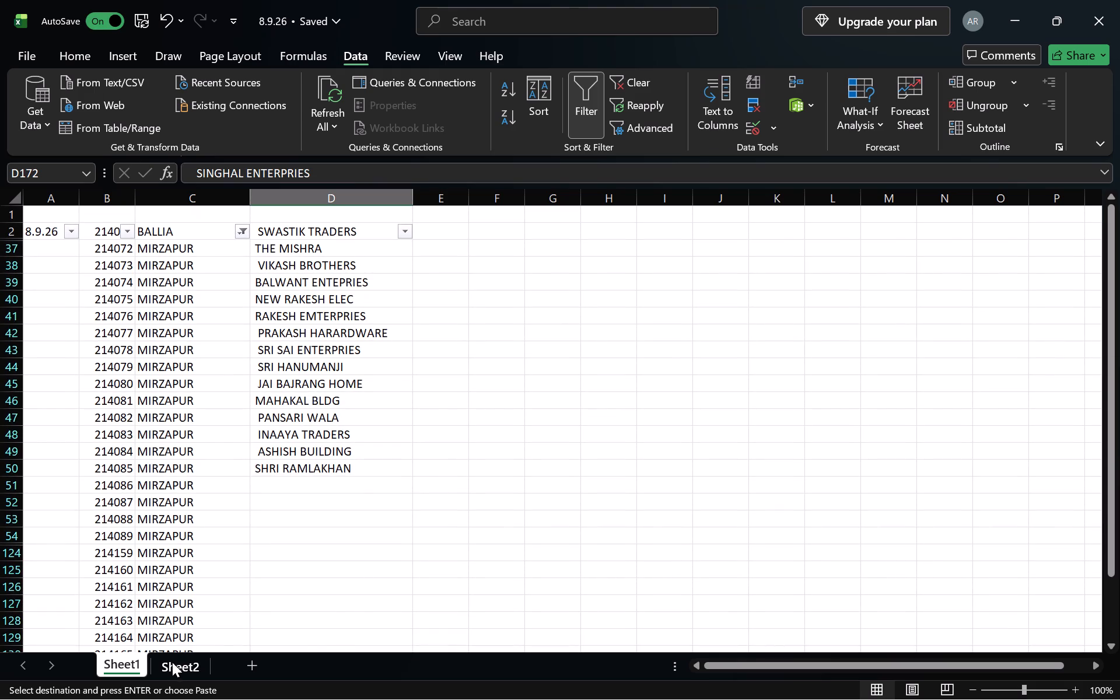
{"action": "left_click", "coordinate": [171, 664]}
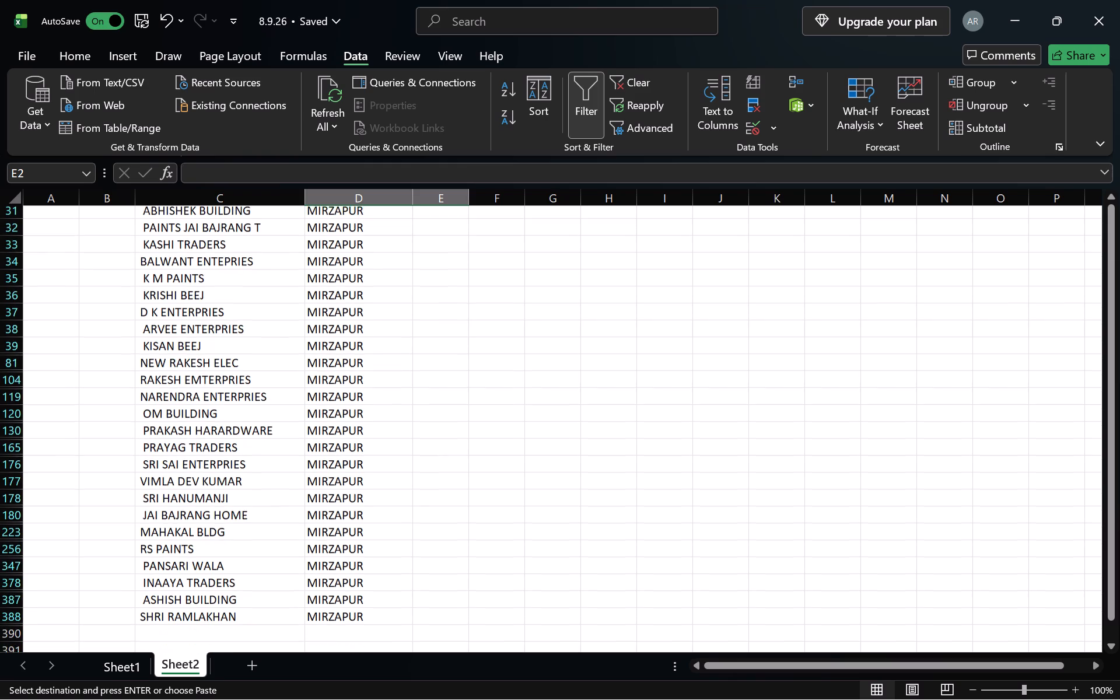
{"action": "left_click", "coordinate": [118, 667]}
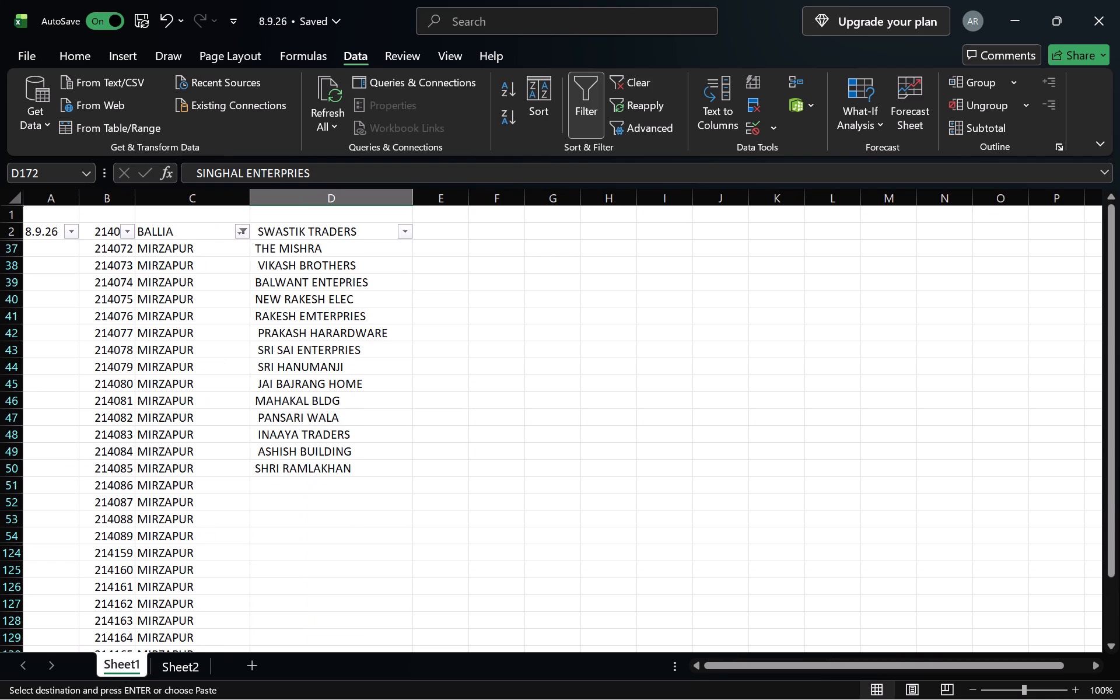
{"action": "left_click", "coordinate": [334, 470]}
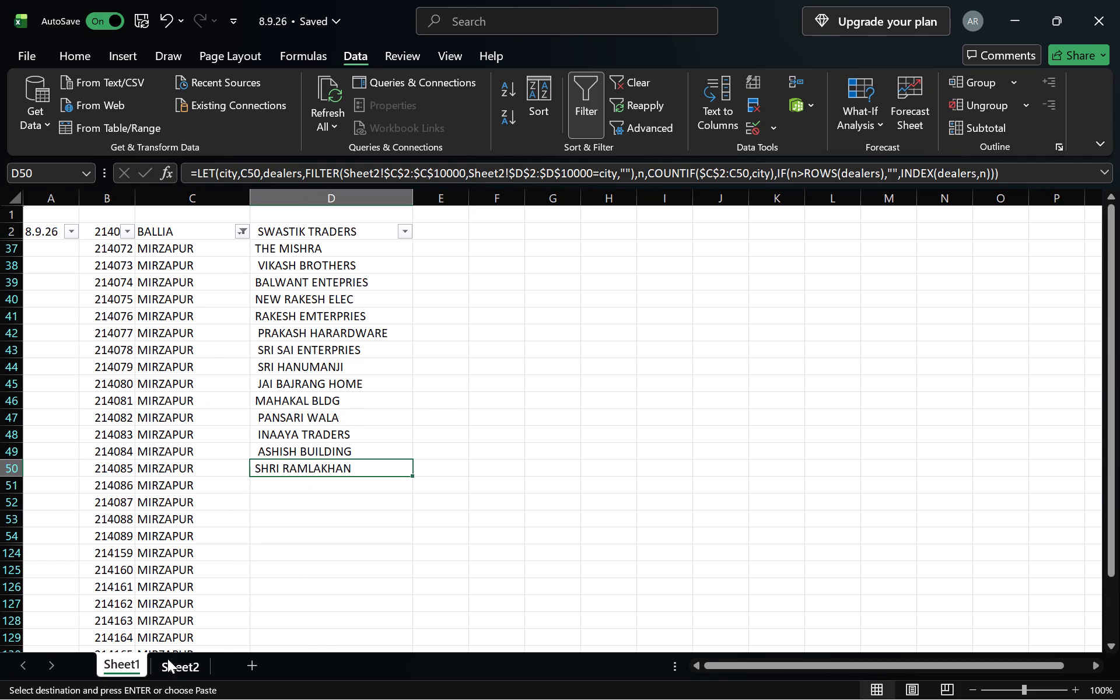
{"action": "left_click", "coordinate": [164, 664]}
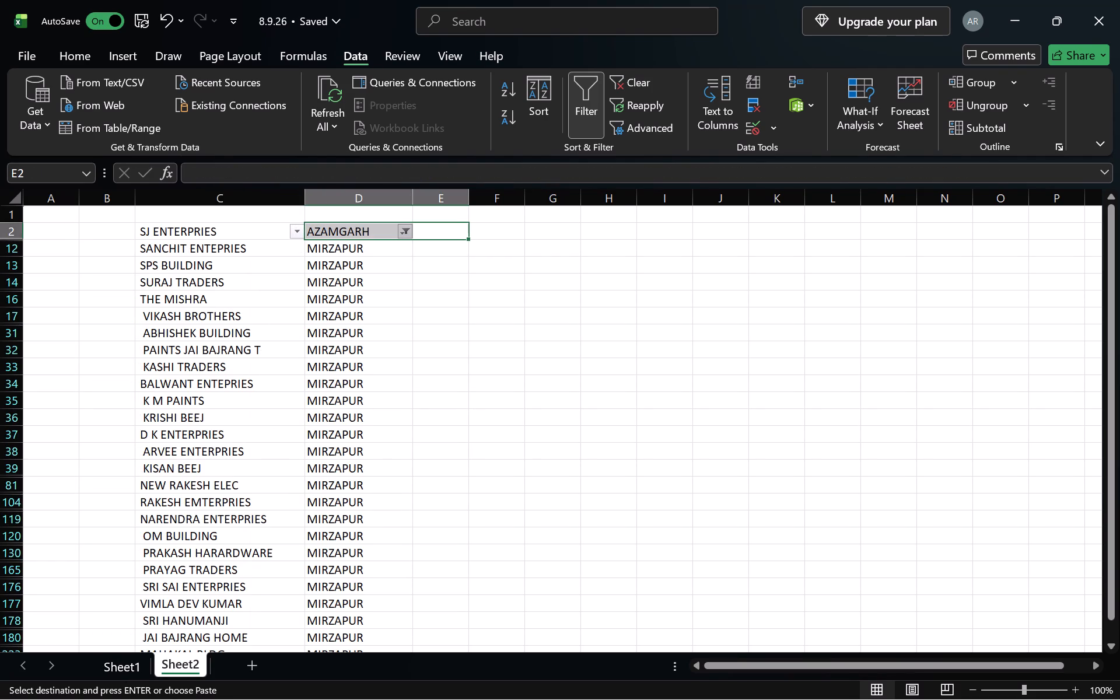
{"action": "scroll", "coordinate": [223, 303], "scroll_direction": "down", "scroll_amount": 1}
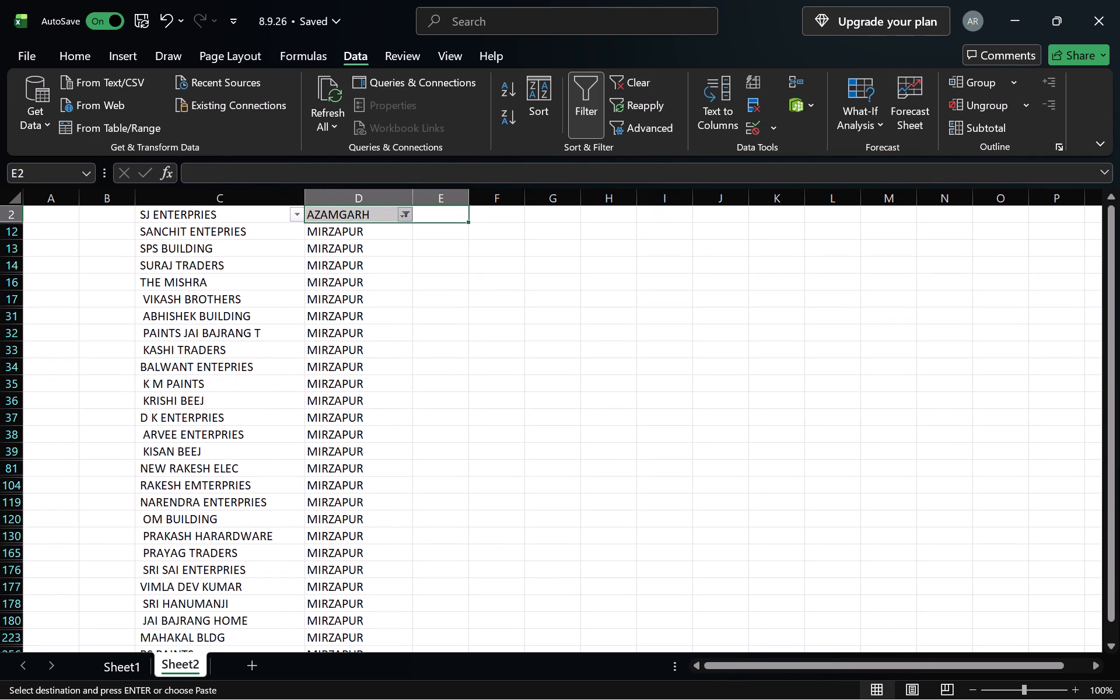
{"action": "left_click", "coordinate": [128, 664]}
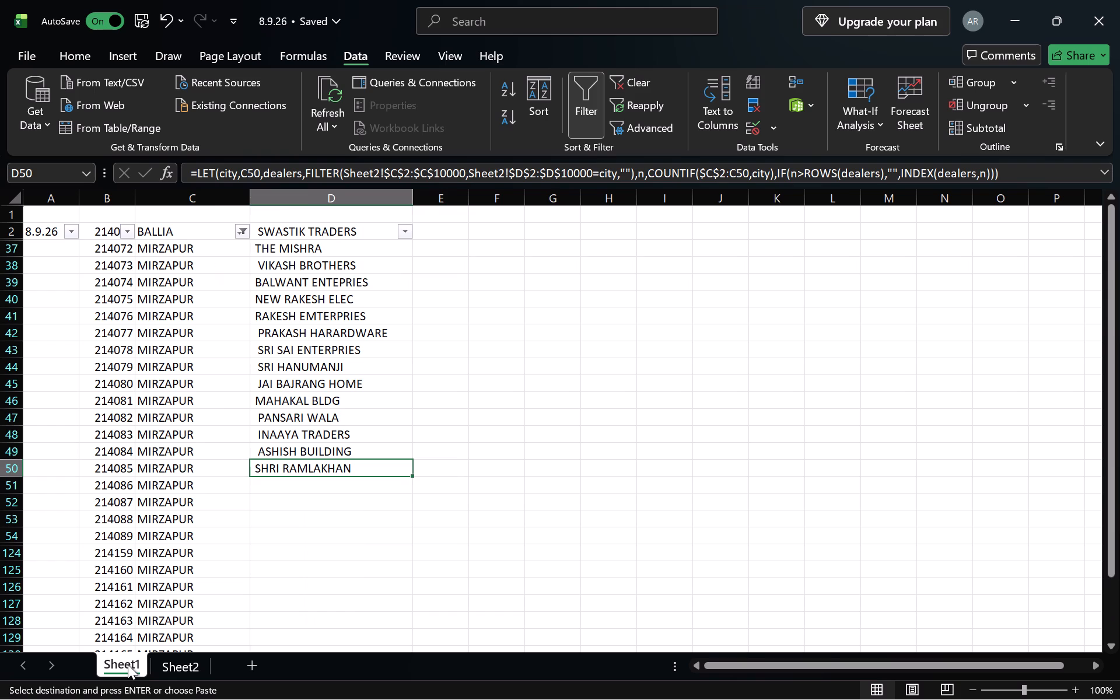
{"action": "left_click", "coordinate": [209, 670]}
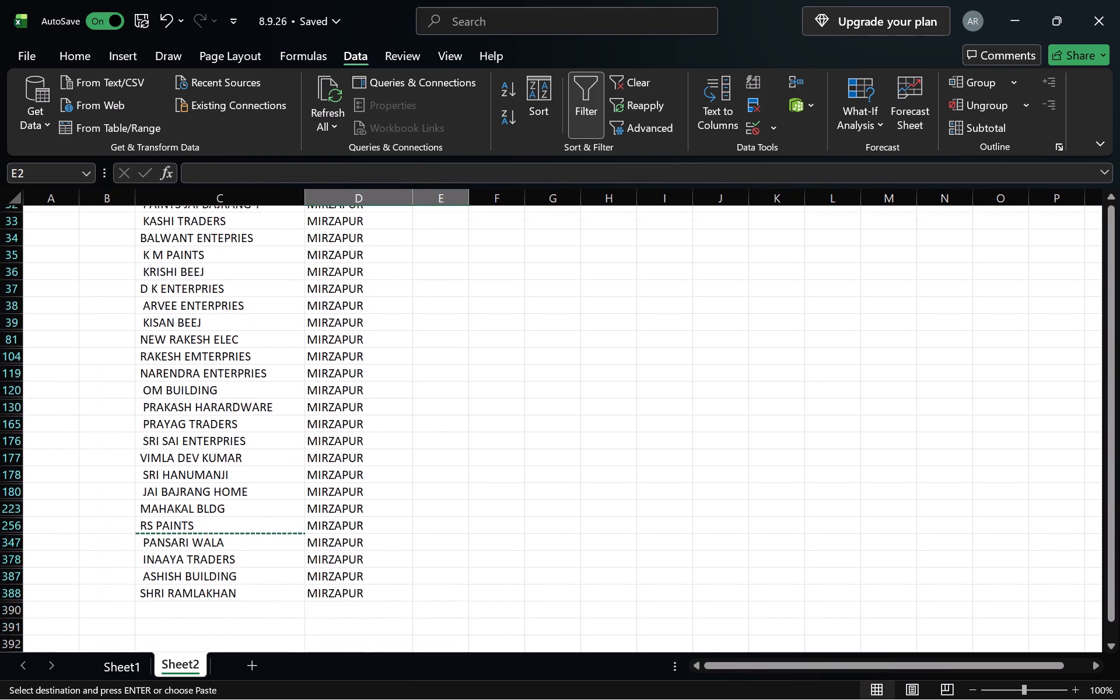
{"action": "left_click", "coordinate": [124, 666]}
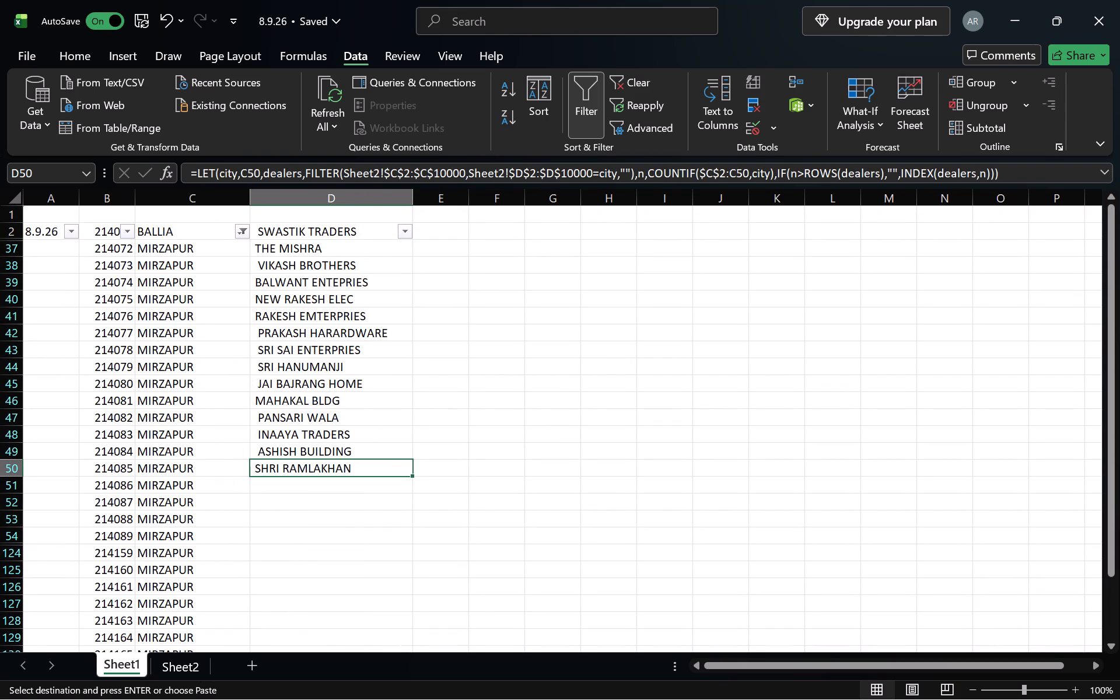
Open the dealer lookup formula in Sheet1's cell D50 to examine it.
{"action": "left_click", "coordinate": [1035, 173]}
{"action": "left_click", "coordinate": [1035, 173]}
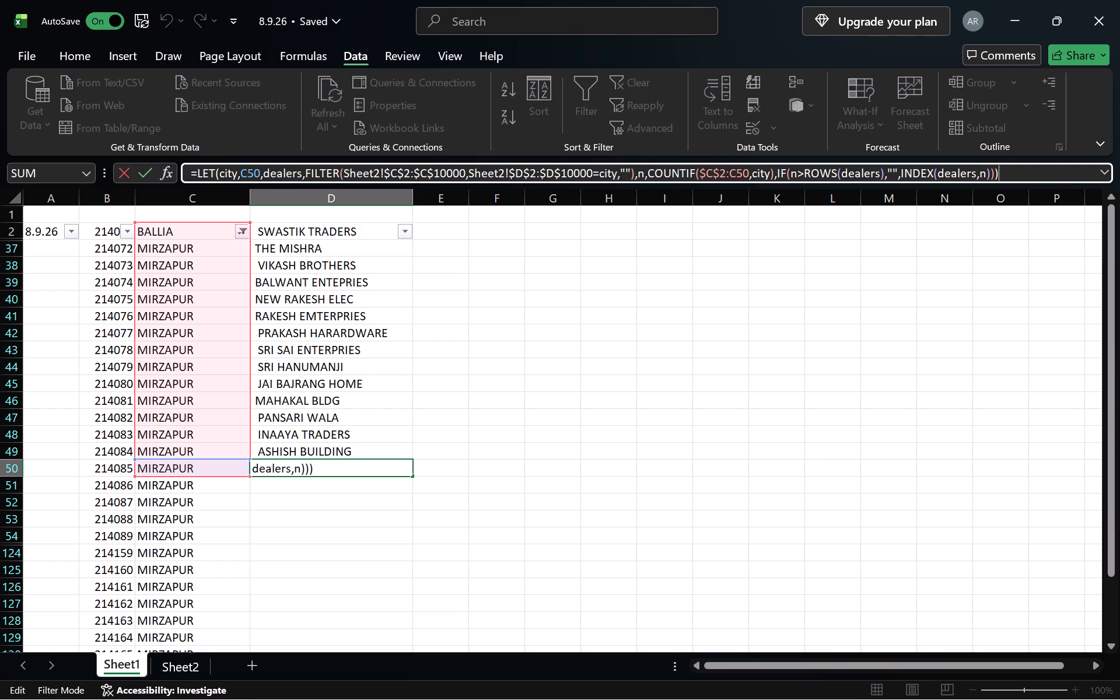
{"action": "double_click", "coordinate": [1035, 173]}
Fill the dealer lookup formula from D37 down column D through the last MIRZAPUR record in row 141.
{"action": "left_click", "coordinate": [374, 251]}
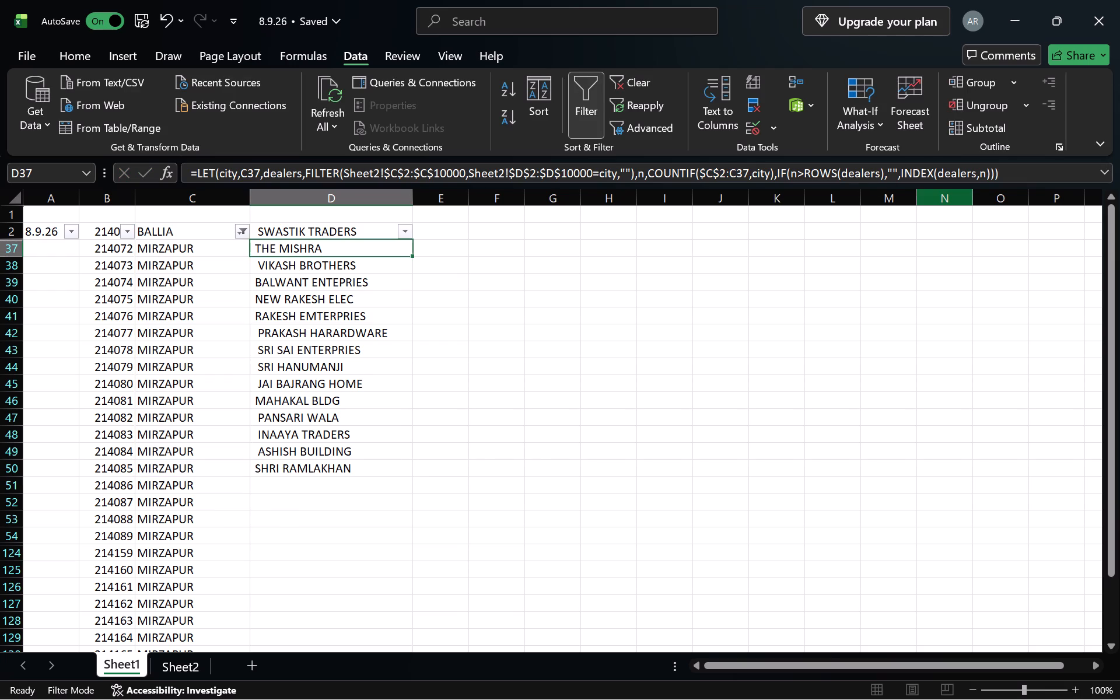
{"action": "left_click_drag", "start_coordinate": [413, 256], "coordinate": [406, 275]}
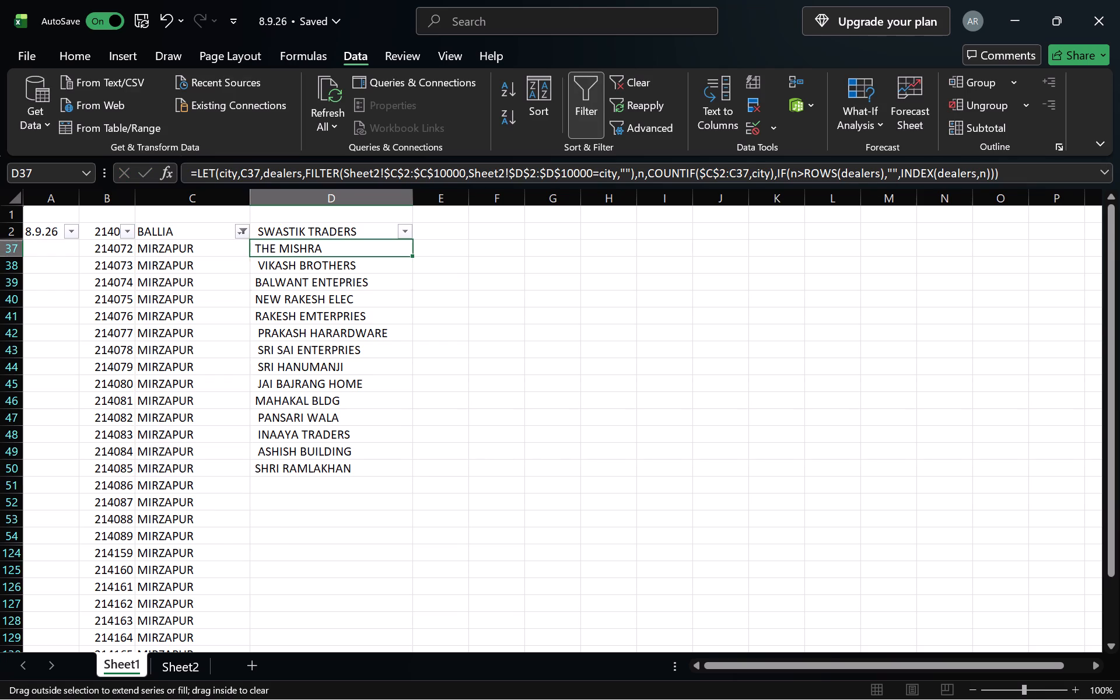
{"action": "left_click_drag", "start_coordinate": [406, 275], "coordinate": [423, 657]}
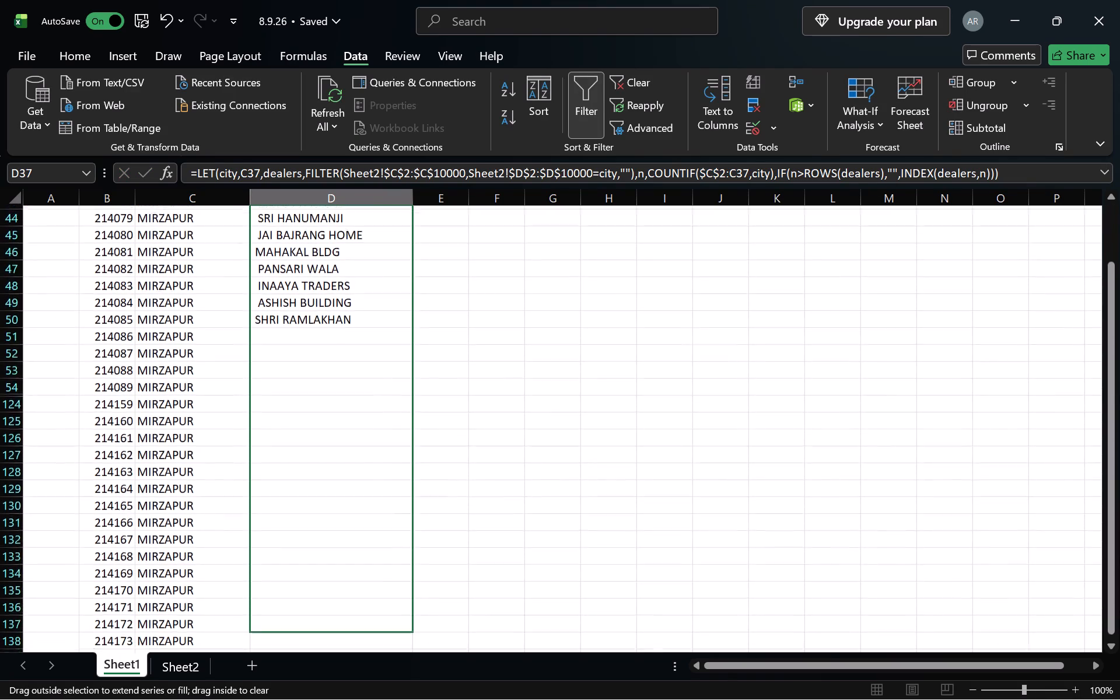
{"action": "left_click_drag", "start_coordinate": [423, 657], "coordinate": [414, 638]}
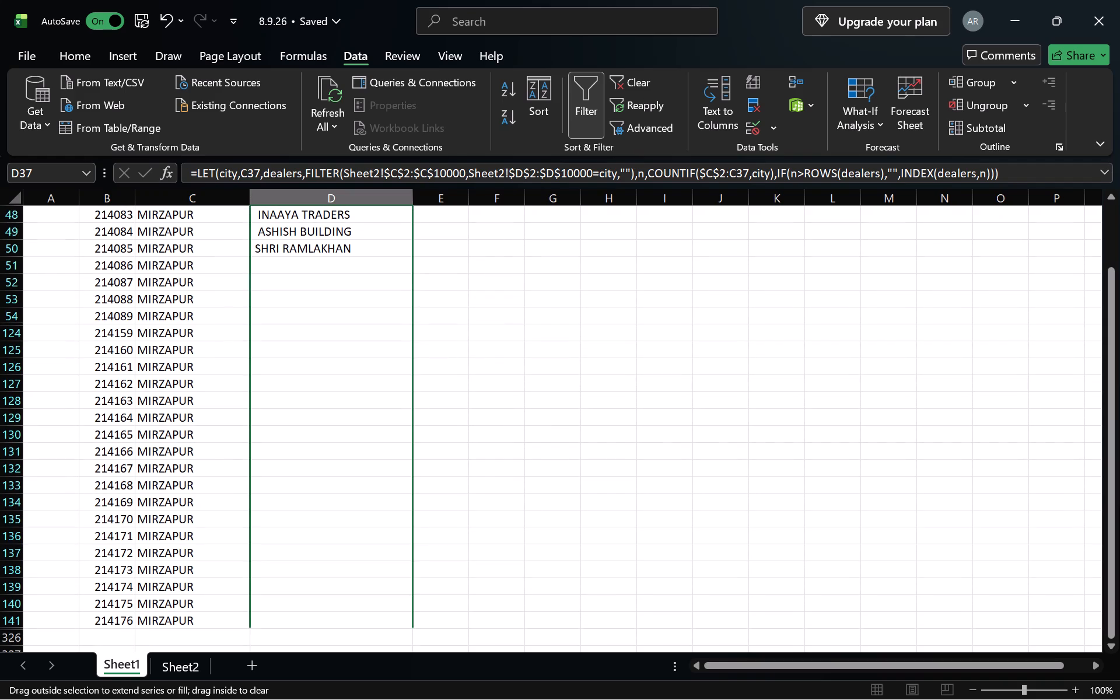
{"action": "left_click_drag", "start_coordinate": [414, 638], "coordinate": [386, 576]}
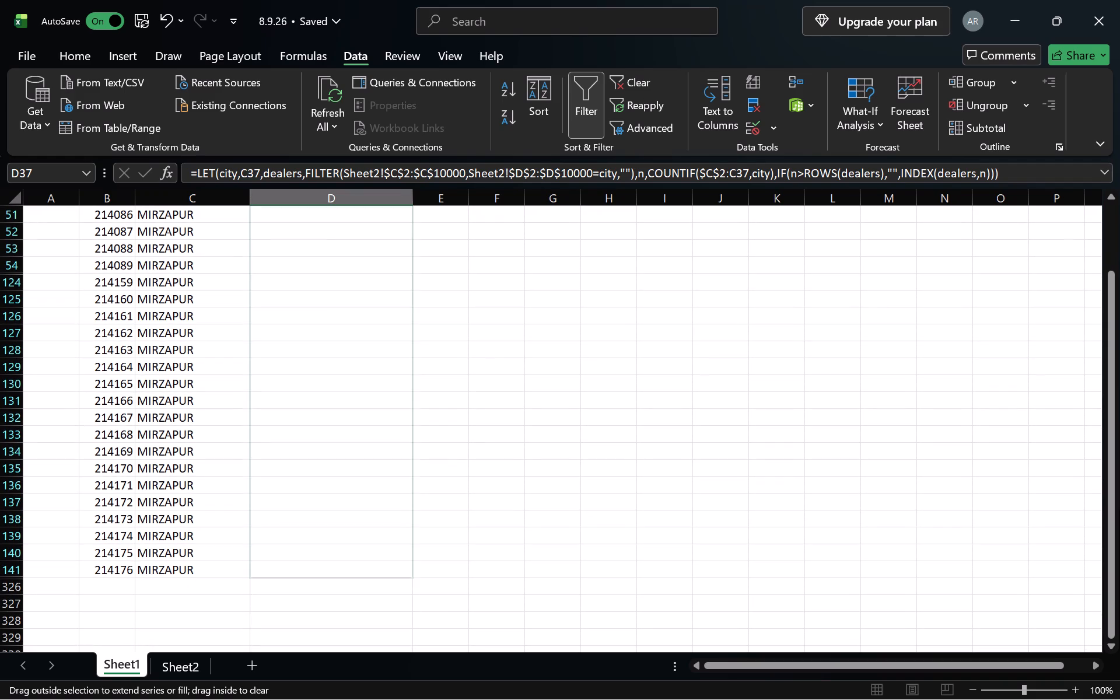
{"action": "left_click_drag", "start_coordinate": [386, 576], "coordinate": [381, 584]}
{"action": "scroll", "coordinate": [381, 584], "scroll_direction": "up", "scroll_amount": 5}
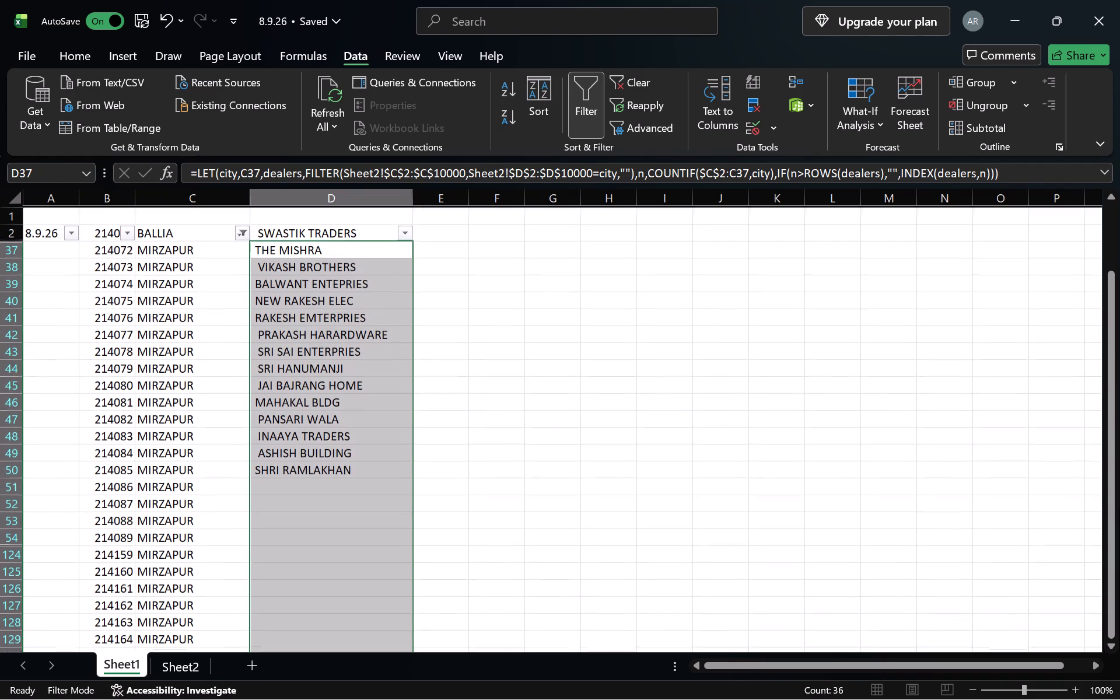
{"action": "left_click", "coordinate": [520, 447]}
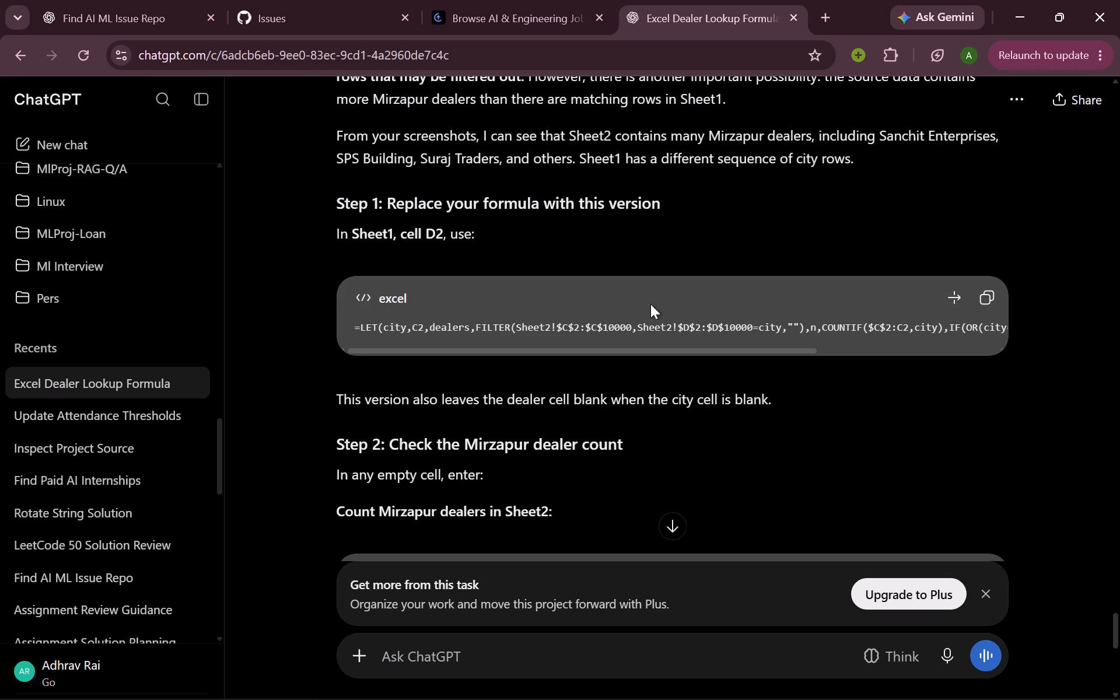
{"action": "scroll", "coordinate": [864, 322], "scroll_direction": "left", "scroll_amount": 2}
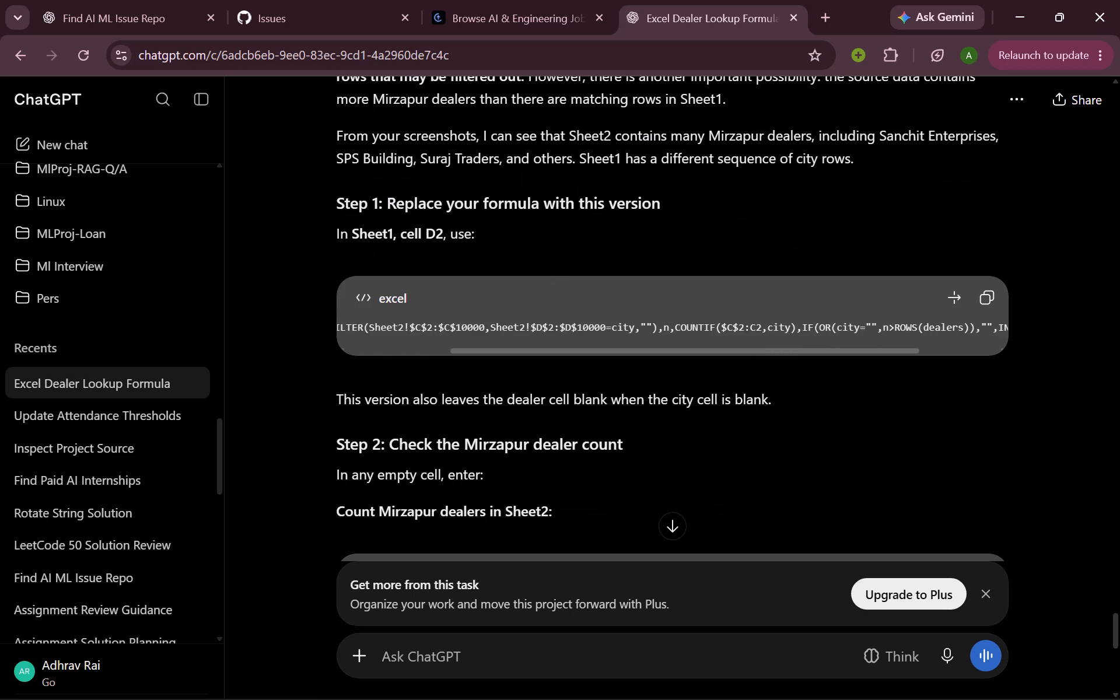
{"action": "scroll", "coordinate": [864, 322], "scroll_direction": "left", "scroll_amount": 3}
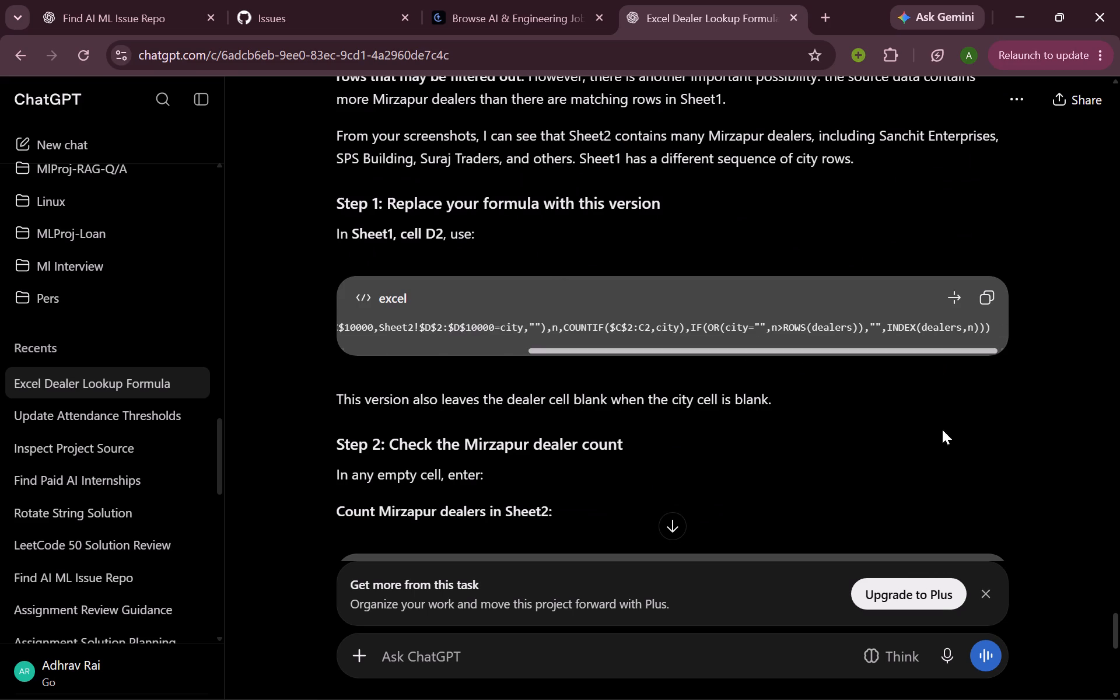
{"action": "scroll", "coordinate": [916, 474], "scroll_direction": "down", "scroll_amount": 1}
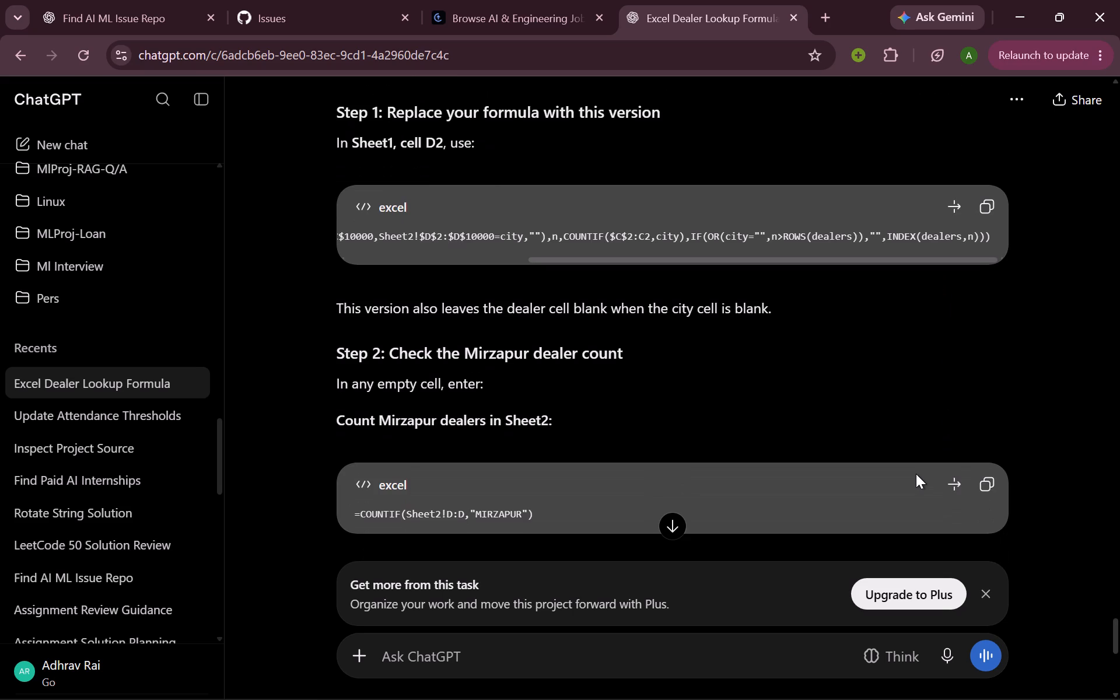
{"action": "scroll", "coordinate": [916, 474], "scroll_direction": "down", "scroll_amount": 1}
{"action": "scroll", "coordinate": [916, 474], "scroll_direction": "up", "scroll_amount": 1}
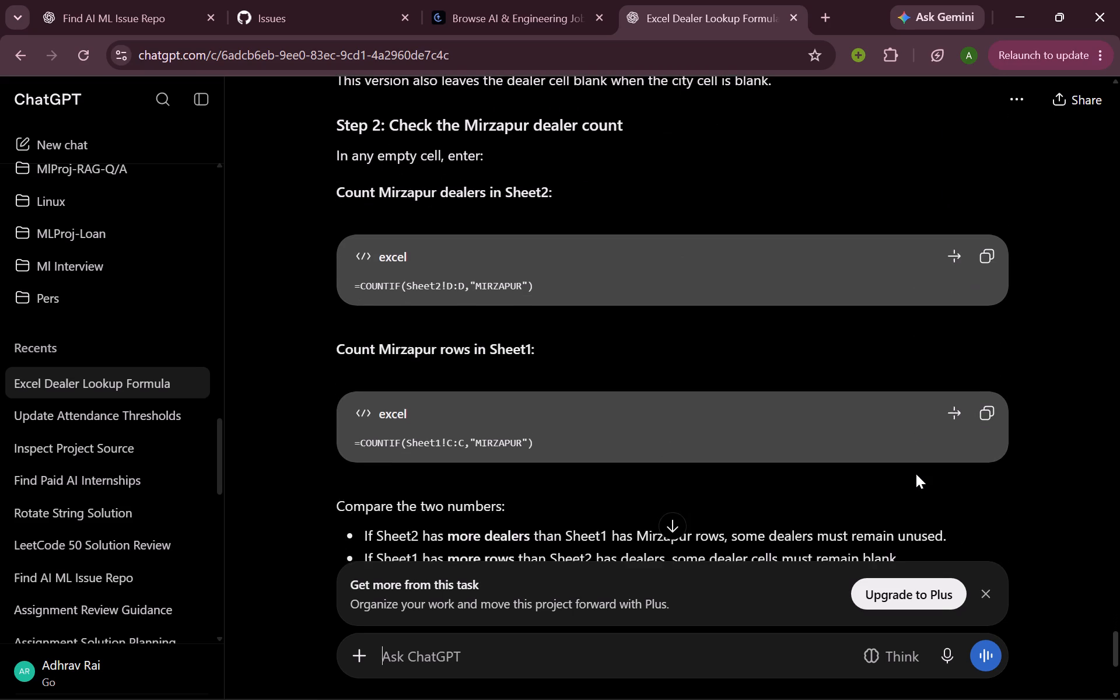
{"action": "scroll", "coordinate": [916, 474], "scroll_direction": "up", "scroll_amount": 1}
Copy the Step 1 replacement LET formula from the reply and go to Sheet1 of the 8.9.26 workbook.
{"action": "left_click", "coordinate": [985, 178]}
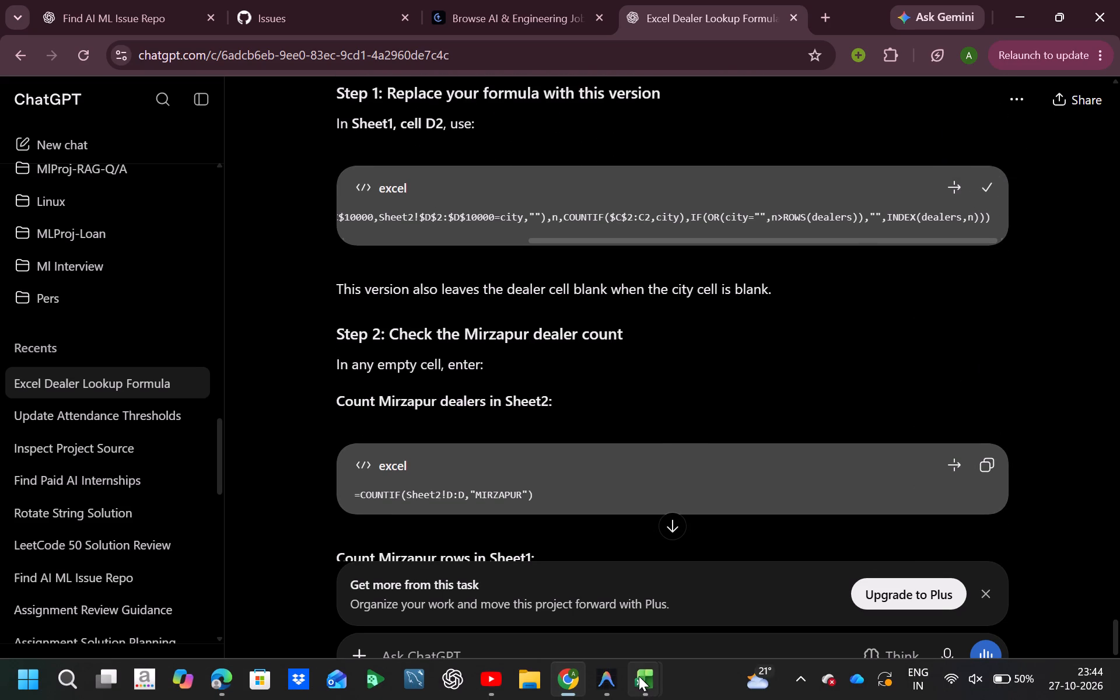
{"action": "left_click", "coordinate": [762, 601]}
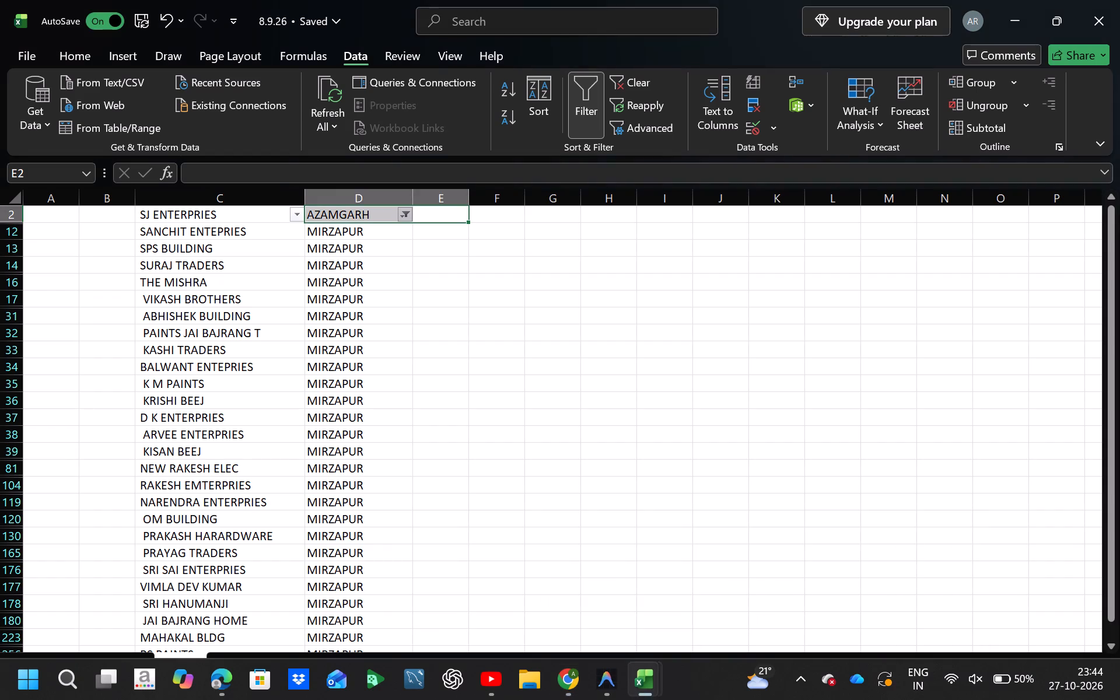
{"action": "left_click", "coordinate": [125, 667]}
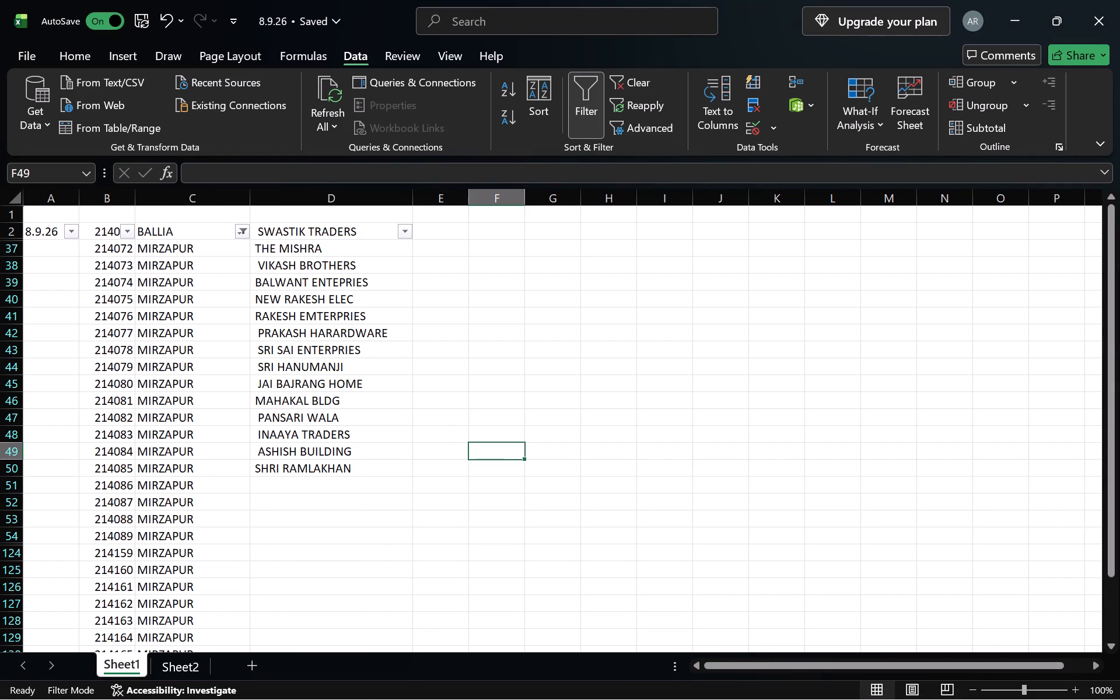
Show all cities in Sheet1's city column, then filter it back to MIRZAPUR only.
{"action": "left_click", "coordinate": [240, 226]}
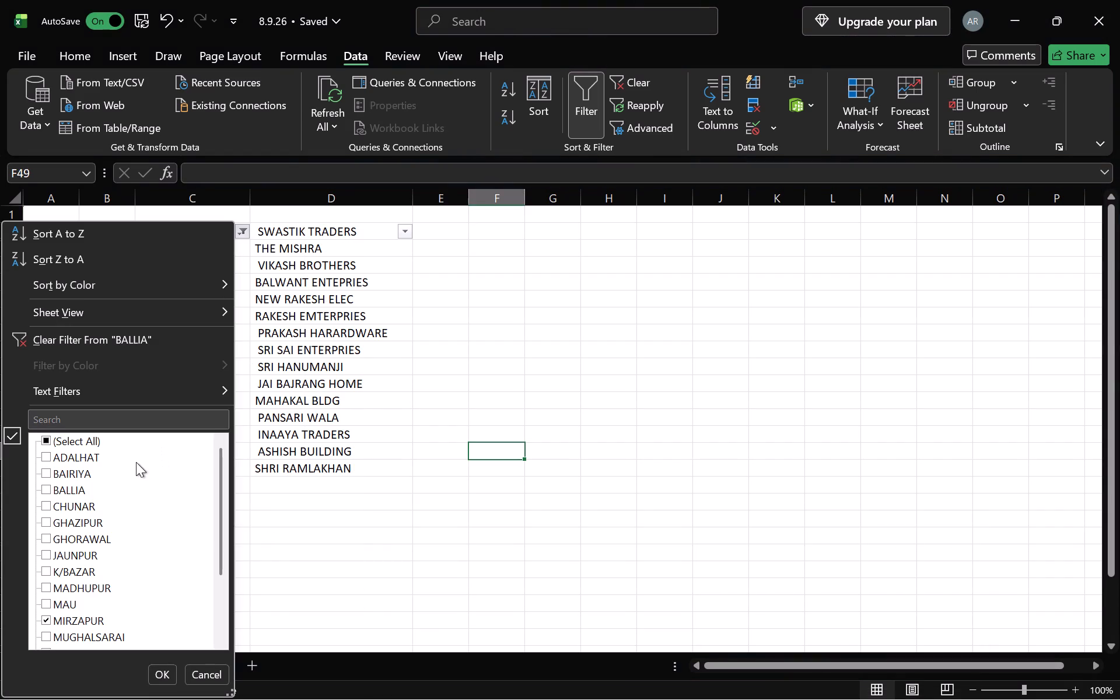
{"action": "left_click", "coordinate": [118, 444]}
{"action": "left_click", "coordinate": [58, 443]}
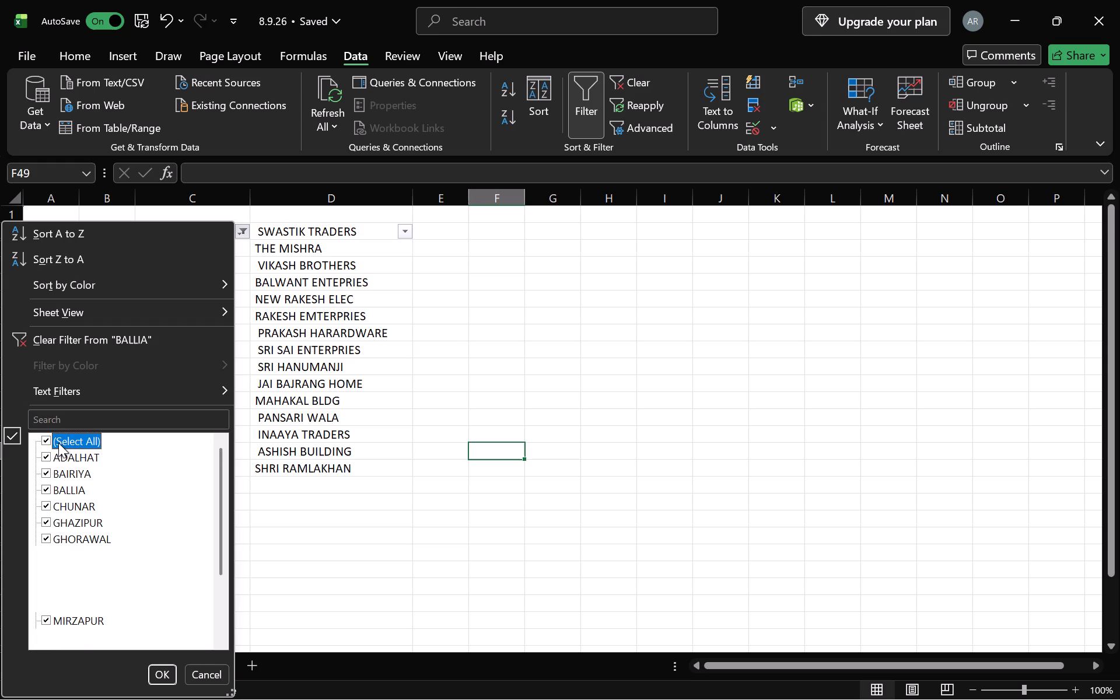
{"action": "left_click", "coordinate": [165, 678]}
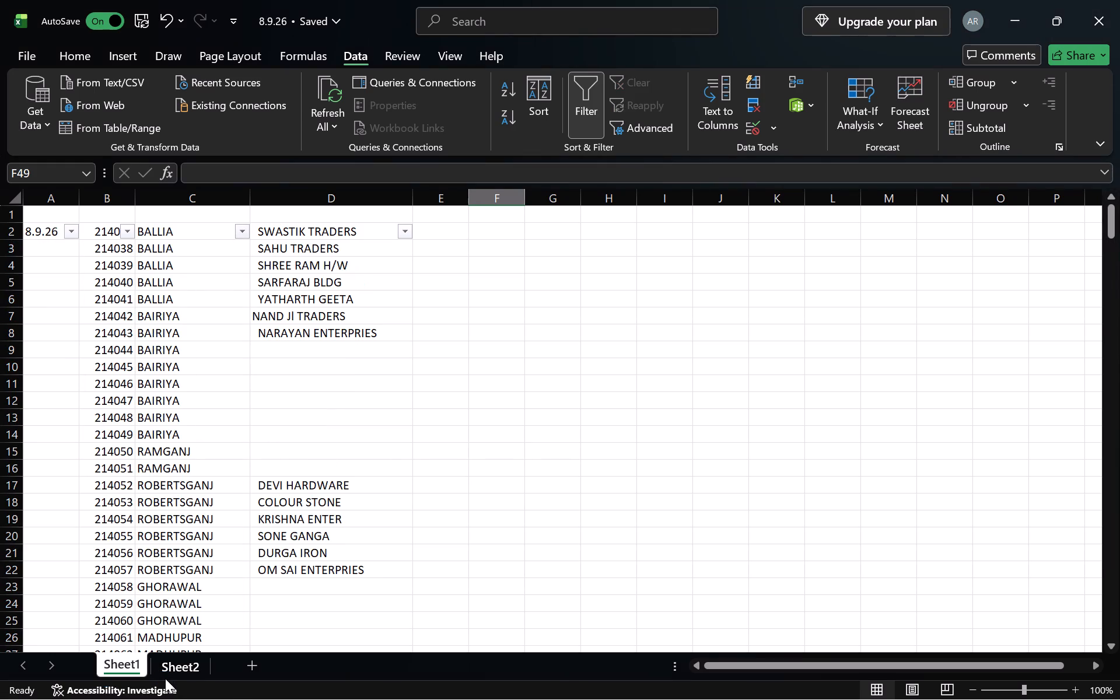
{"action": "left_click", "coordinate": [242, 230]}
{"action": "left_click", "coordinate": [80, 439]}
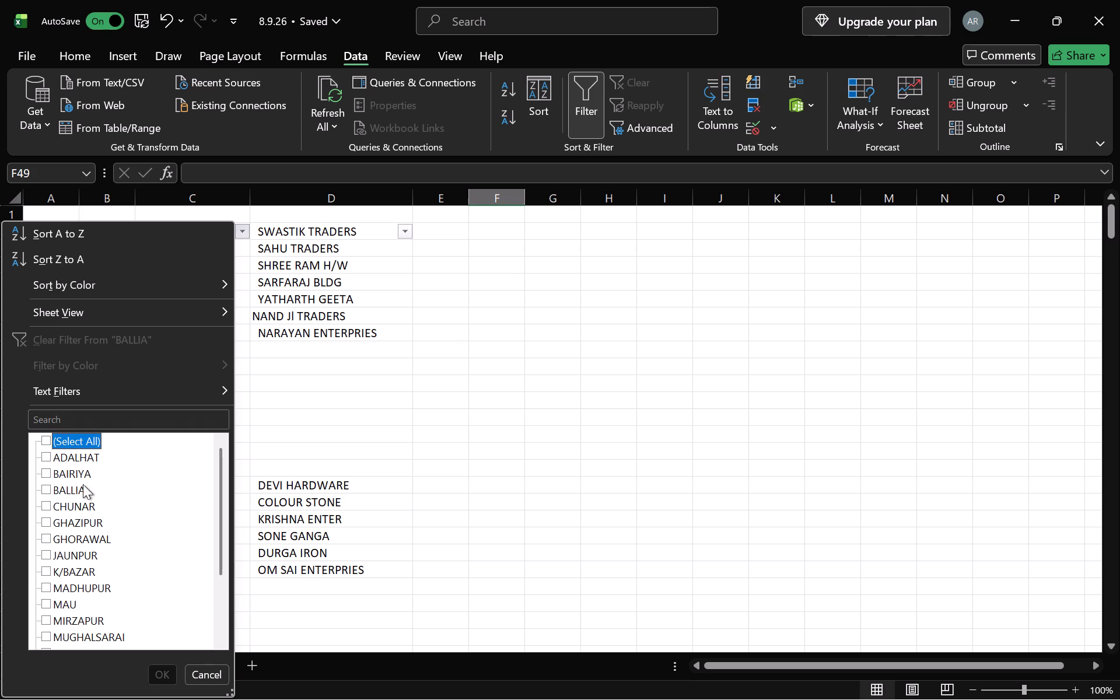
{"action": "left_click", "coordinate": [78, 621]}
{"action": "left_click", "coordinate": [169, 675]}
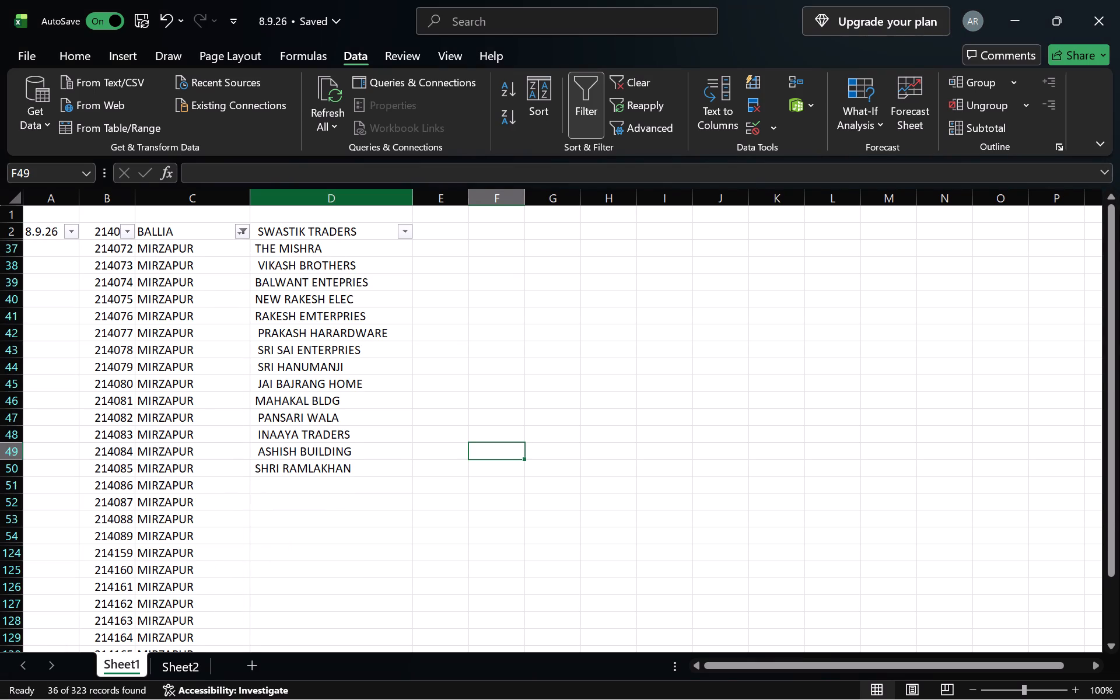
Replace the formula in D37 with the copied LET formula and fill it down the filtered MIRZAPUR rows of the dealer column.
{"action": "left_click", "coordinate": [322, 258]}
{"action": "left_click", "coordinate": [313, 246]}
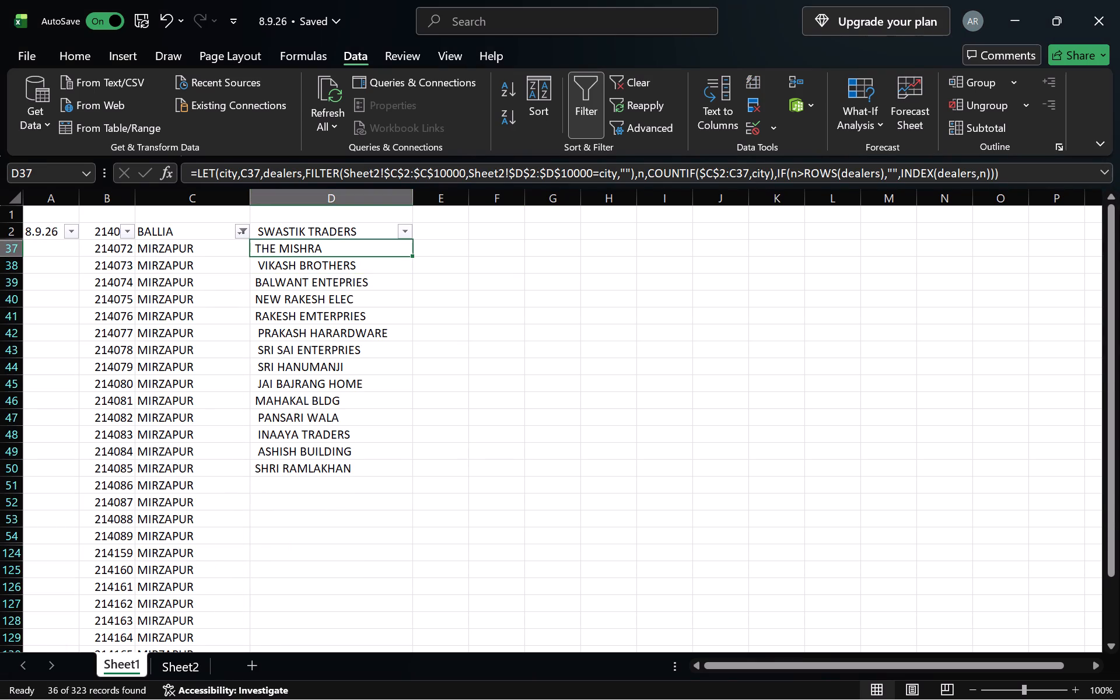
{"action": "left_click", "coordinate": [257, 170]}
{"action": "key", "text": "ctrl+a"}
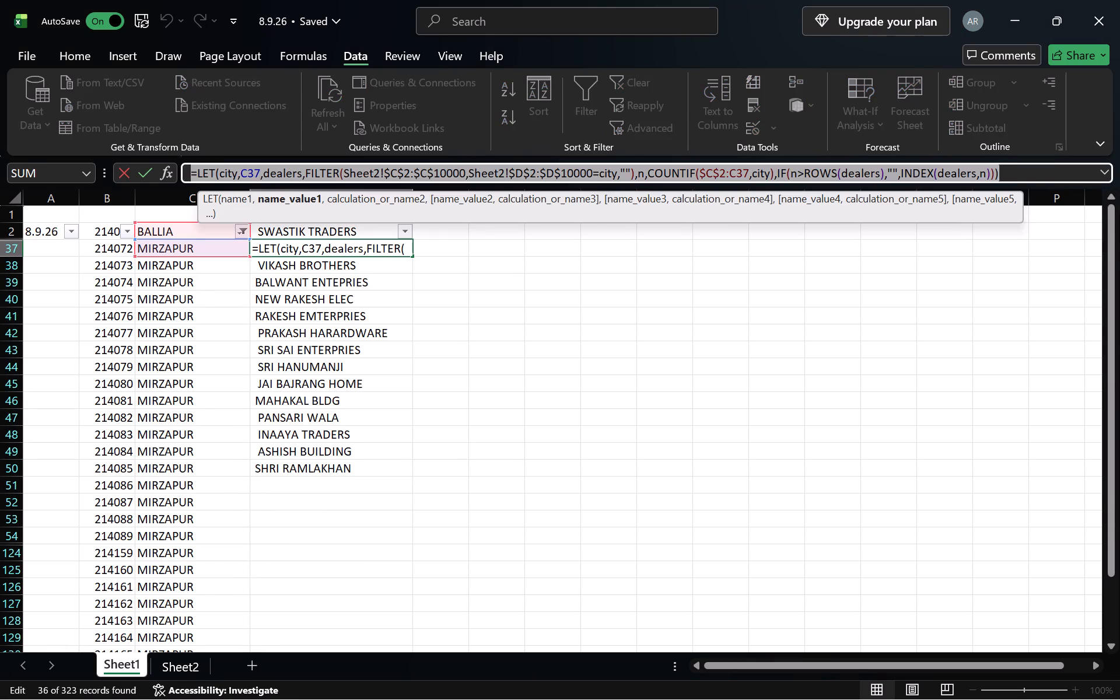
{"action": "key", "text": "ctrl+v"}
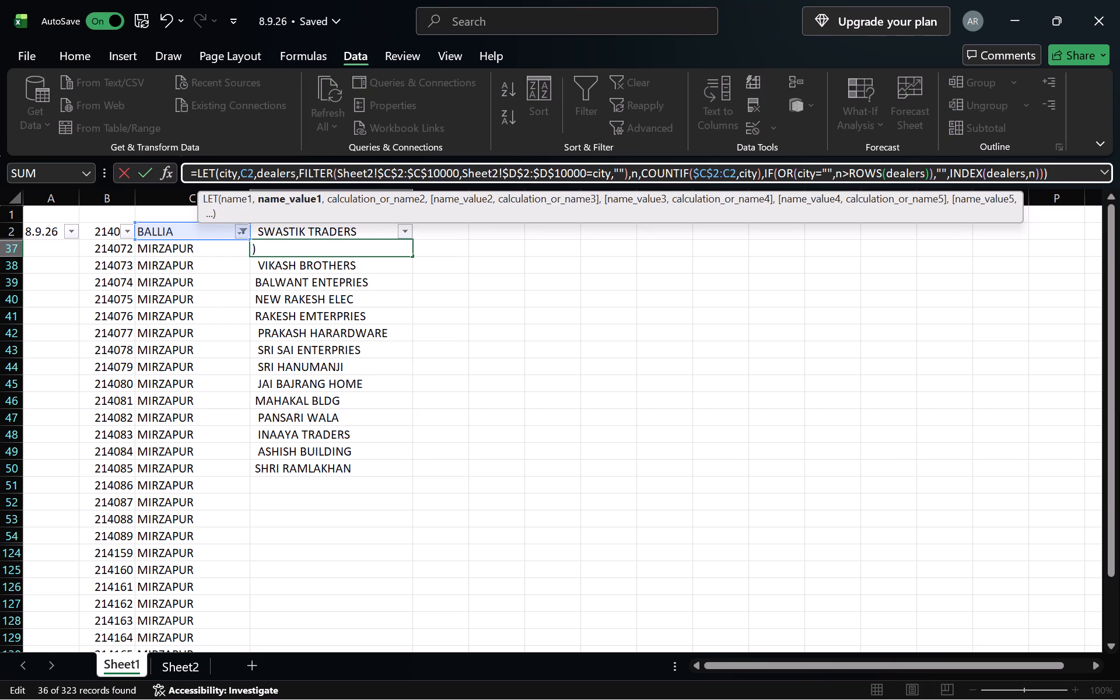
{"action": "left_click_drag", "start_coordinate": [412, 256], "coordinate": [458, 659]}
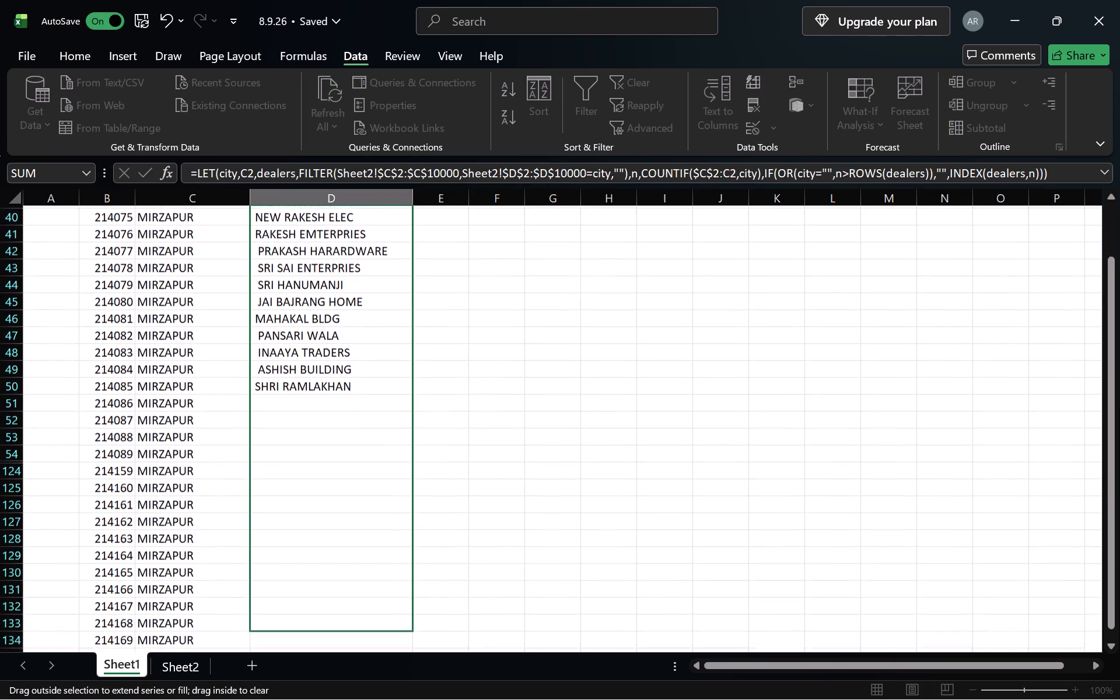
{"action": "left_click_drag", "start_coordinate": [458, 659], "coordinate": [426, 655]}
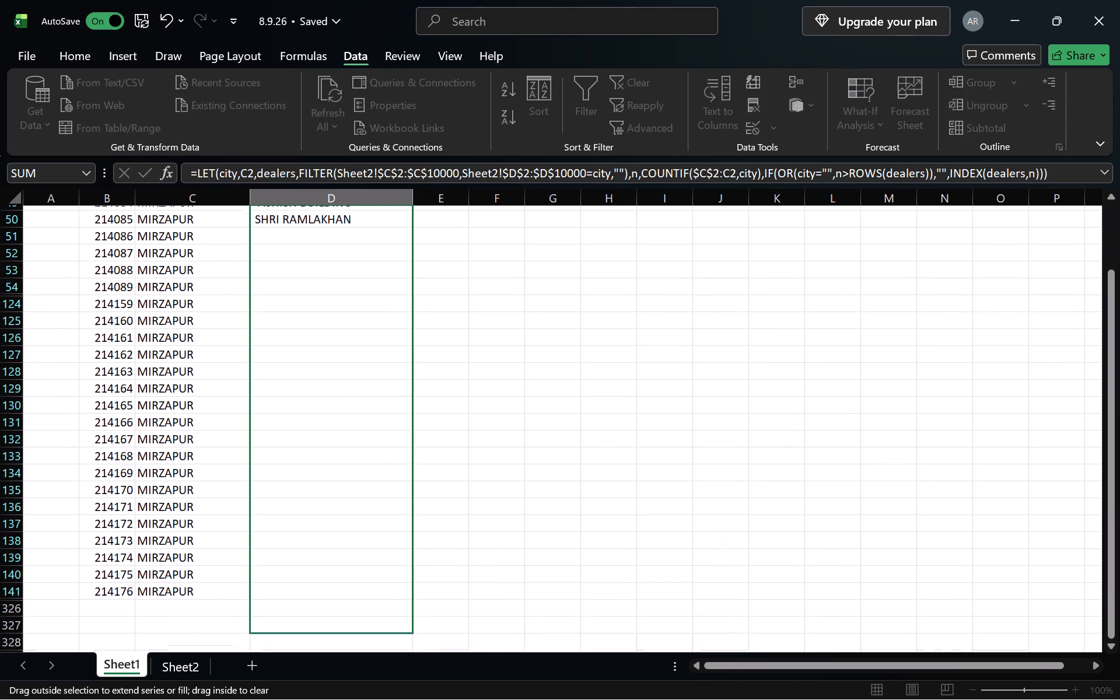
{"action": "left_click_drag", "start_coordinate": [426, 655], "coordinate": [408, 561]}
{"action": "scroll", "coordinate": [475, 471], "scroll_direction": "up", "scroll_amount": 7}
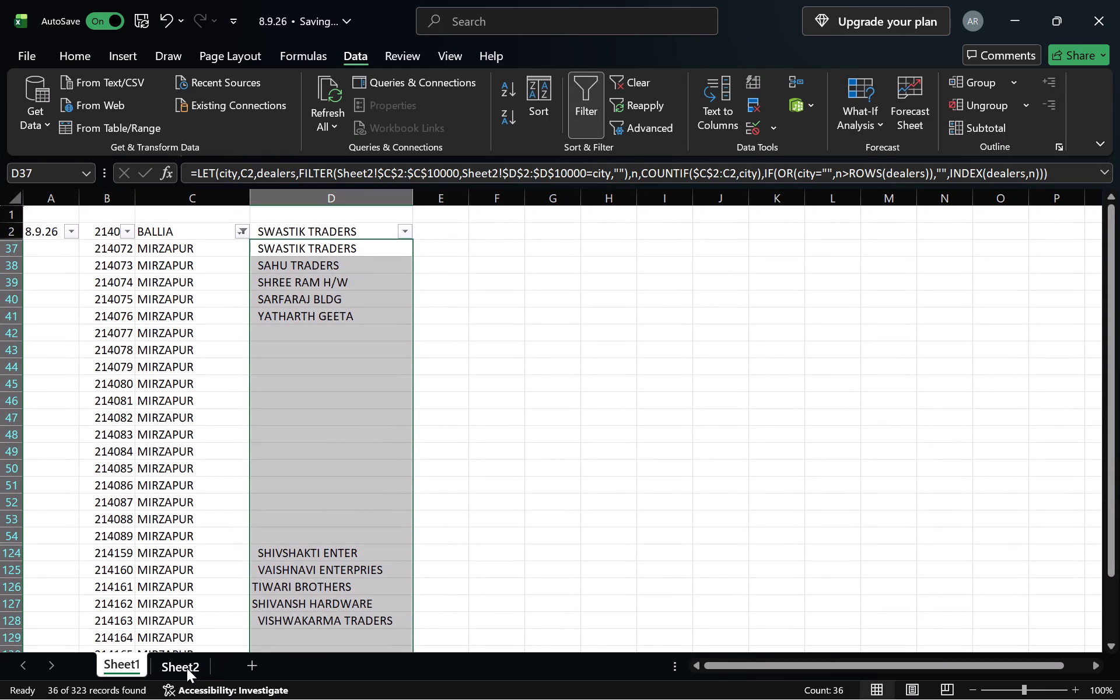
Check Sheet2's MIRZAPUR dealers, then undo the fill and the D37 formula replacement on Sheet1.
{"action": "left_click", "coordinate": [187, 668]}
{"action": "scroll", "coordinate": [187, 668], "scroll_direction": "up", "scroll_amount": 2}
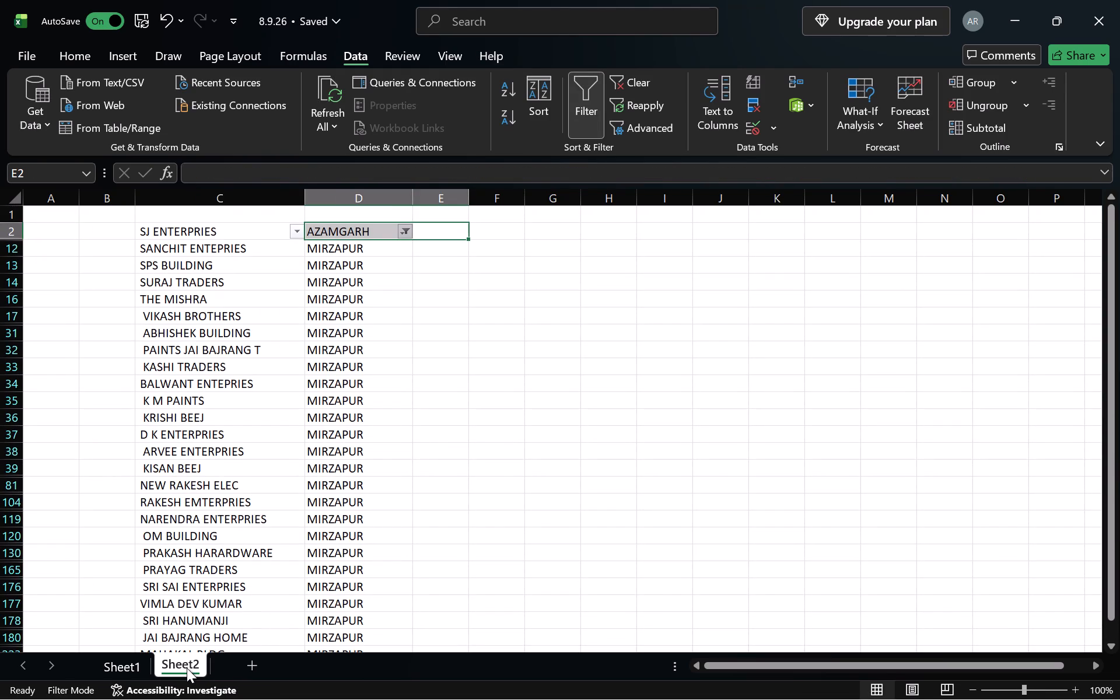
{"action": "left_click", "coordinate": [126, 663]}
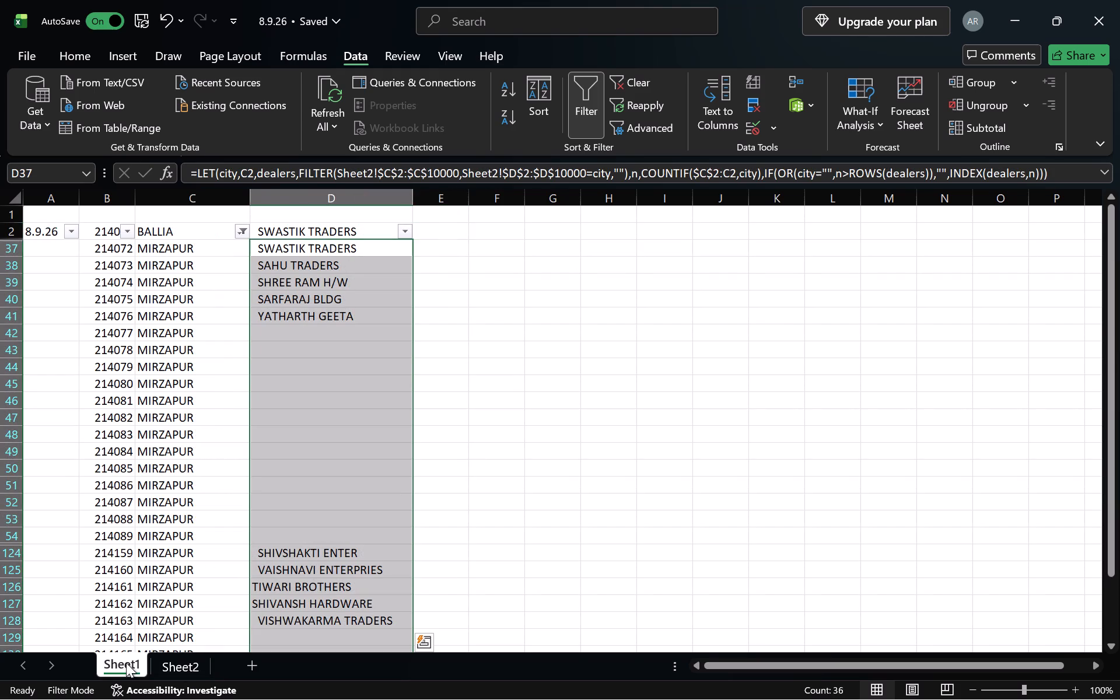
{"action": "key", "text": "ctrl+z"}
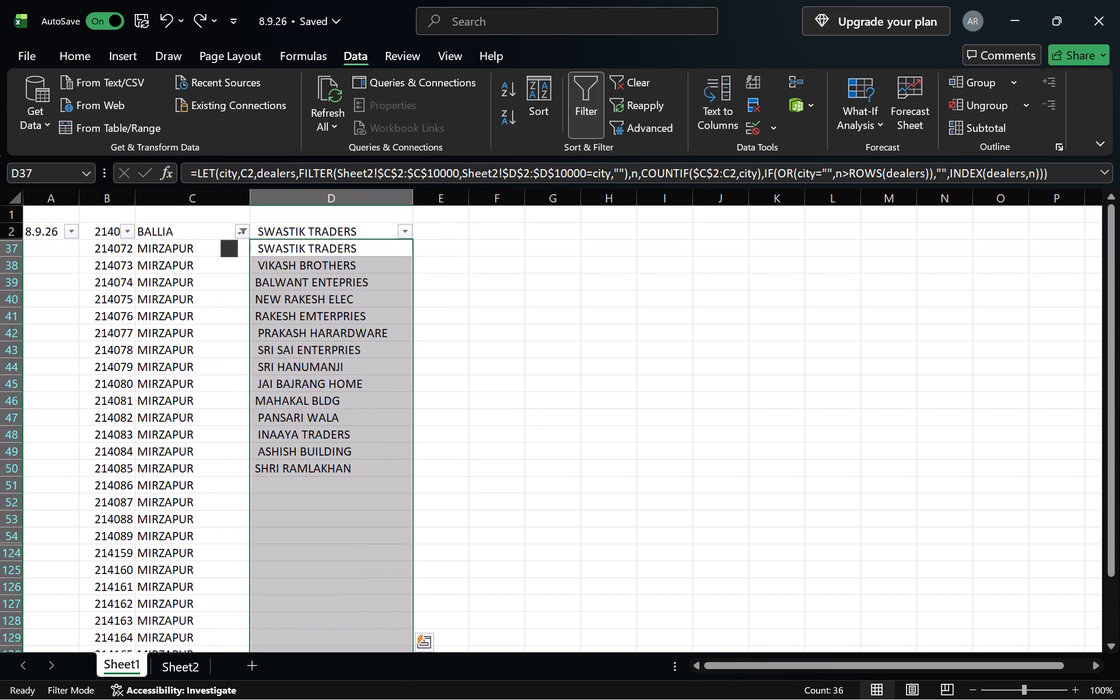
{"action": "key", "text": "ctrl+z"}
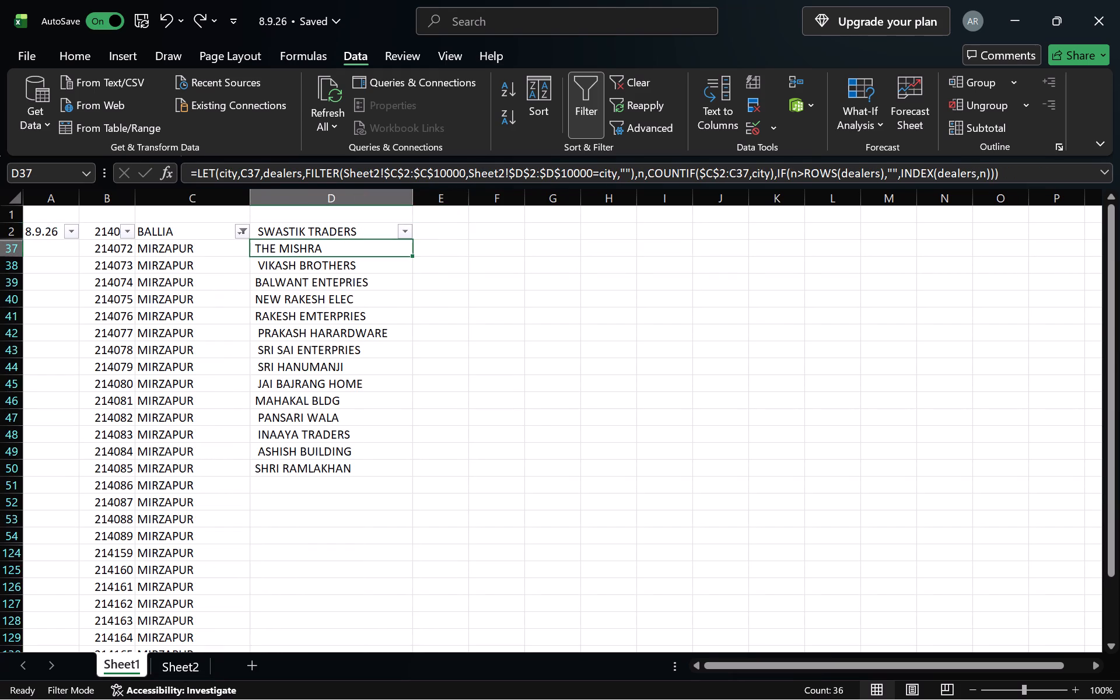
Review Sheet2's MIRZAPUR dealer list, then show all cities in Sheet1's city column.
{"action": "left_click", "coordinate": [197, 668]}
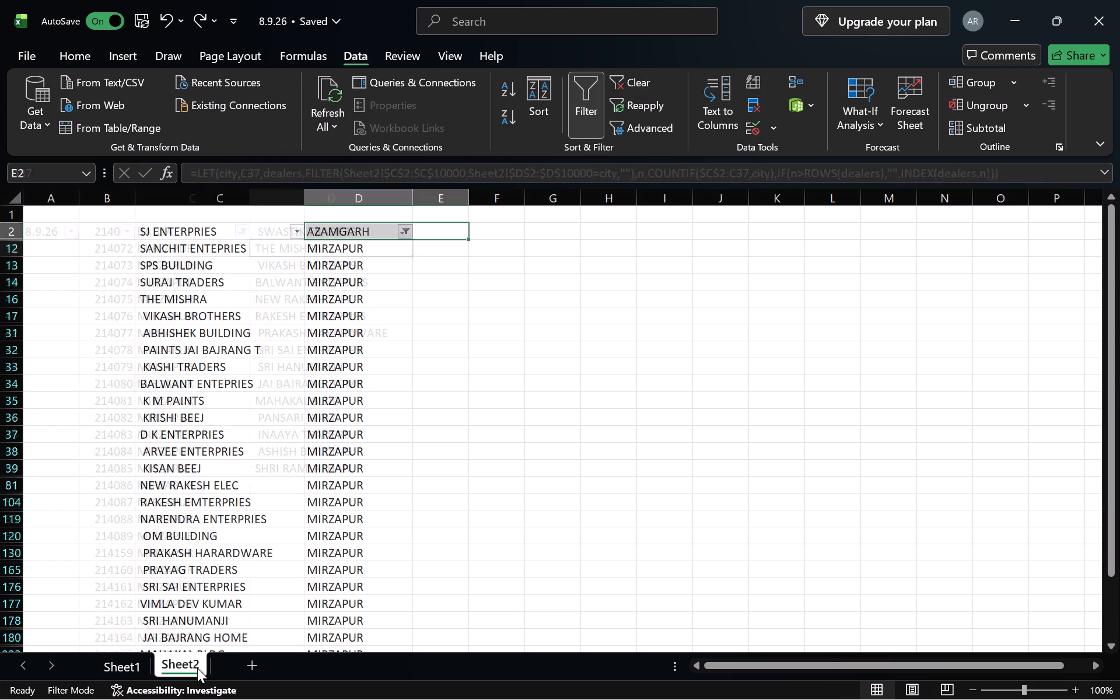
{"action": "scroll", "coordinate": [417, 377], "scroll_direction": "up", "scroll_amount": 2}
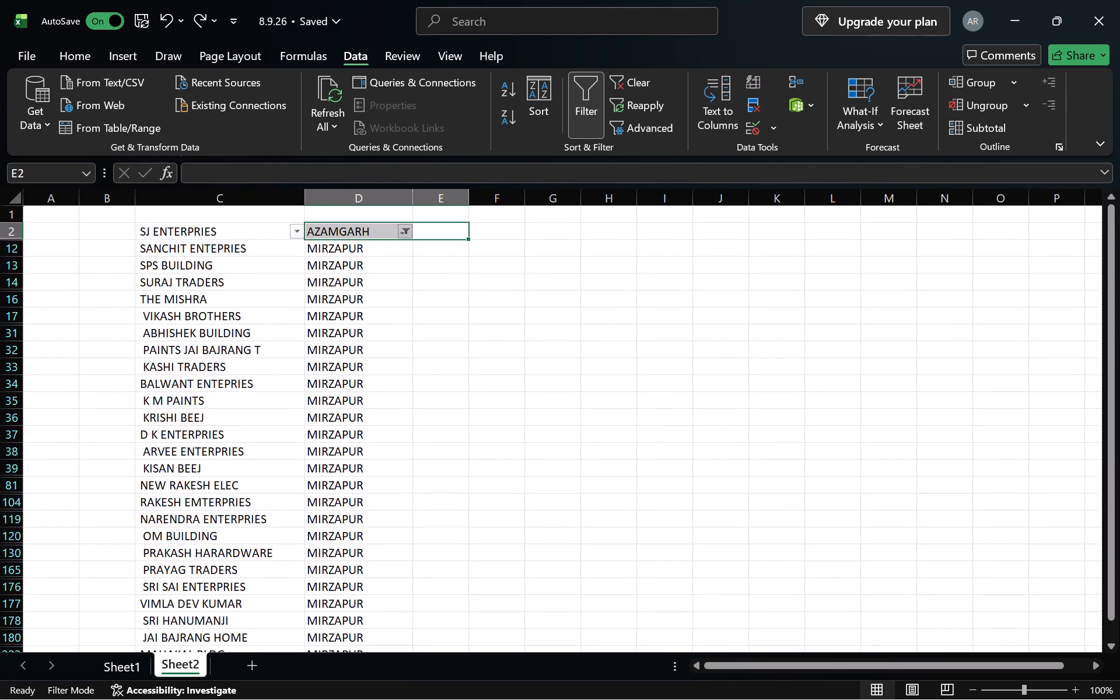
{"action": "left_click", "coordinate": [120, 669]}
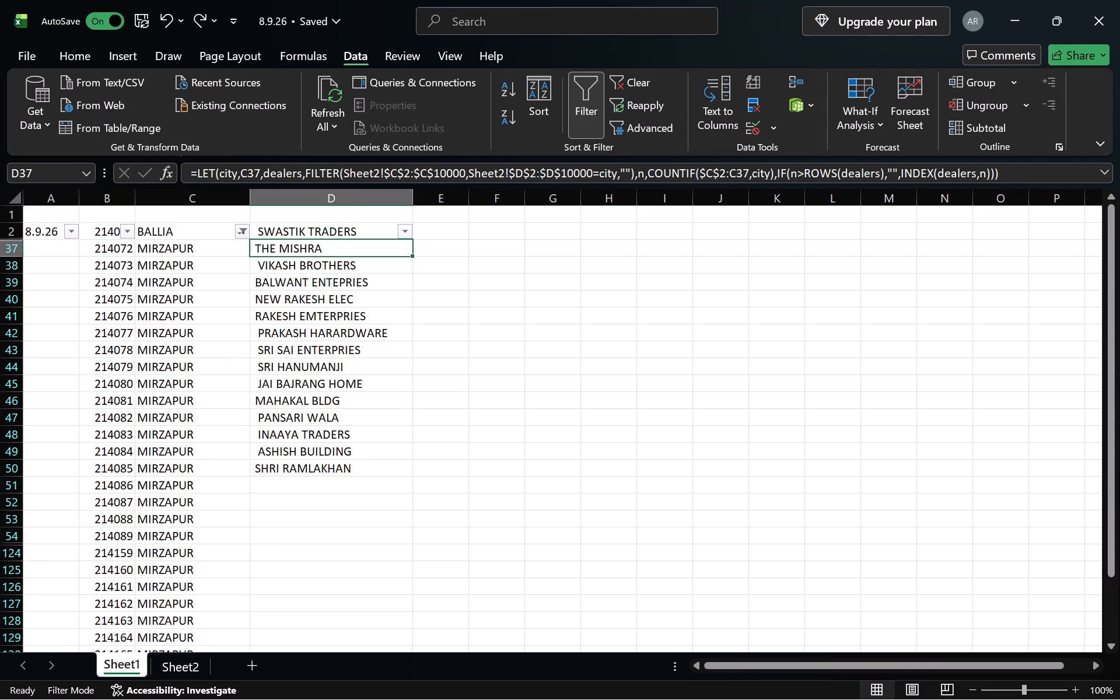
{"action": "left_click", "coordinate": [243, 235]}
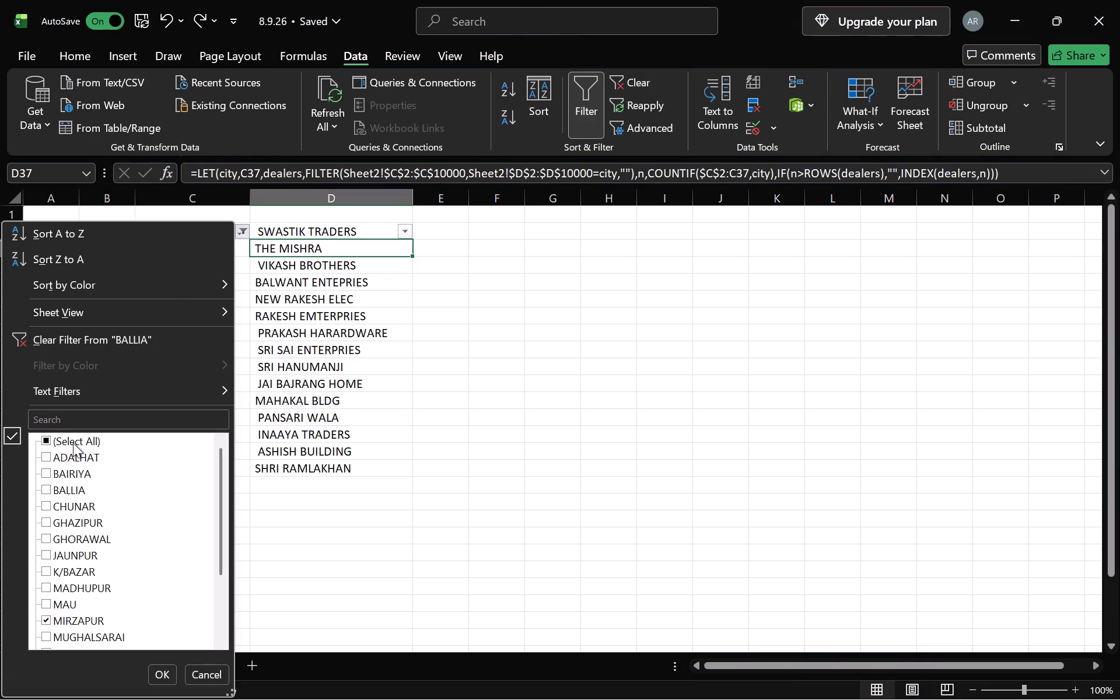
{"action": "left_click", "coordinate": [73, 443]}
{"action": "left_click", "coordinate": [167, 664]}
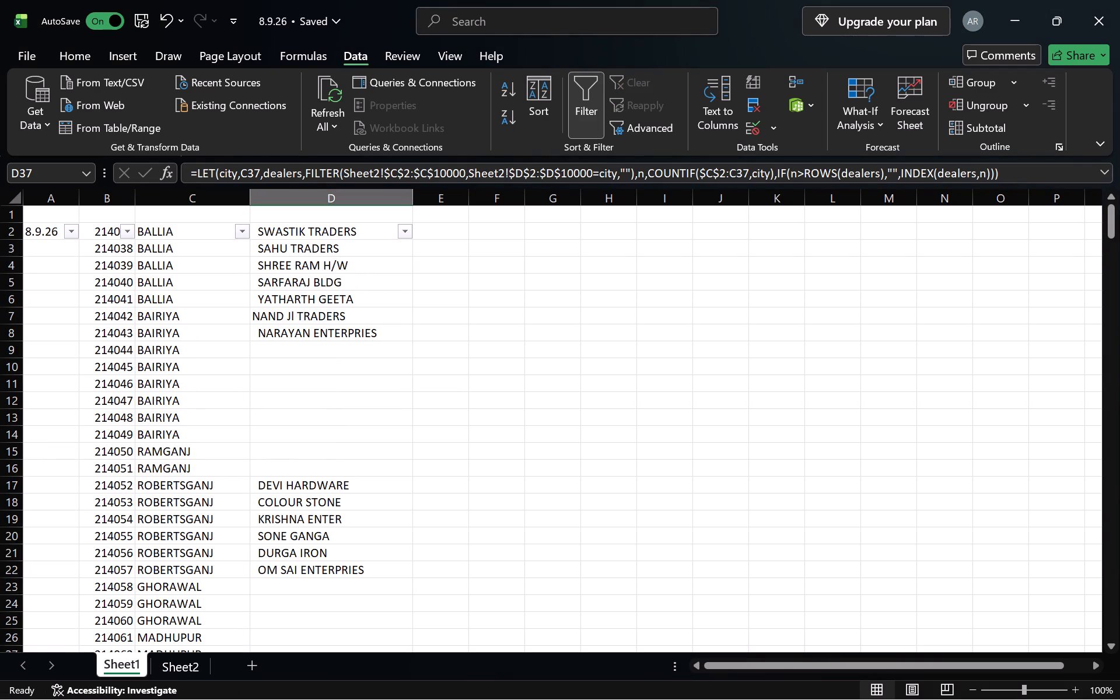
Replace the formula in Sheet1's D37 with the copied LET formula containing the OR(city="",n>ROWS(dealers)) check.
{"action": "double_click", "coordinate": [341, 169]}
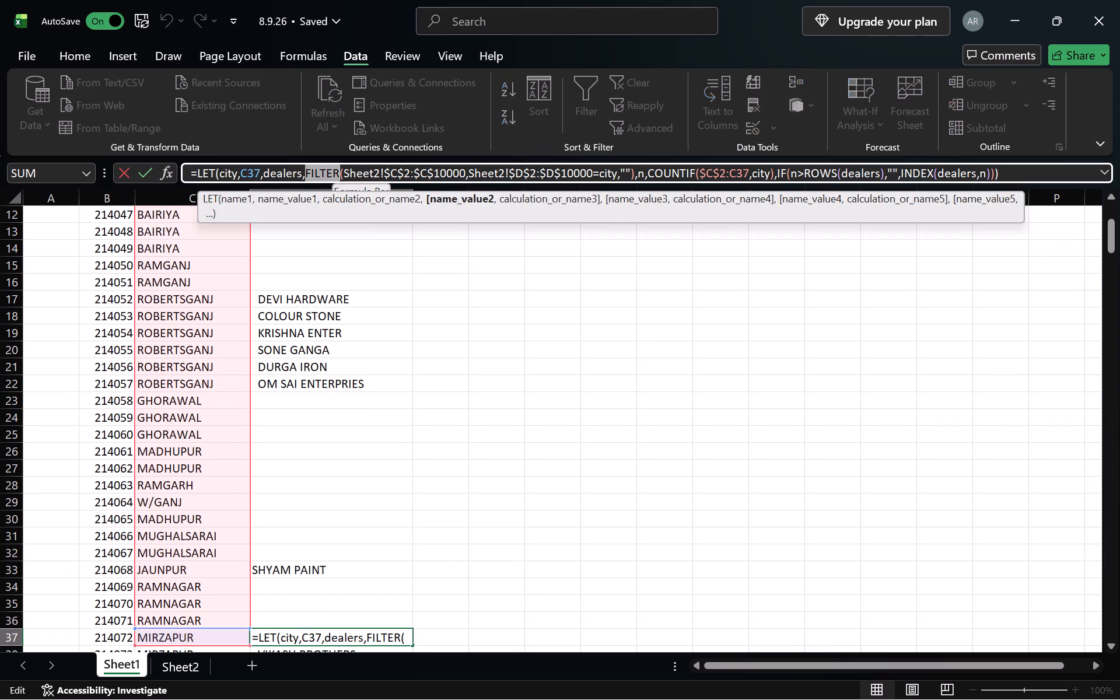
{"action": "key", "text": "ctrl+a"}
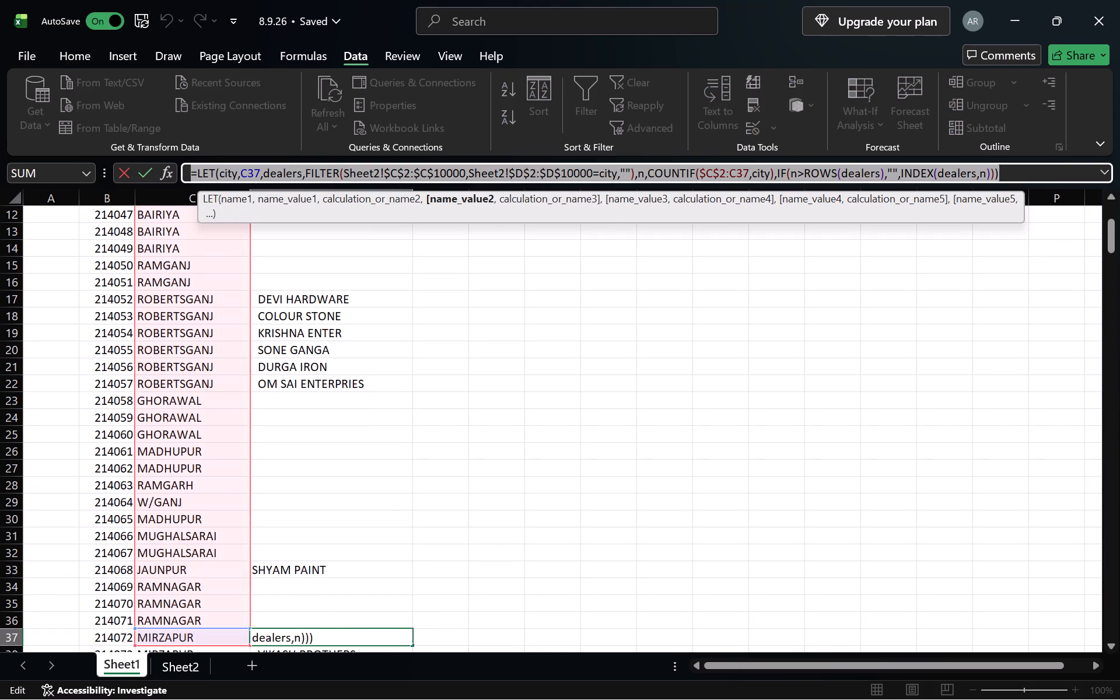
{"action": "key", "text": "ctrl+v"}
{"action": "scroll", "coordinate": [420, 341], "scroll_direction": "up", "scroll_amount": 7}
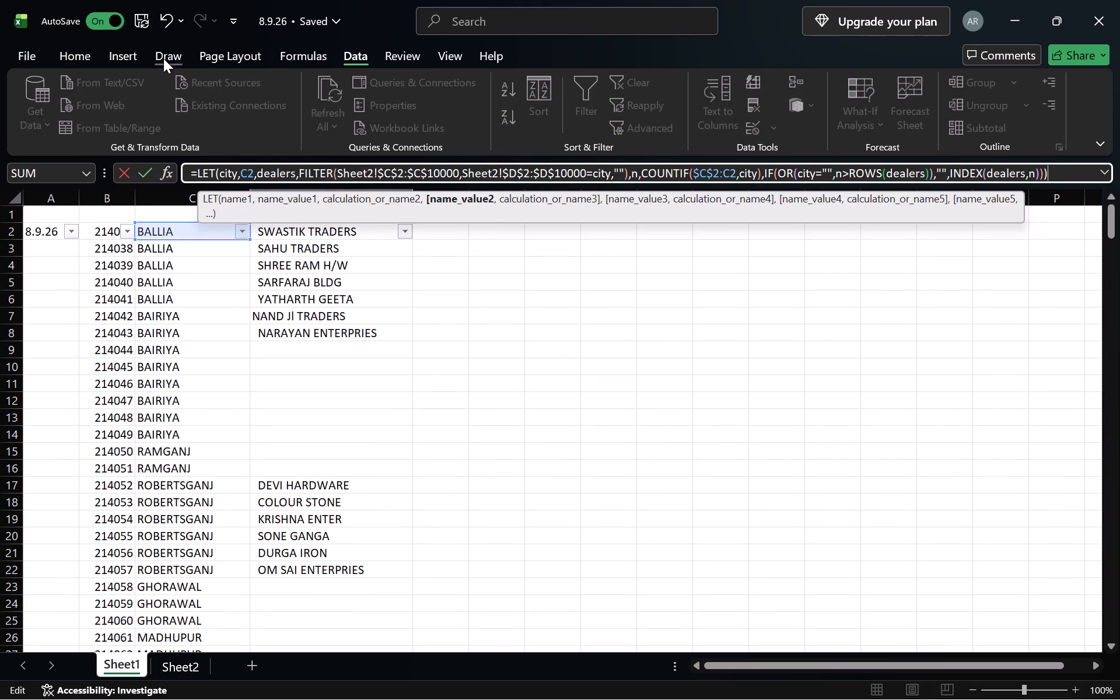
{"action": "left_click", "coordinate": [306, 238]}
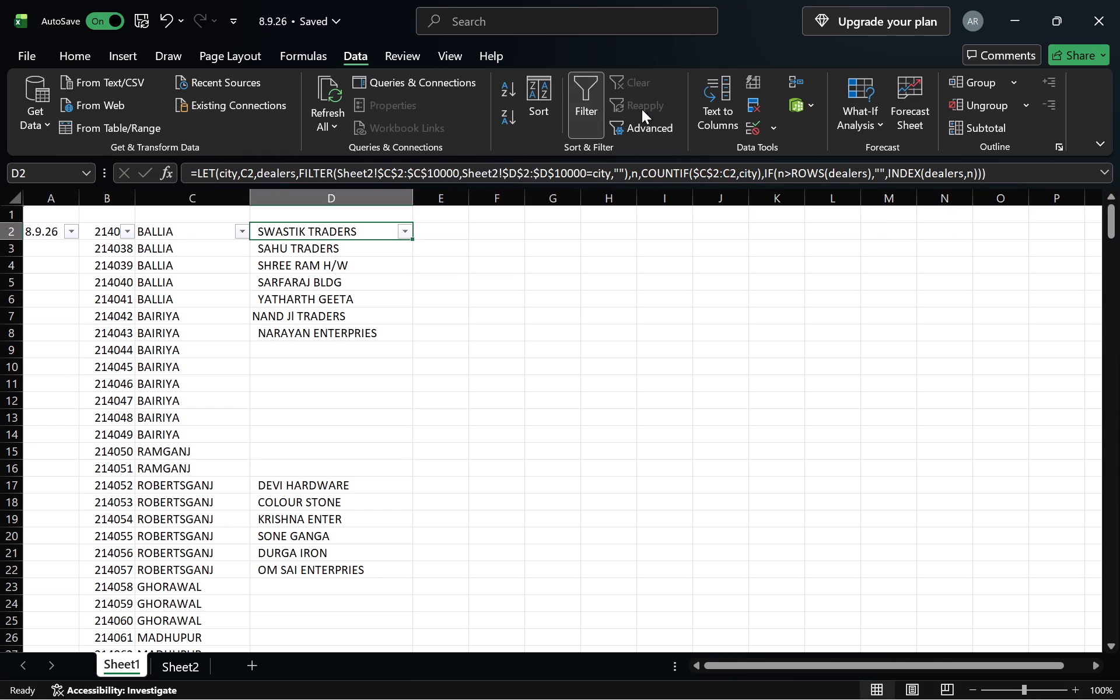
Turn off filtering for the Sheet1 data.
{"action": "left_click", "coordinate": [584, 114]}
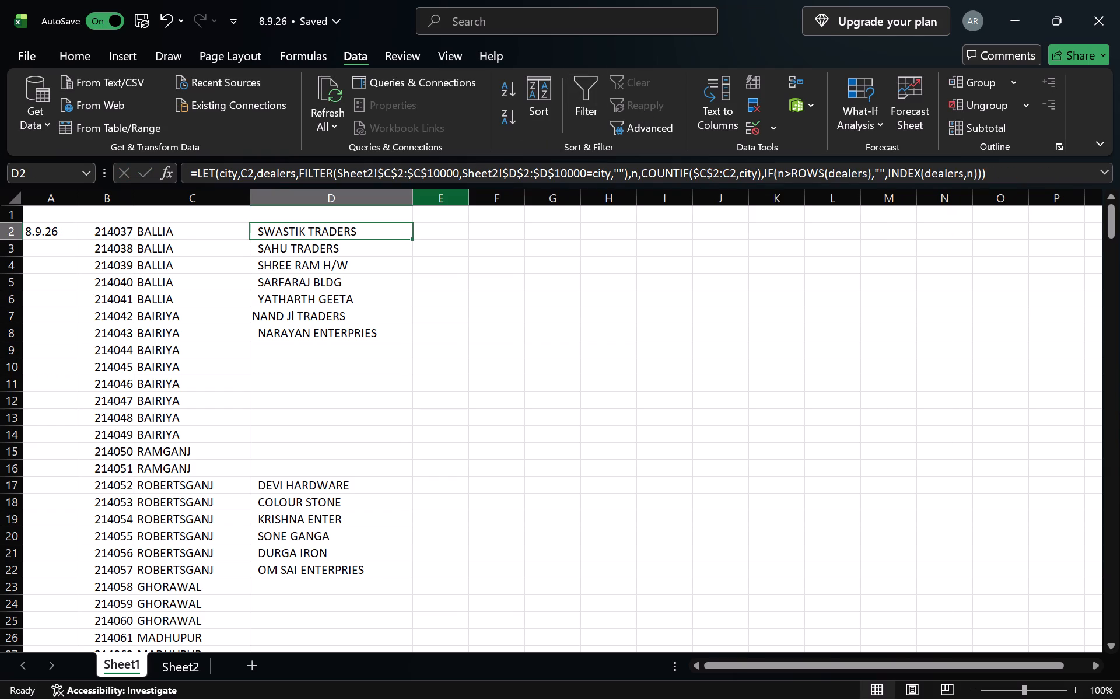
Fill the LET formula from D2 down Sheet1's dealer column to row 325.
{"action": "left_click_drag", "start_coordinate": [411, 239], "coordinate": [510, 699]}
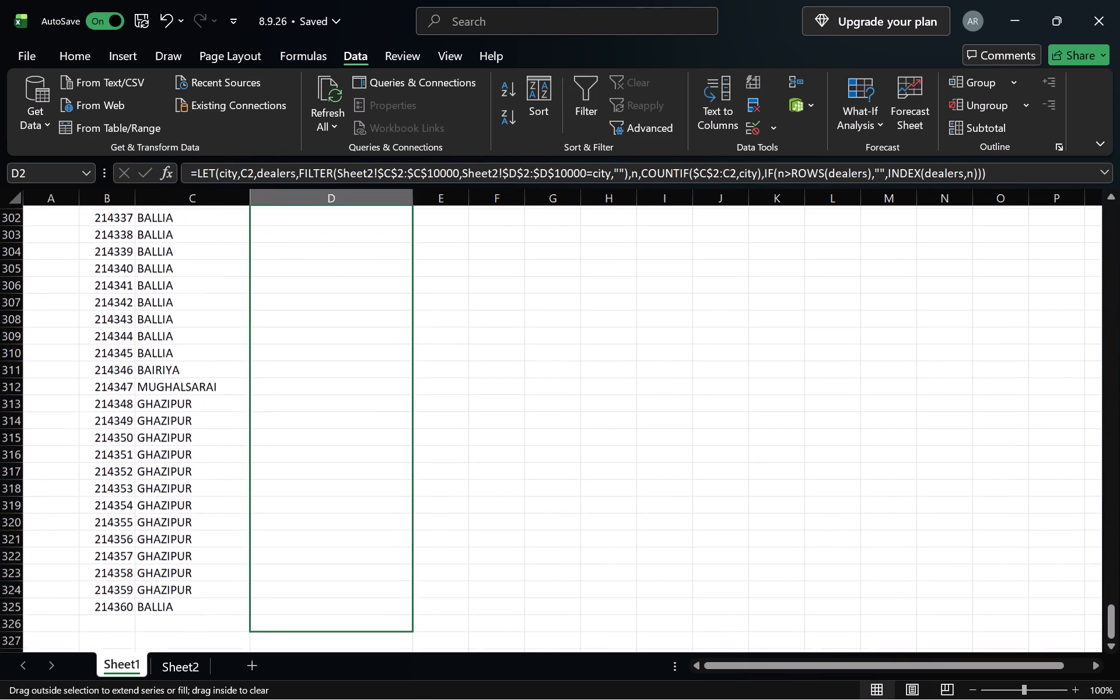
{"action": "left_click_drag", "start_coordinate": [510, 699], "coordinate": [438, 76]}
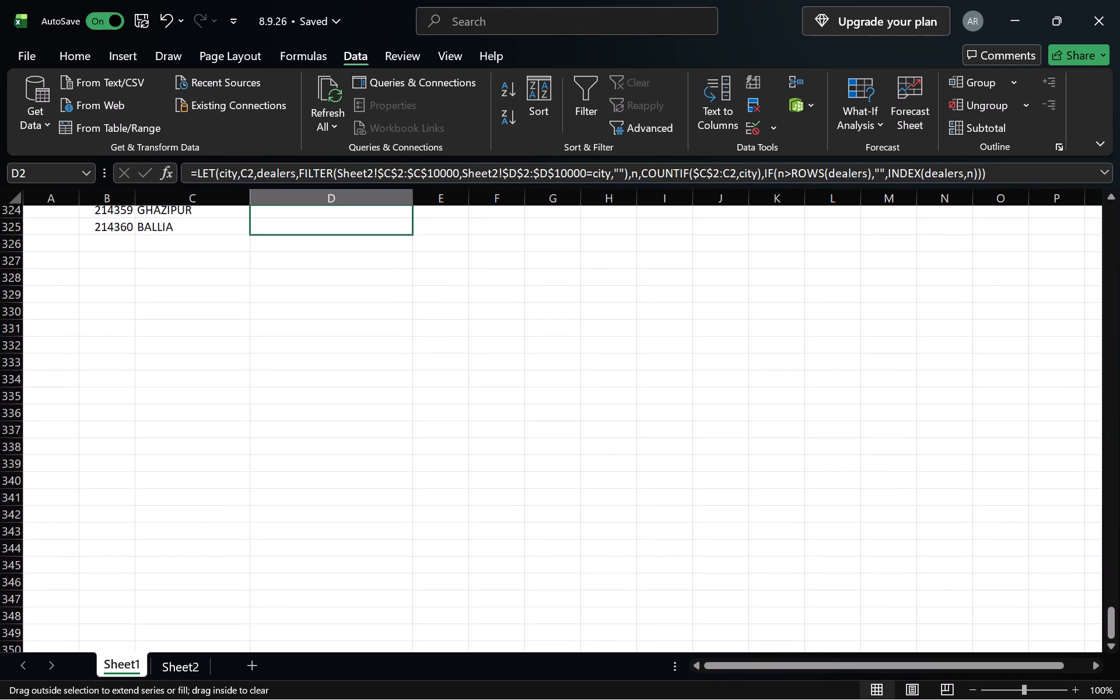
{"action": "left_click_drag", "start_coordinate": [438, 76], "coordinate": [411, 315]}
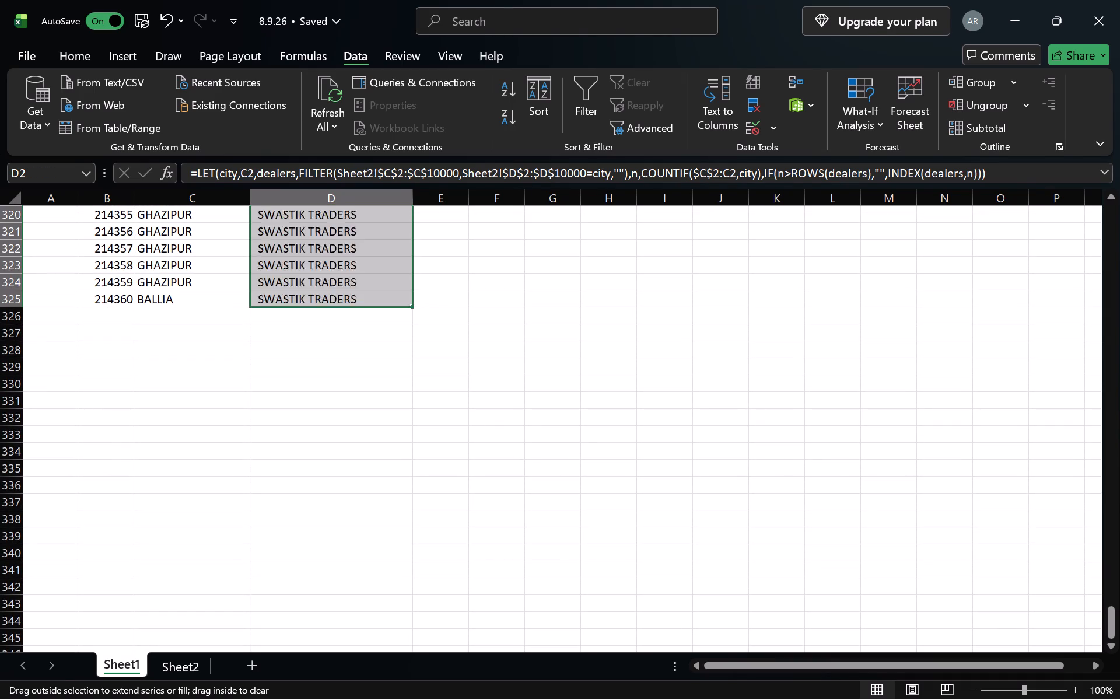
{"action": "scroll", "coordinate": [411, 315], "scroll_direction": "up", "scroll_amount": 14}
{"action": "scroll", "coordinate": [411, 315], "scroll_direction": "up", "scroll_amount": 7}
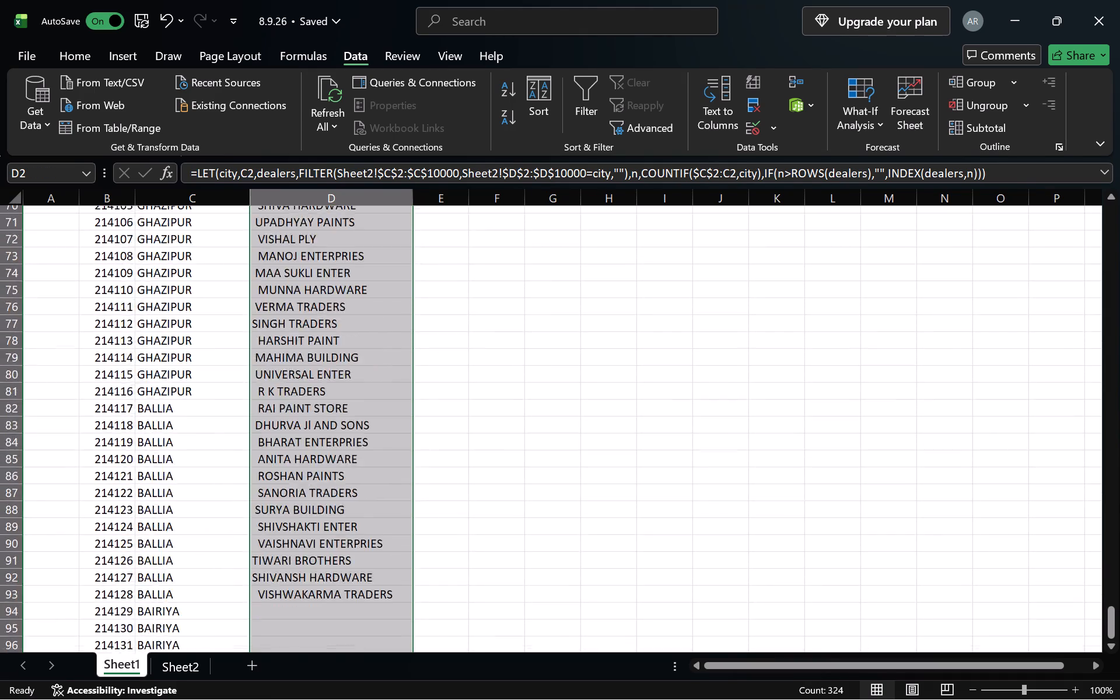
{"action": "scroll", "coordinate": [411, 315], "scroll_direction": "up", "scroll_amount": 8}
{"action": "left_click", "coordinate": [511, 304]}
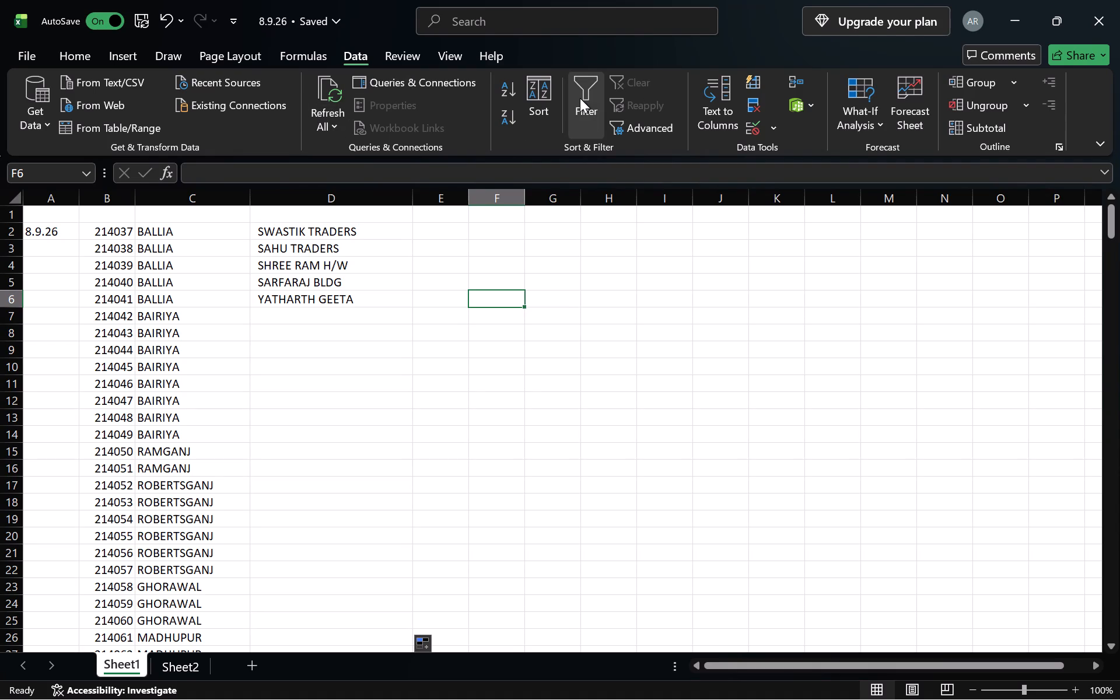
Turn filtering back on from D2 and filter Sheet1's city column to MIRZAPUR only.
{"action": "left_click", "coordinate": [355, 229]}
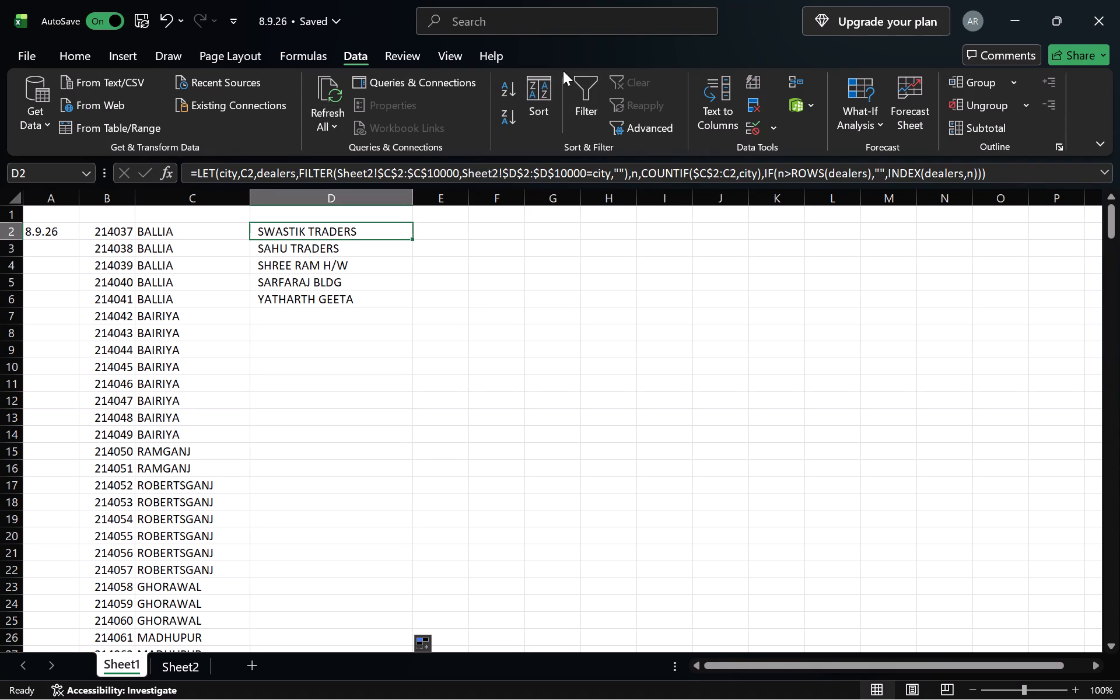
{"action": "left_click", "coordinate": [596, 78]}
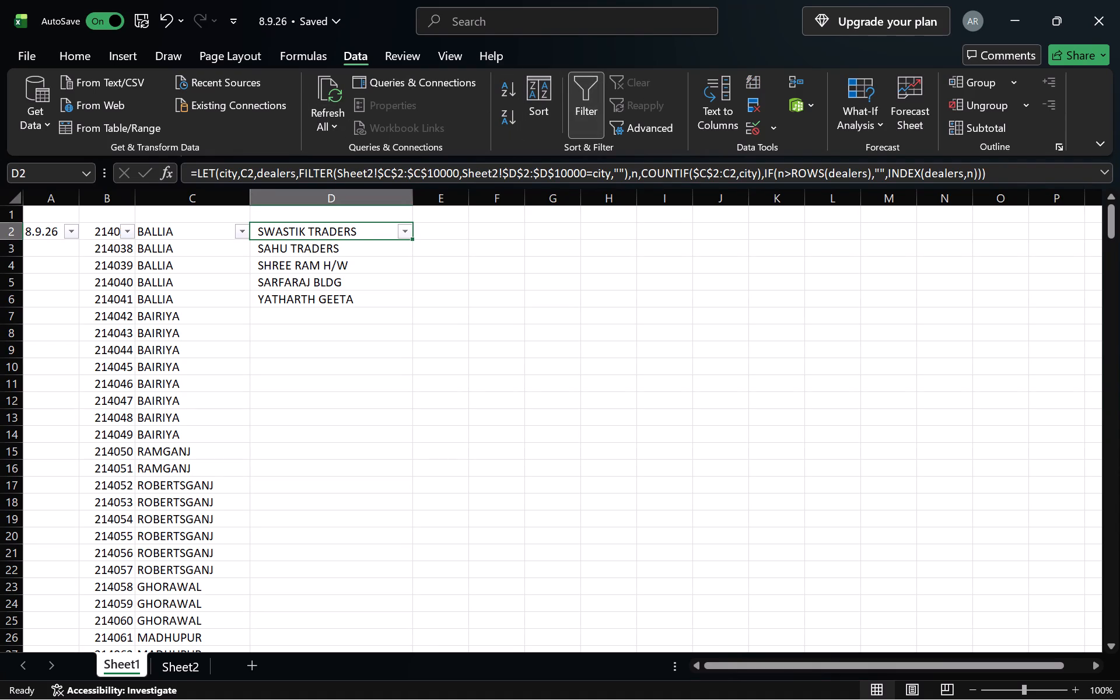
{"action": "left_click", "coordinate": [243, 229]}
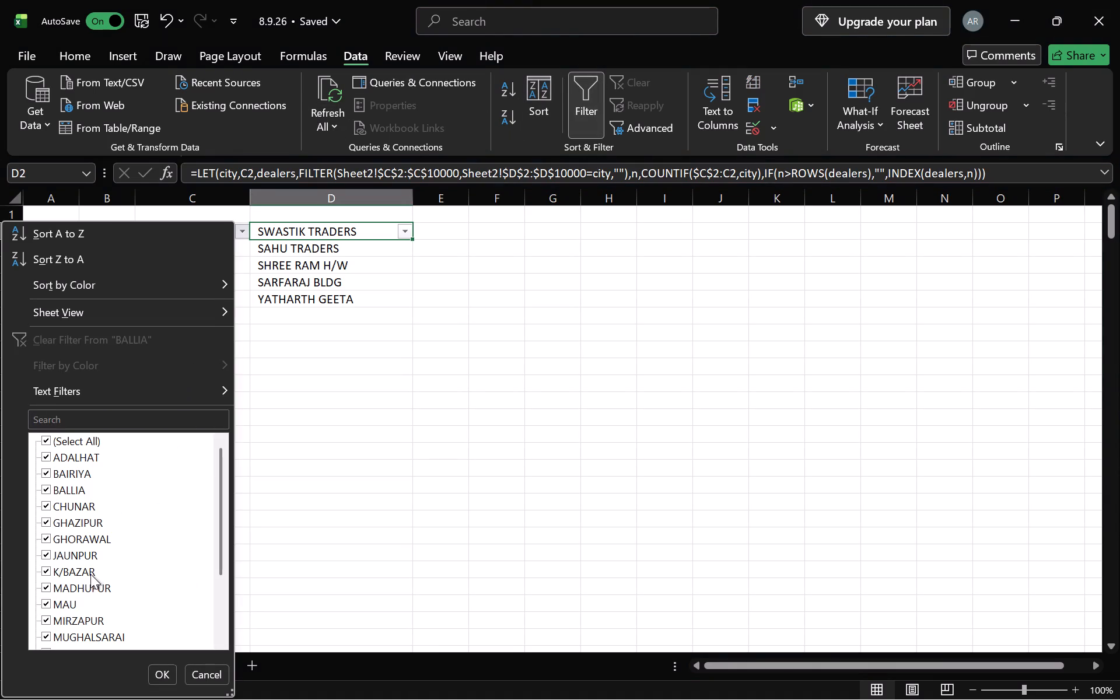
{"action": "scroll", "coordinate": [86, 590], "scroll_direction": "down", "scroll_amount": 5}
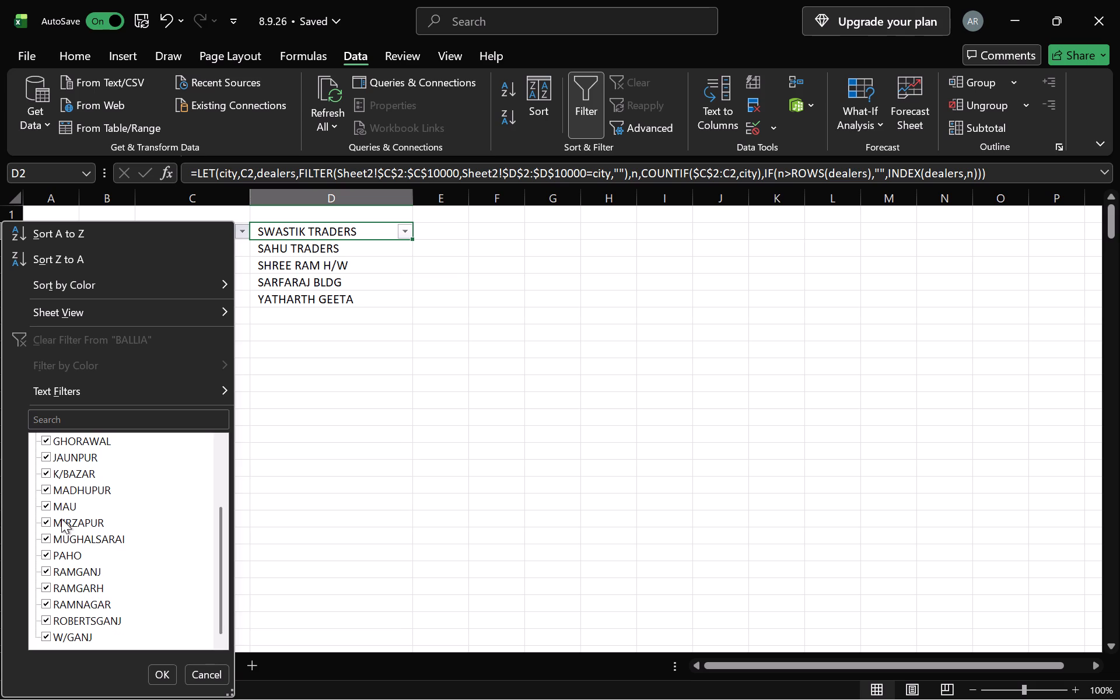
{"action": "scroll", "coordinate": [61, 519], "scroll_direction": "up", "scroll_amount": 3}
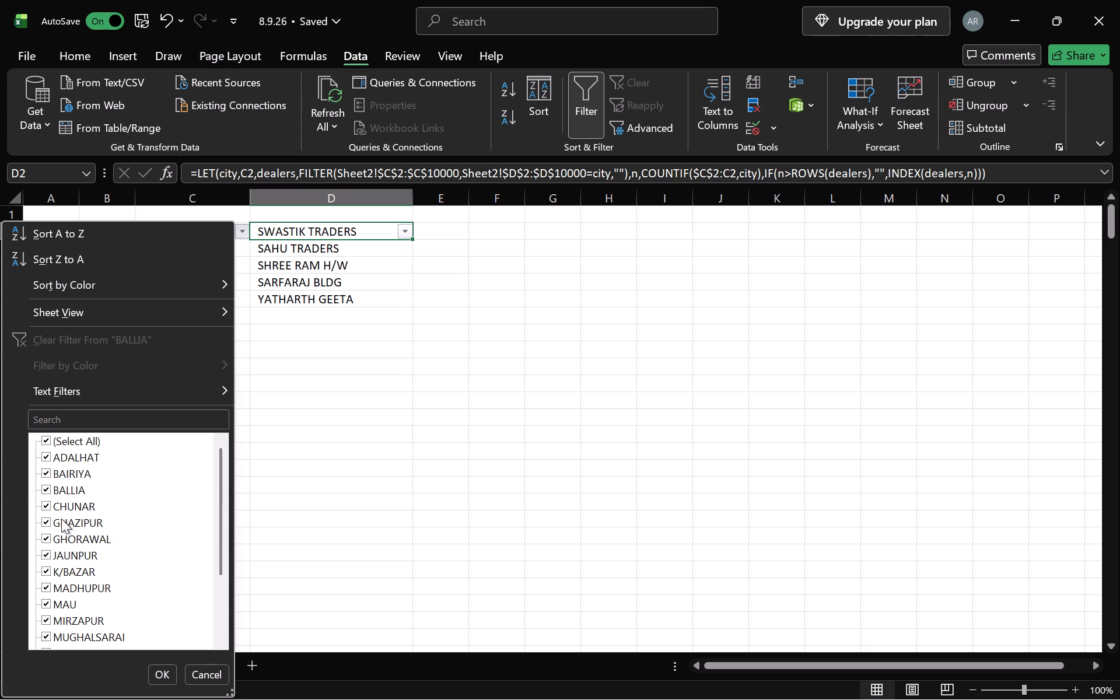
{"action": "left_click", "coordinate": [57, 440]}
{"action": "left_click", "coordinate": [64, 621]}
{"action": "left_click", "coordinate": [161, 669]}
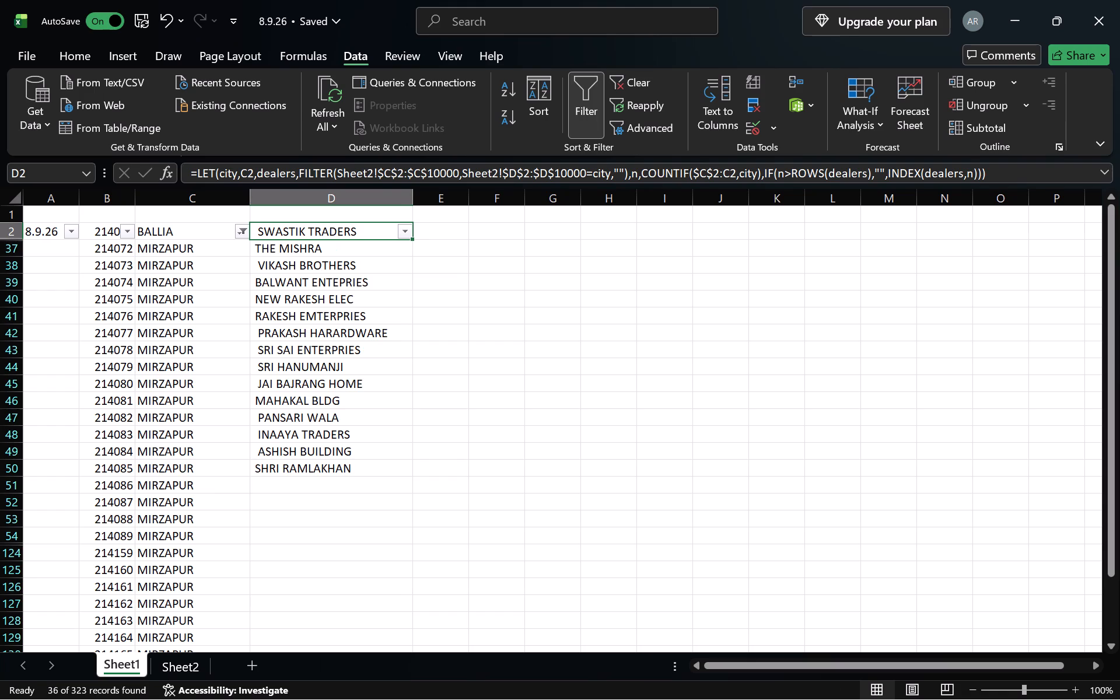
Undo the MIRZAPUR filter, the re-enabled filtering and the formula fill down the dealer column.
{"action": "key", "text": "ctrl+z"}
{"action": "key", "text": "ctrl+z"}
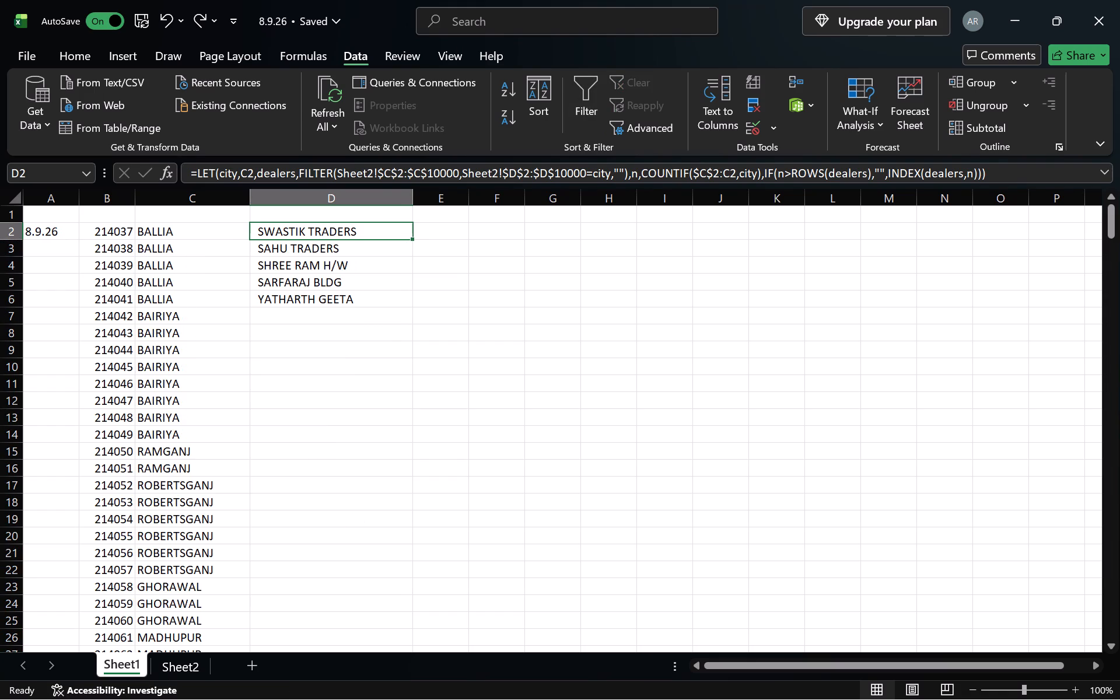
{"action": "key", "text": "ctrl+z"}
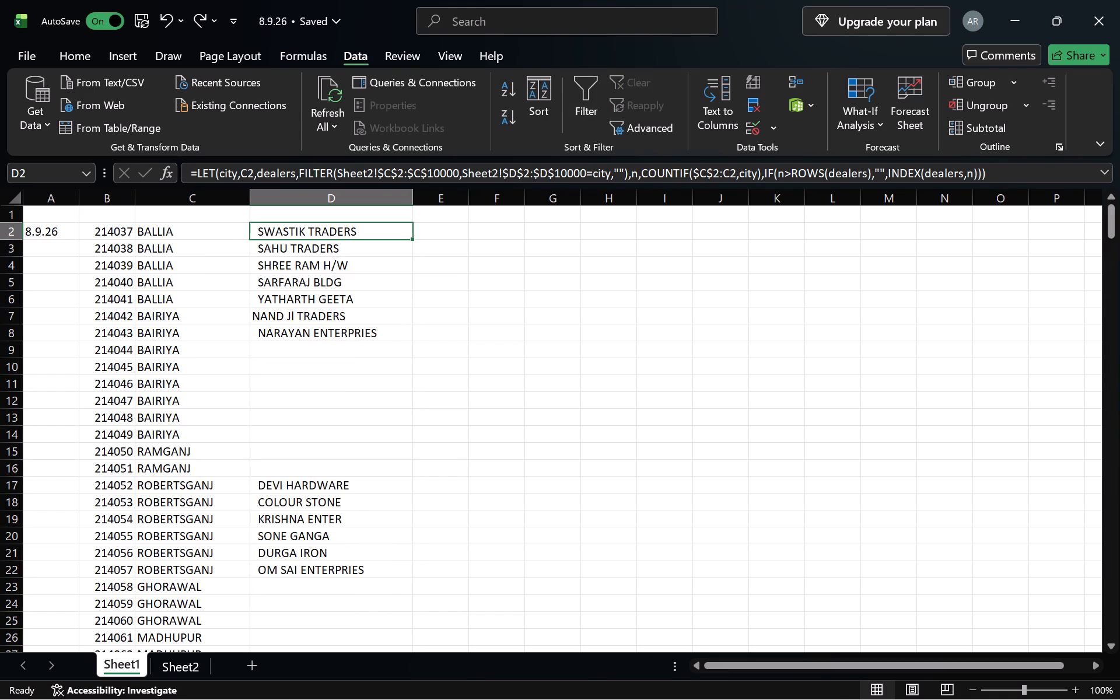
Turn on filtering for the Sheet1 data from C2.
{"action": "scroll", "coordinate": [356, 523], "scroll_direction": "right", "scroll_amount": 1}
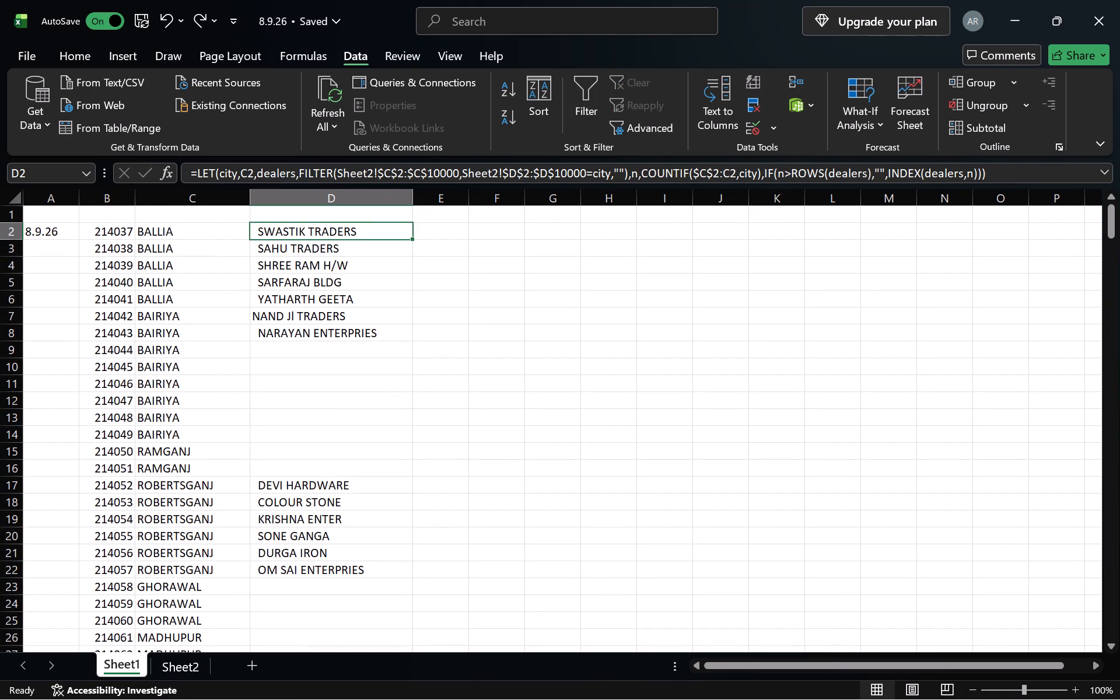
{"action": "left_click", "coordinate": [195, 237]}
{"action": "left_click", "coordinate": [589, 112]}
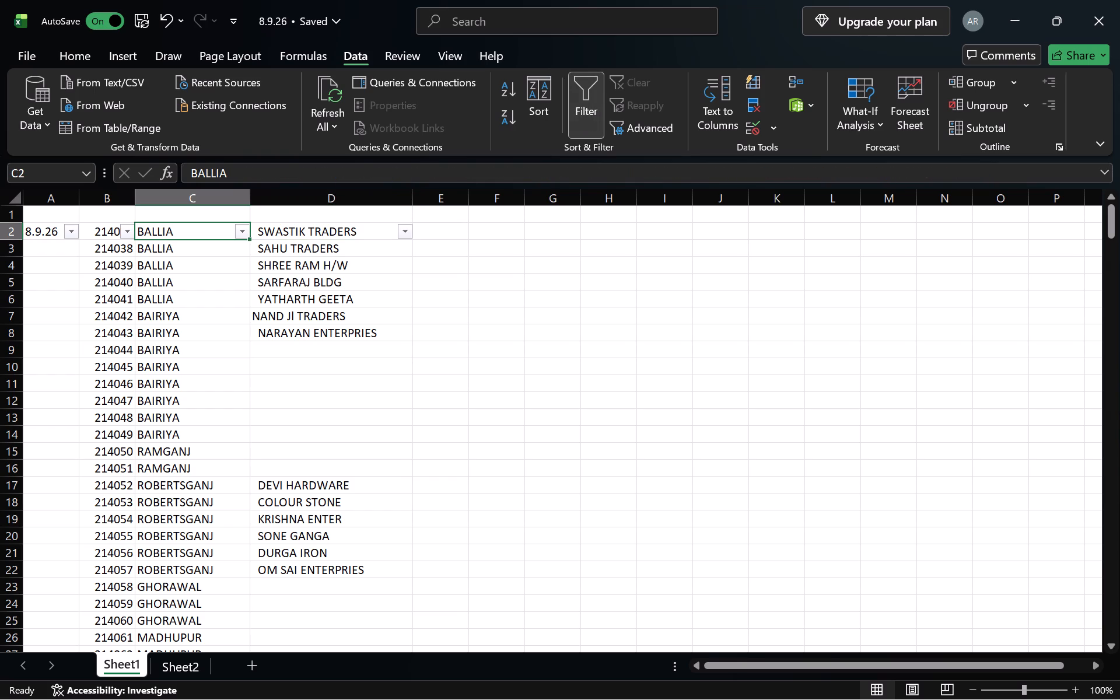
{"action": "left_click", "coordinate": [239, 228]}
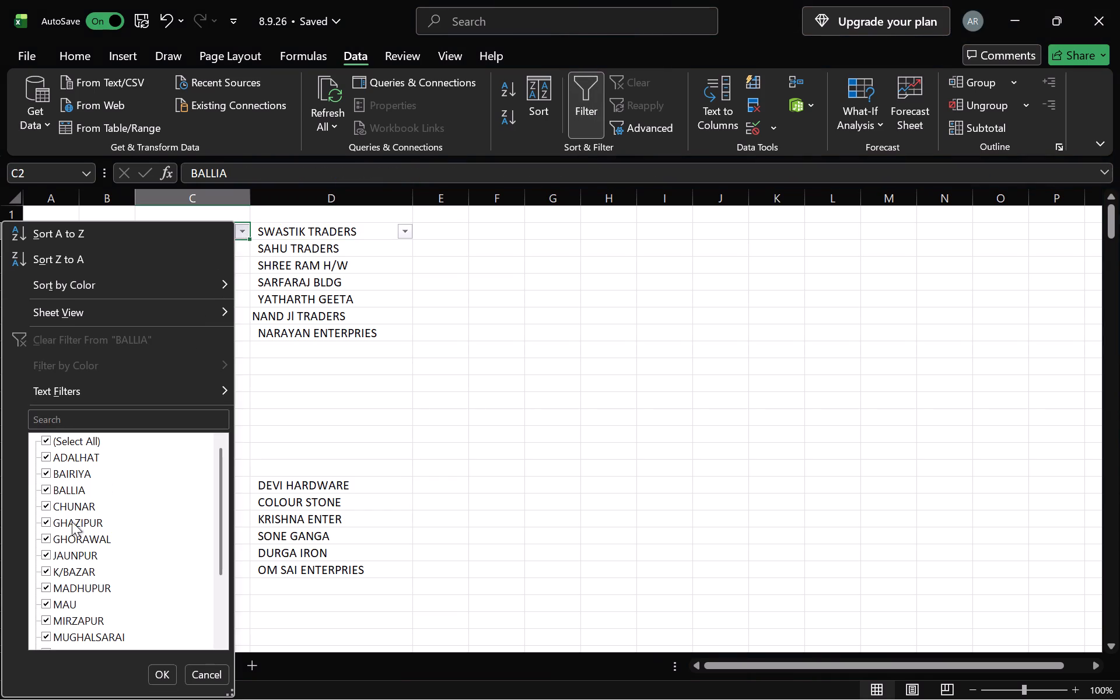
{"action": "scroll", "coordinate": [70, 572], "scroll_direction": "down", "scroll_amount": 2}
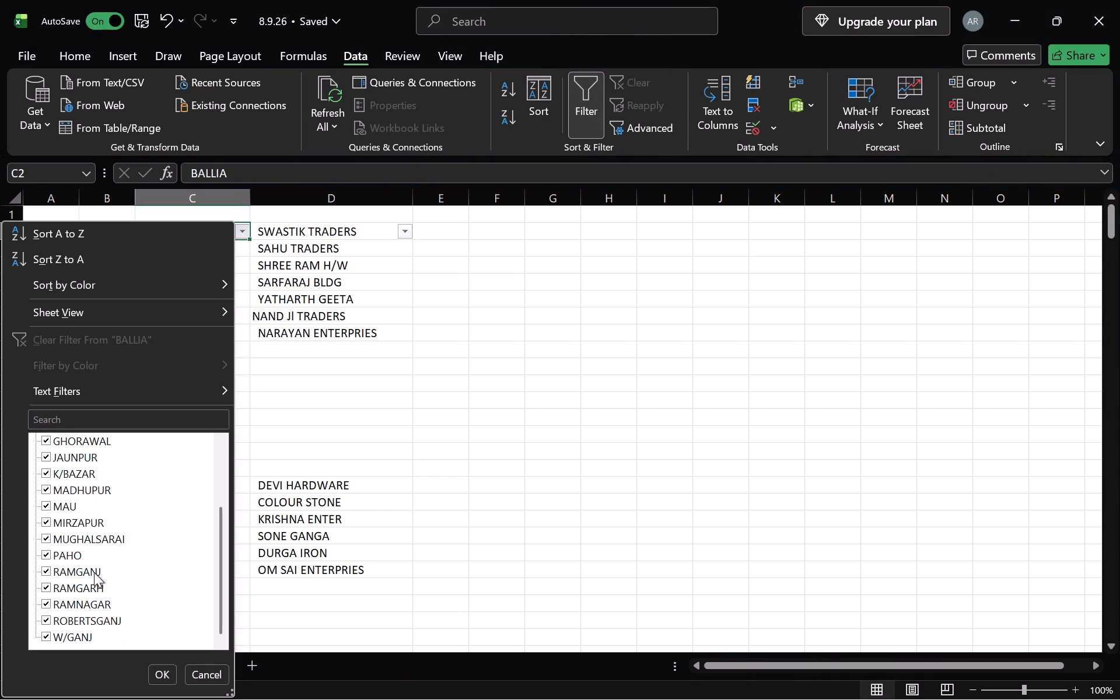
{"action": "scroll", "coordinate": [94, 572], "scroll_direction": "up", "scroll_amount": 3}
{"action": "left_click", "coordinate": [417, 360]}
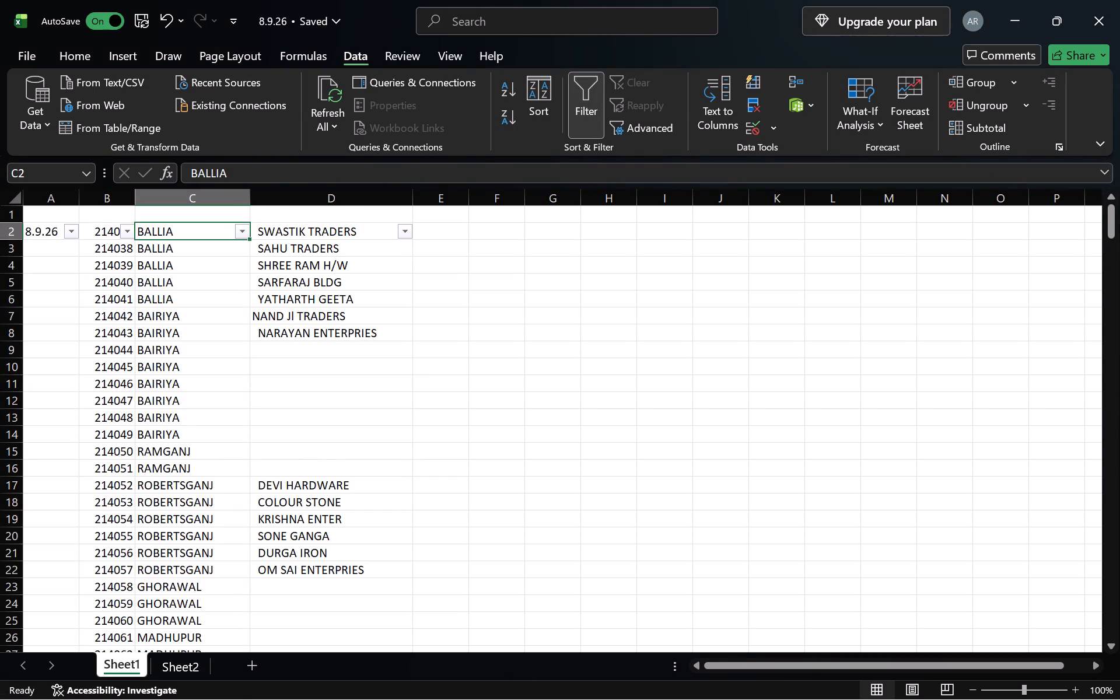
Look through Sheet1's rows down to row 325 to check which cities still lack dealer names.
{"action": "scroll", "coordinate": [417, 360], "scroll_direction": "down", "scroll_amount": 6}
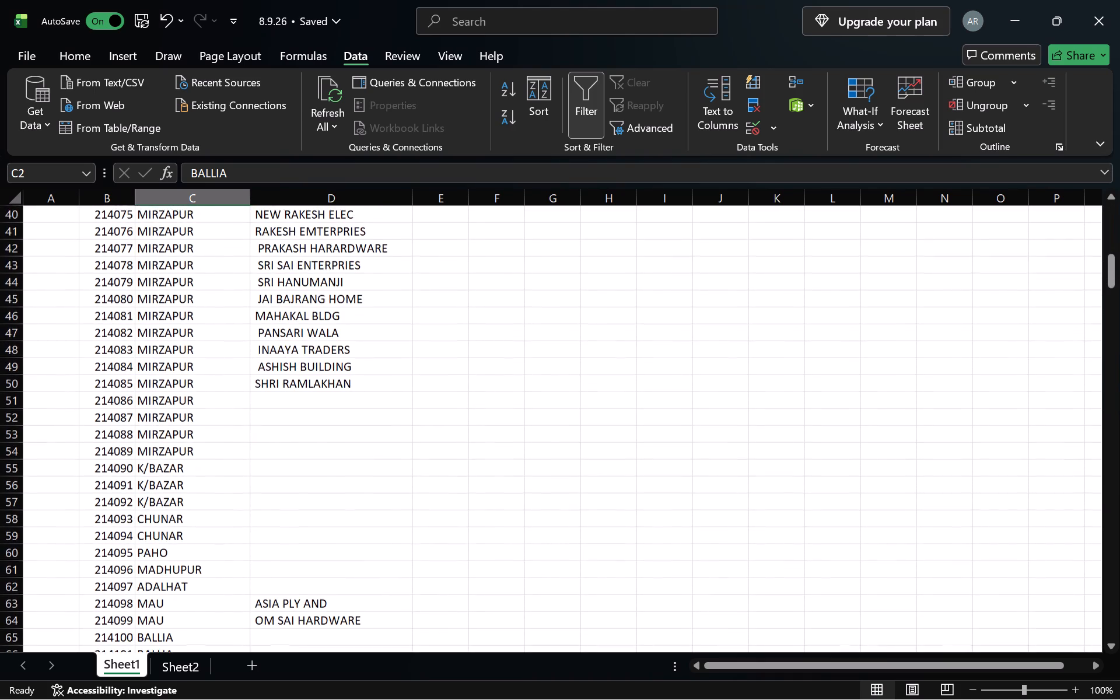
{"action": "scroll", "coordinate": [417, 360], "scroll_direction": "down", "scroll_amount": 7}
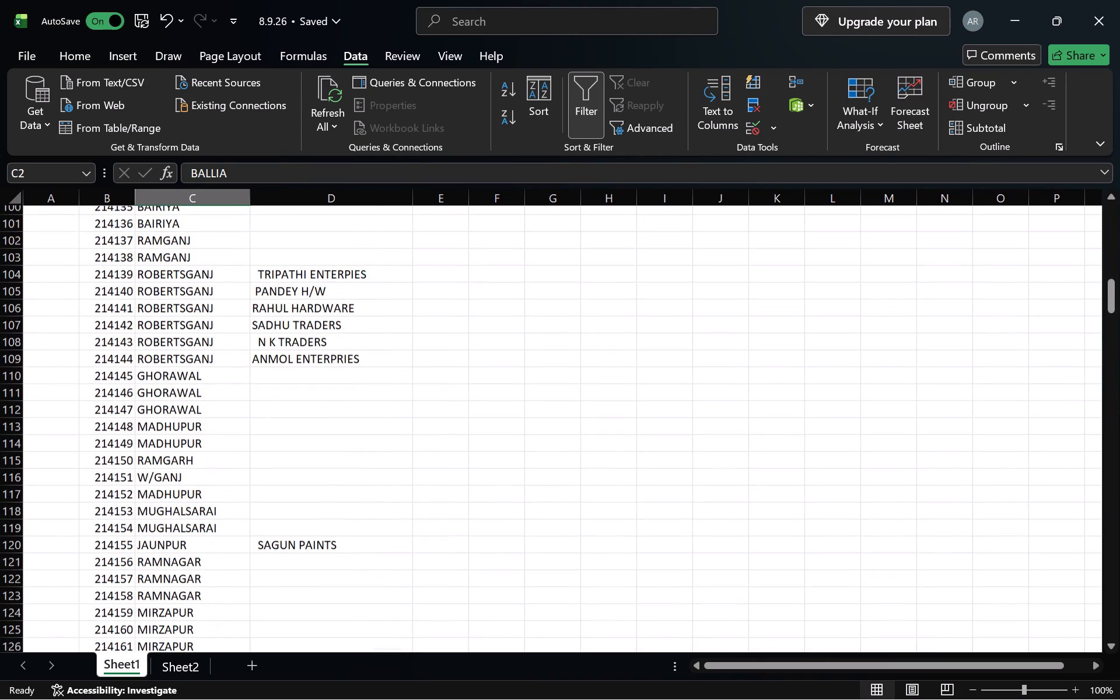
{"action": "scroll", "coordinate": [417, 360], "scroll_direction": "down", "scroll_amount": 5}
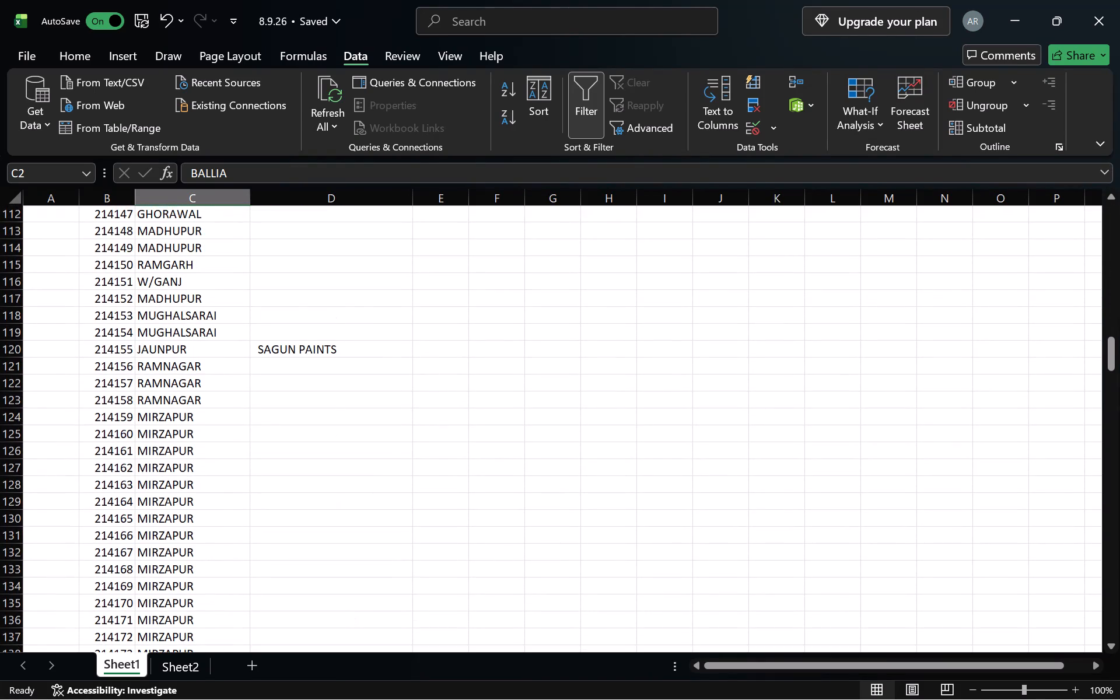
{"action": "scroll", "coordinate": [417, 360], "scroll_direction": "down", "scroll_amount": 2}
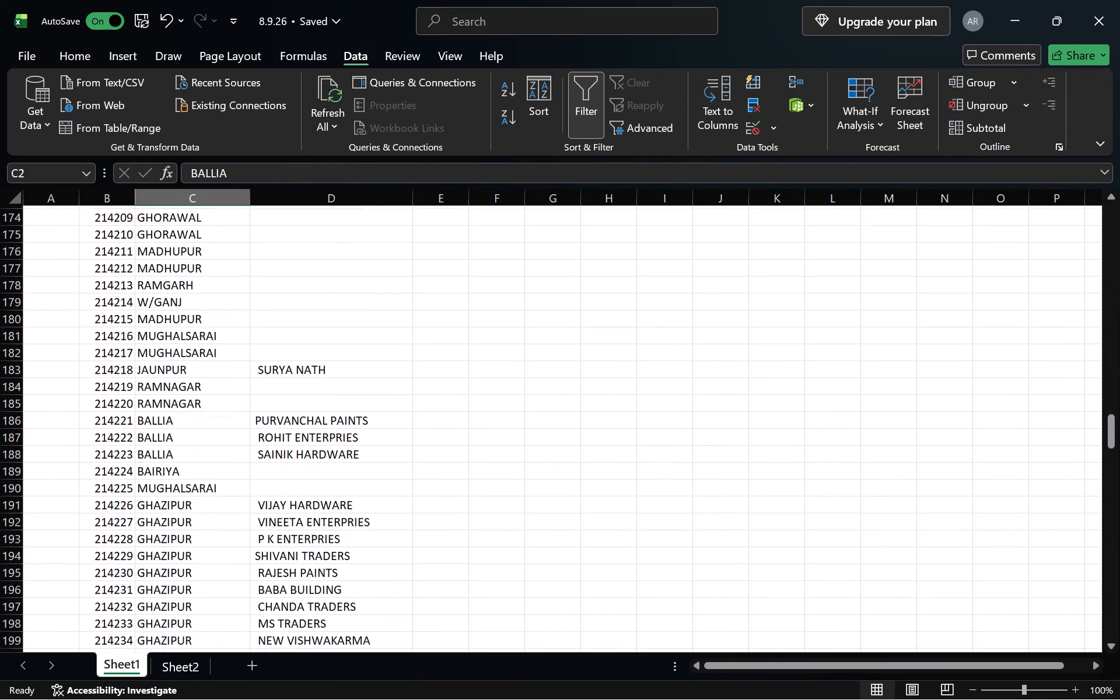
{"action": "scroll", "coordinate": [417, 360], "scroll_direction": "down", "scroll_amount": 1}
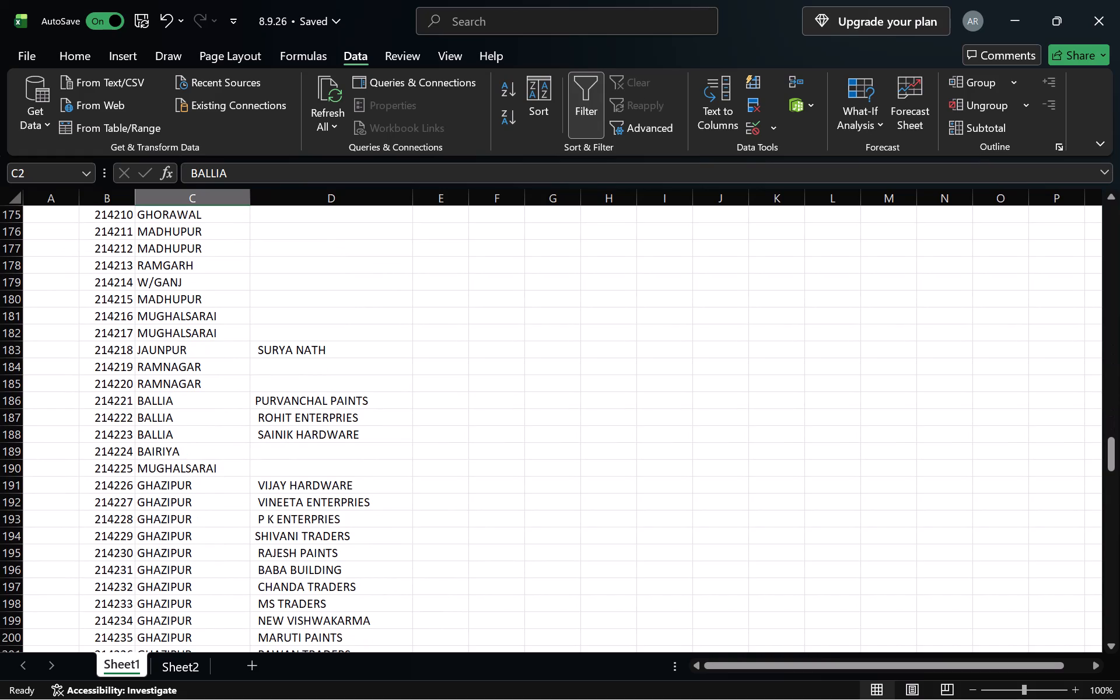
{"action": "scroll", "coordinate": [417, 360], "scroll_direction": "down", "scroll_amount": 8}
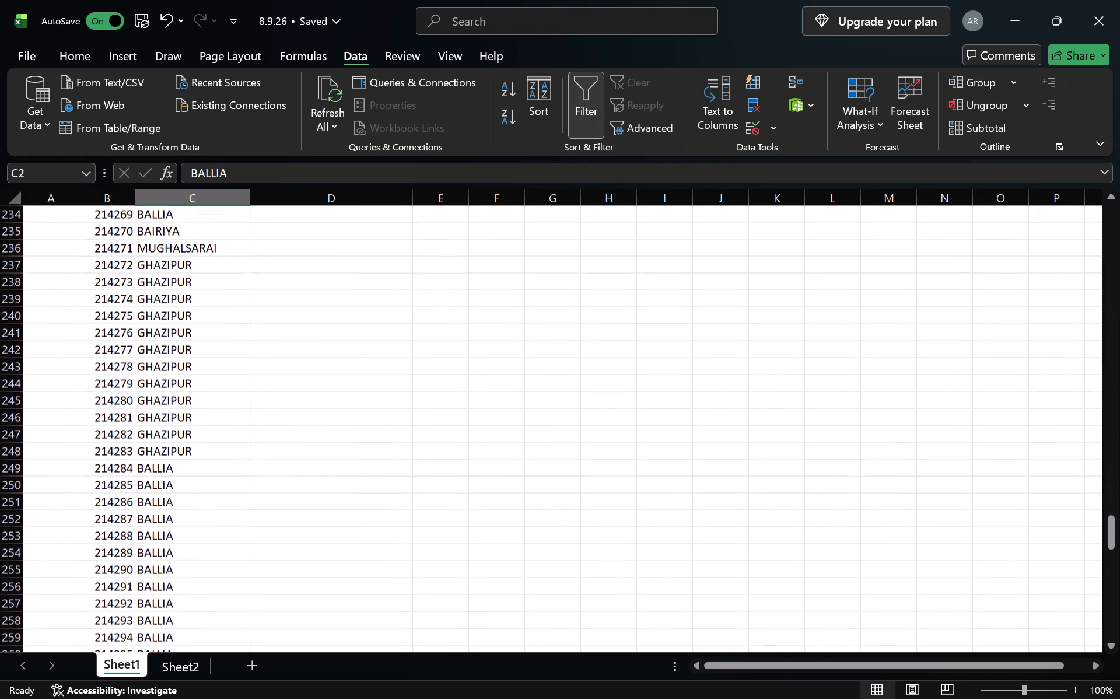
{"action": "scroll", "coordinate": [417, 360], "scroll_direction": "down", "scroll_amount": 10}
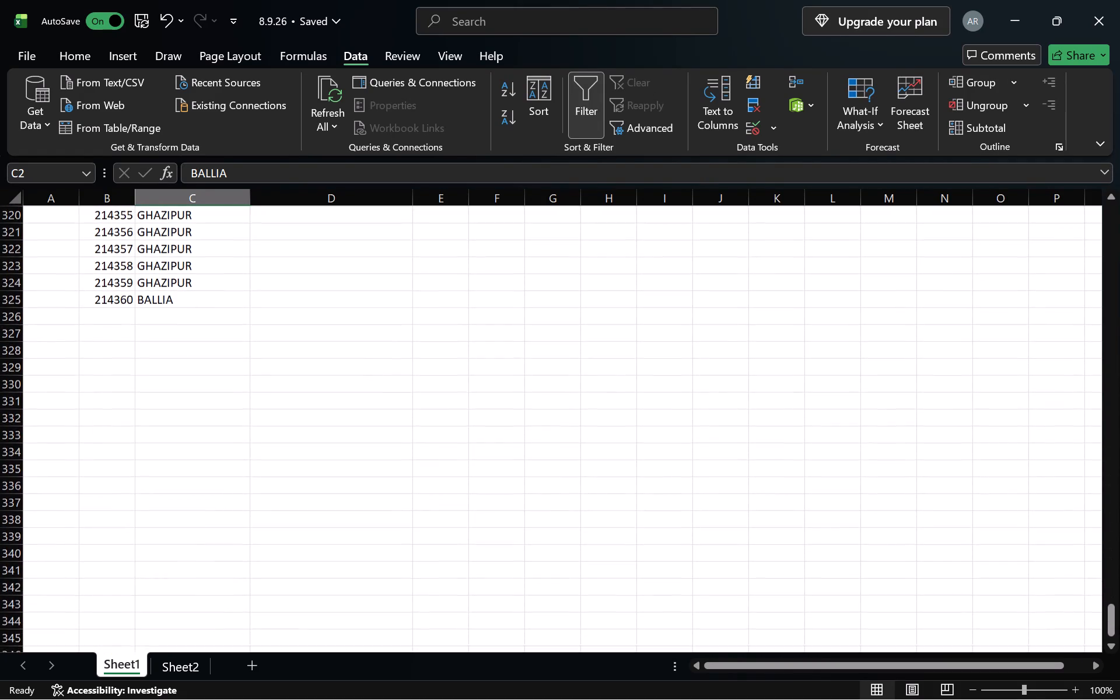
{"action": "scroll", "coordinate": [417, 360], "scroll_direction": "up", "scroll_amount": 20}
{"action": "scroll", "coordinate": [417, 360], "scroll_direction": "up", "scroll_amount": 9}
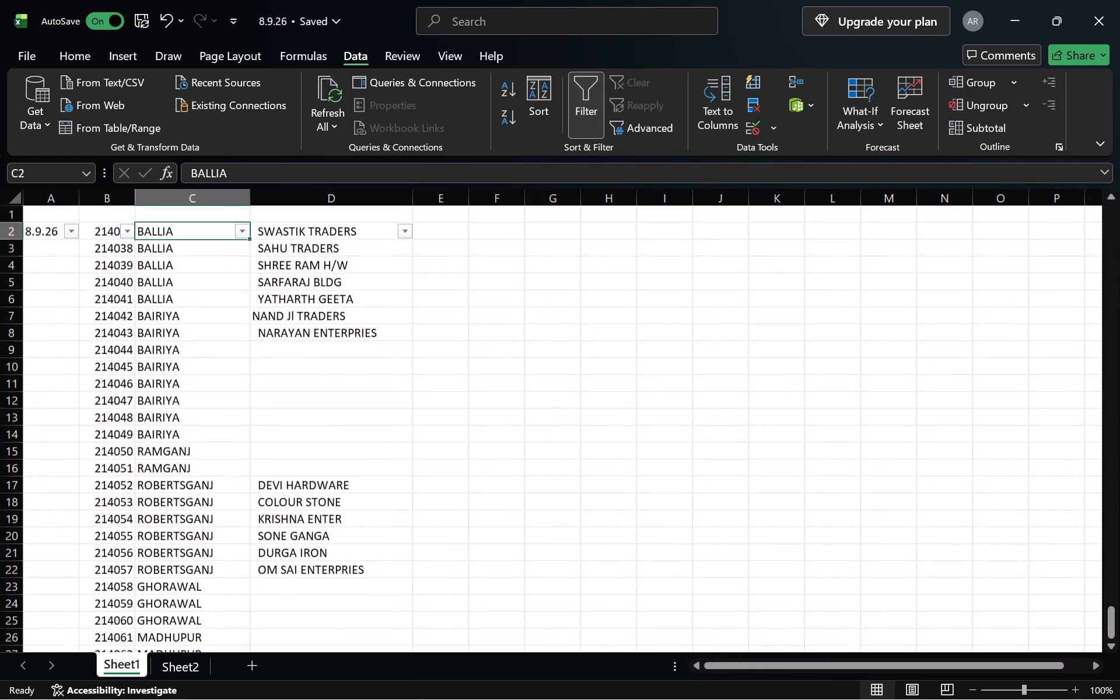
{"action": "scroll", "coordinate": [262, 468], "scroll_direction": "down", "scroll_amount": 3}
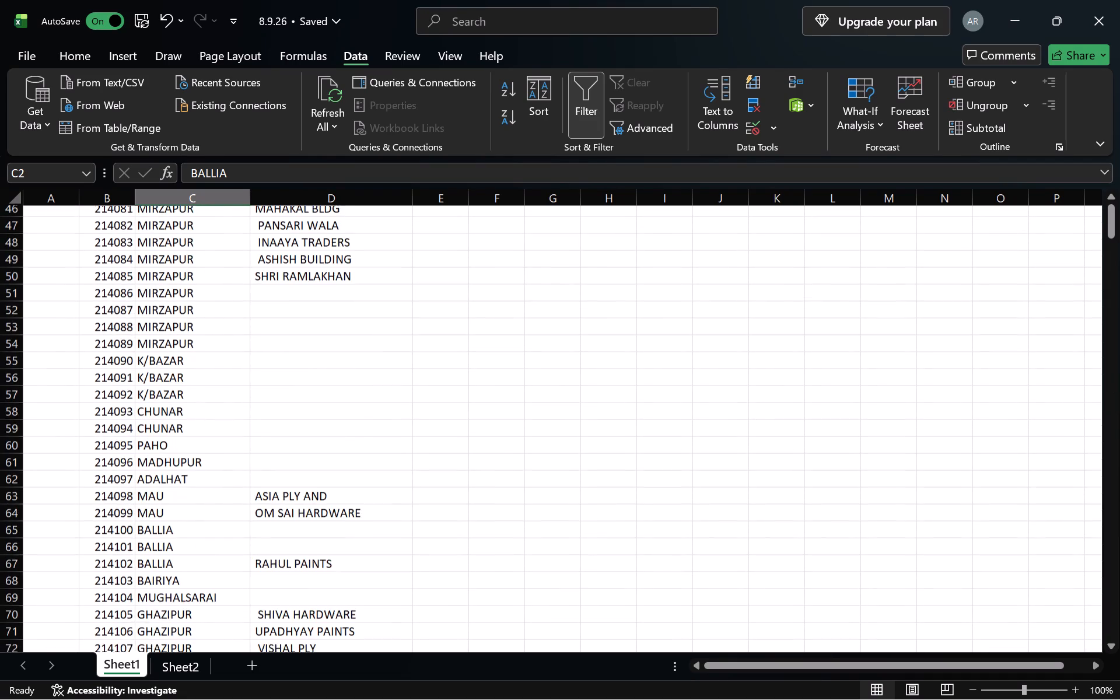
{"action": "scroll", "coordinate": [262, 468], "scroll_direction": "down", "scroll_amount": 3}
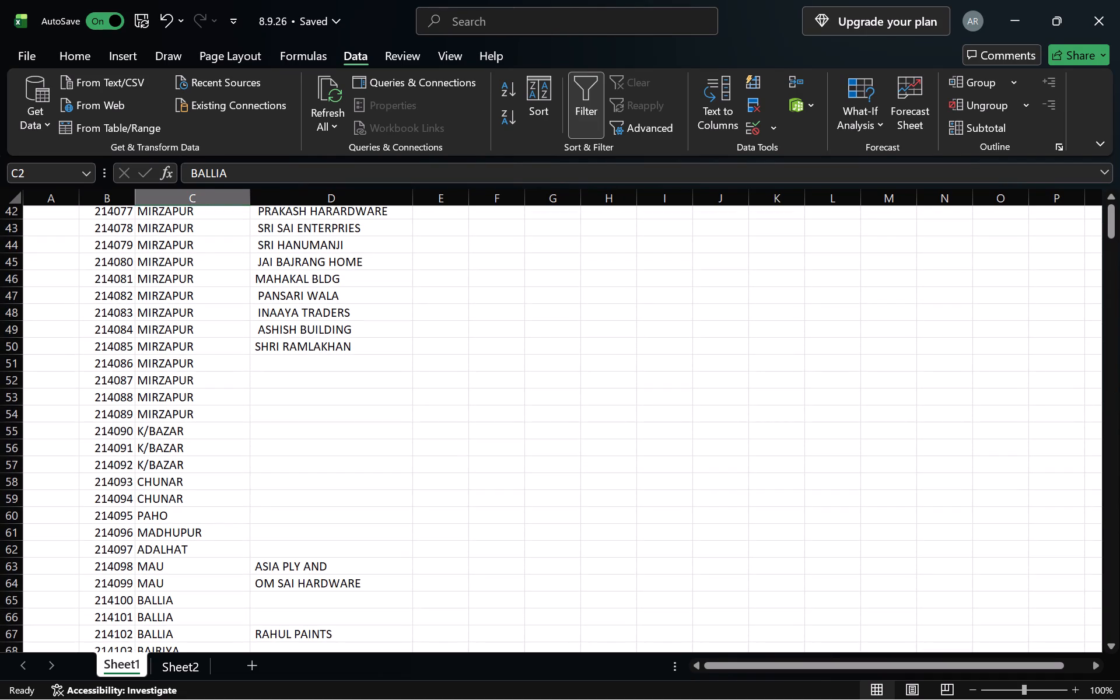
{"action": "scroll", "coordinate": [262, 468], "scroll_direction": "down", "scroll_amount": 1}
{"action": "scroll", "coordinate": [277, 423], "scroll_direction": "down", "scroll_amount": 2}
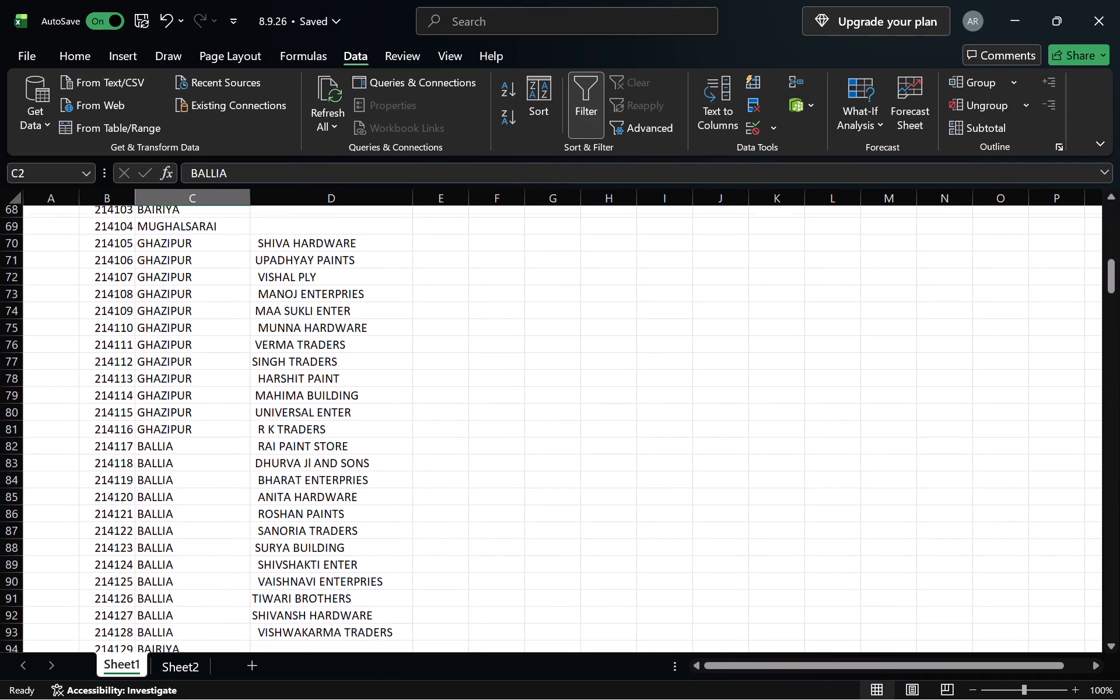
{"action": "scroll", "coordinate": [277, 423], "scroll_direction": "down", "scroll_amount": 7}
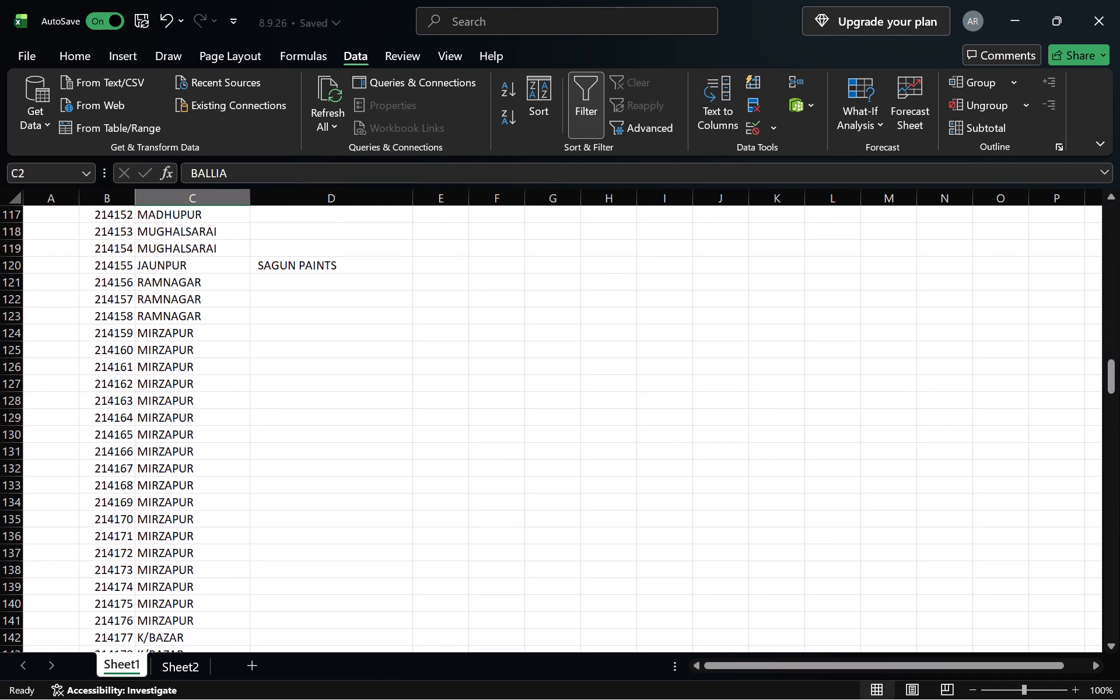
{"action": "scroll", "coordinate": [277, 423], "scroll_direction": "down", "scroll_amount": 2}
{"action": "scroll", "coordinate": [277, 423], "scroll_direction": "up", "scroll_amount": 12}
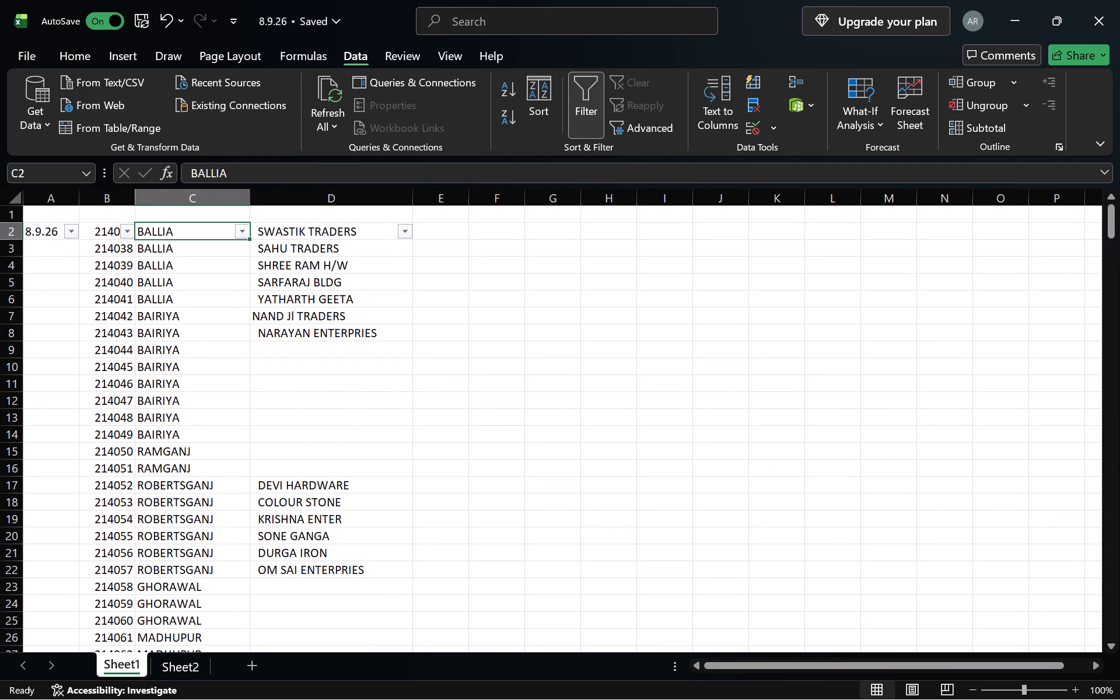
Filter Sheet1's city column to show only MIRZAPUR.
{"action": "left_click", "coordinate": [240, 231]}
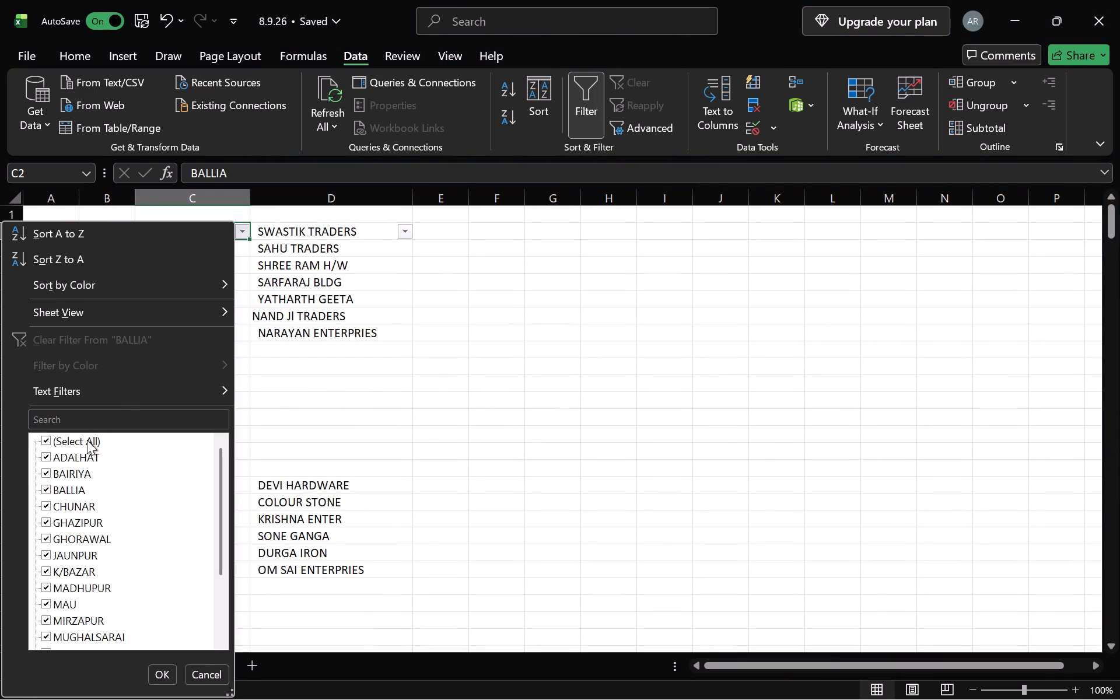
{"action": "left_click", "coordinate": [83, 441]}
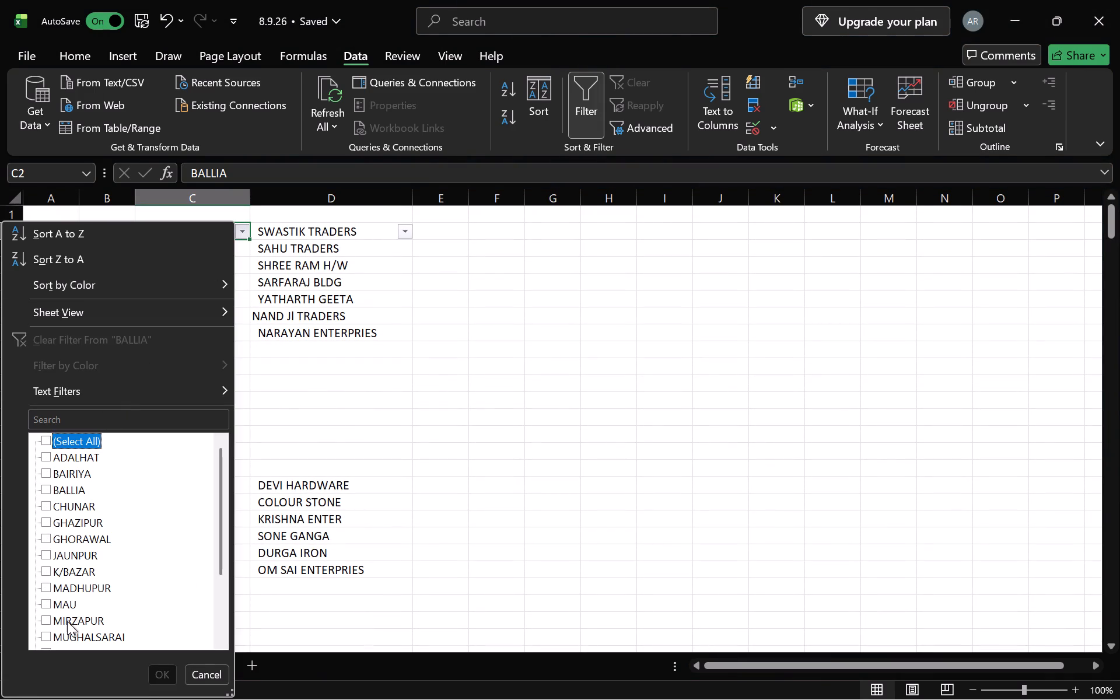
{"action": "left_click", "coordinate": [67, 621]}
{"action": "left_click", "coordinate": [157, 670]}
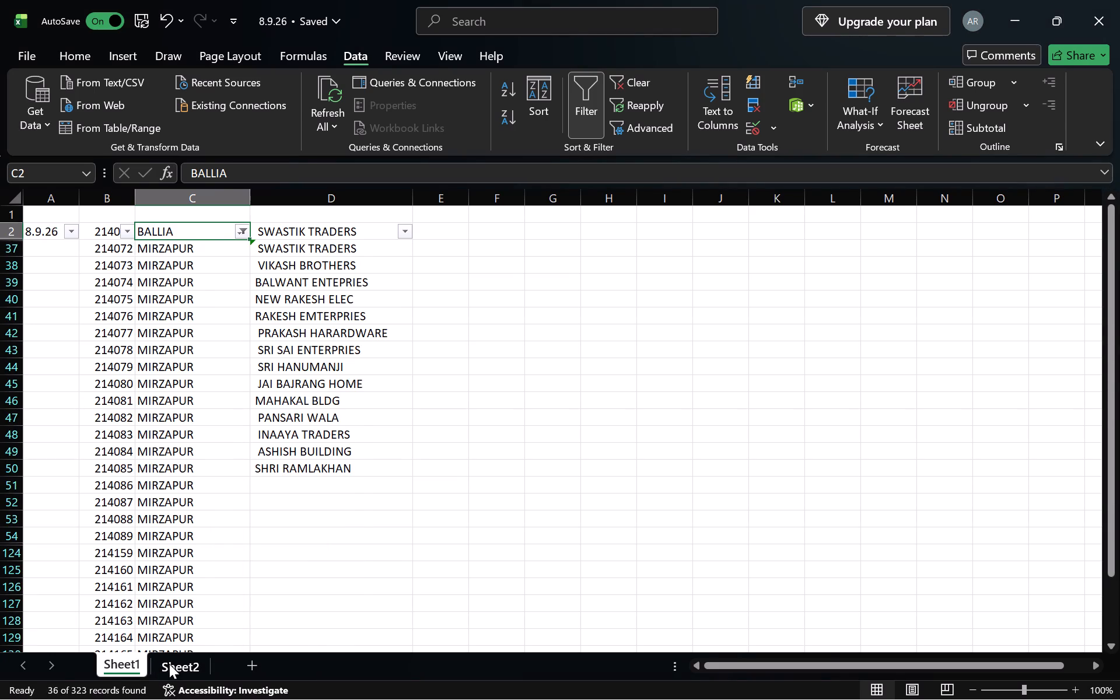
Compare the MIRZAPUR dealers and the formula in D37 on Sheet1 with the filtered MIRZAPUR dealer list on Sheet2.
{"action": "left_click", "coordinate": [169, 664]}
{"action": "left_click", "coordinate": [130, 664]}
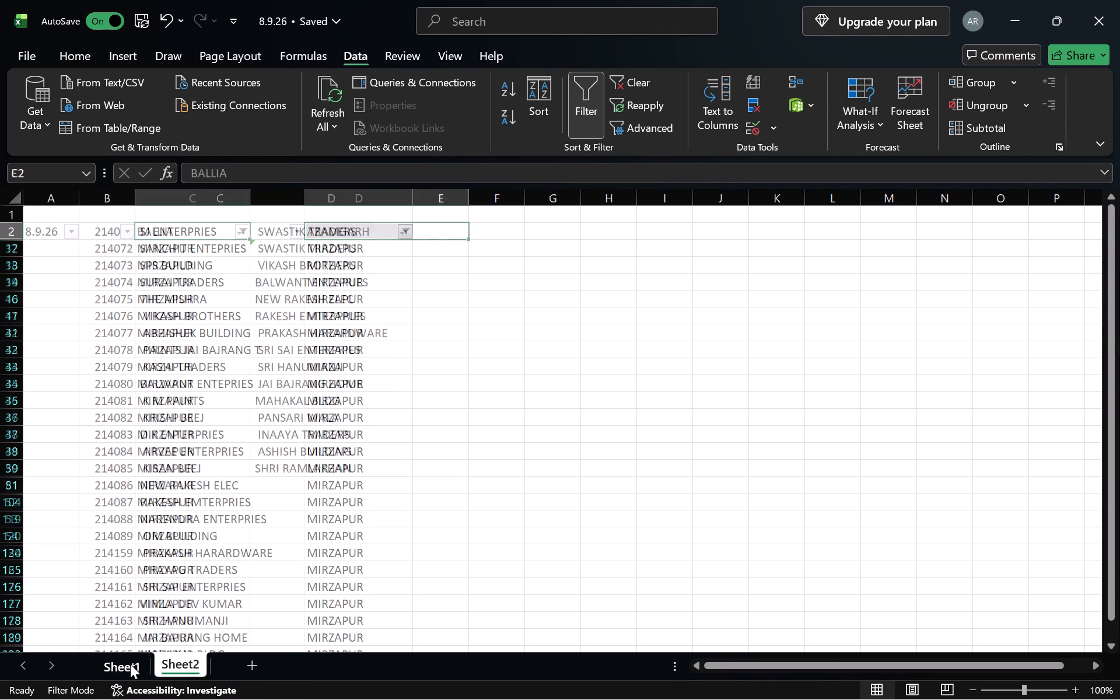
{"action": "left_click", "coordinate": [332, 249]}
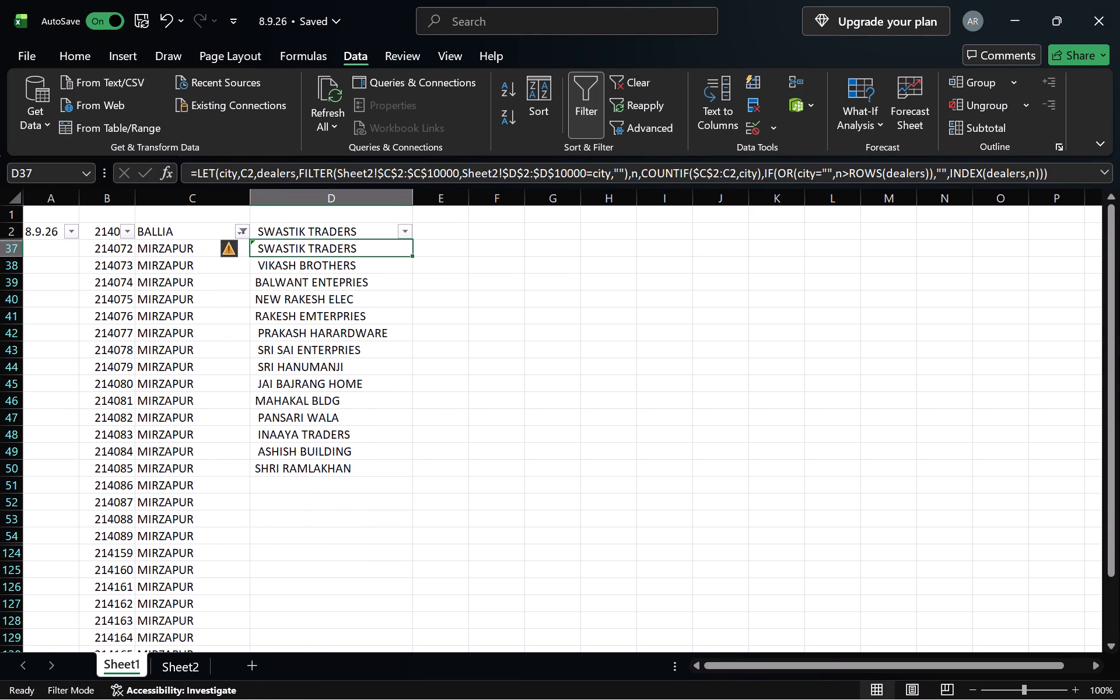
{"action": "left_click", "coordinate": [161, 668]}
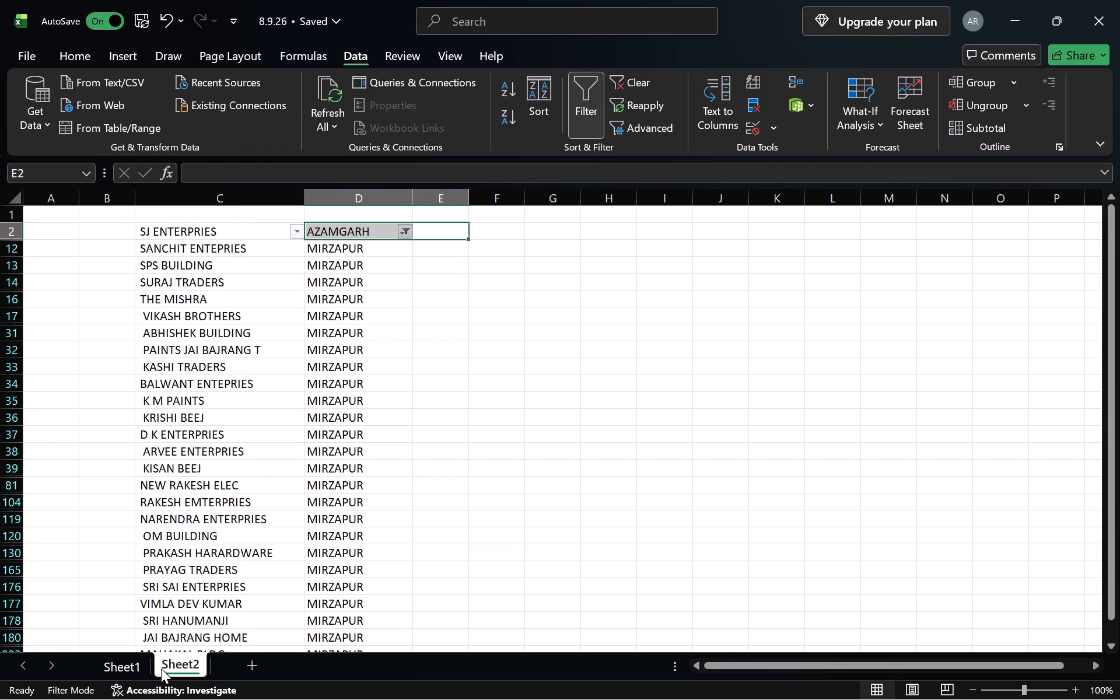
{"action": "left_click", "coordinate": [128, 668]}
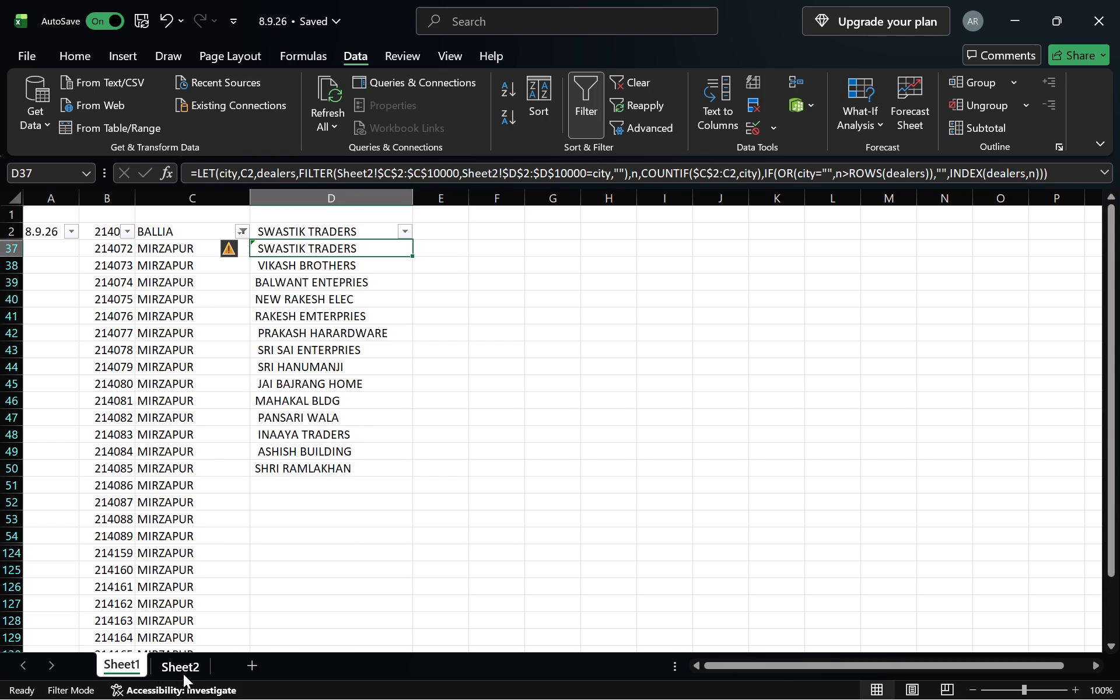
{"action": "left_click", "coordinate": [199, 675]}
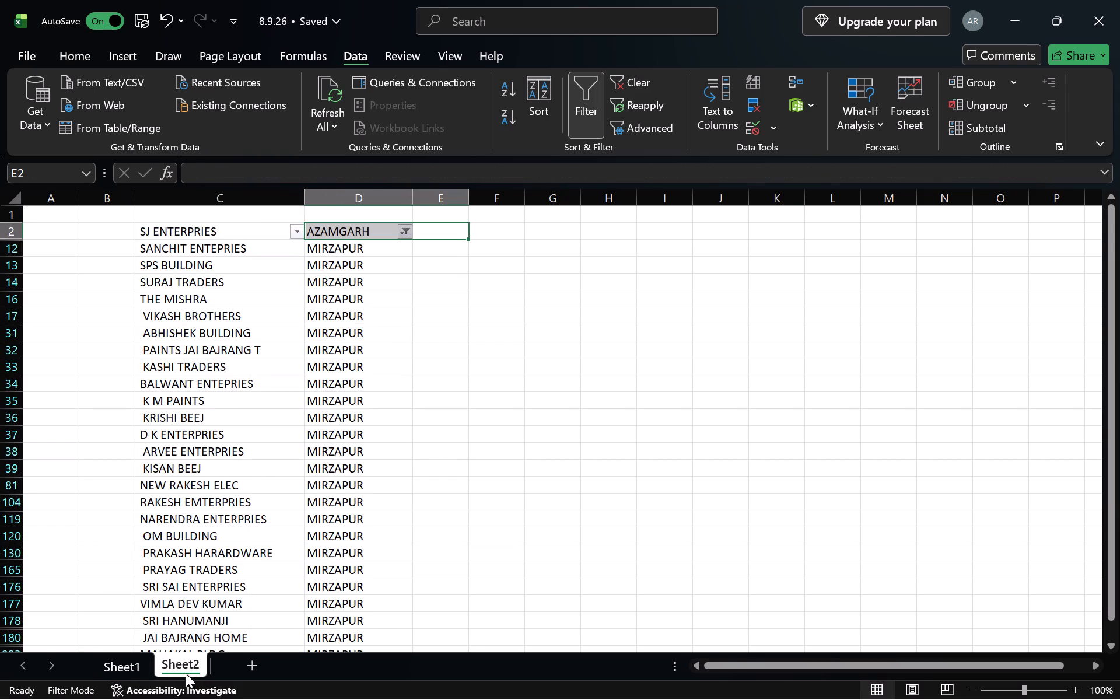
{"action": "left_click", "coordinate": [133, 664]}
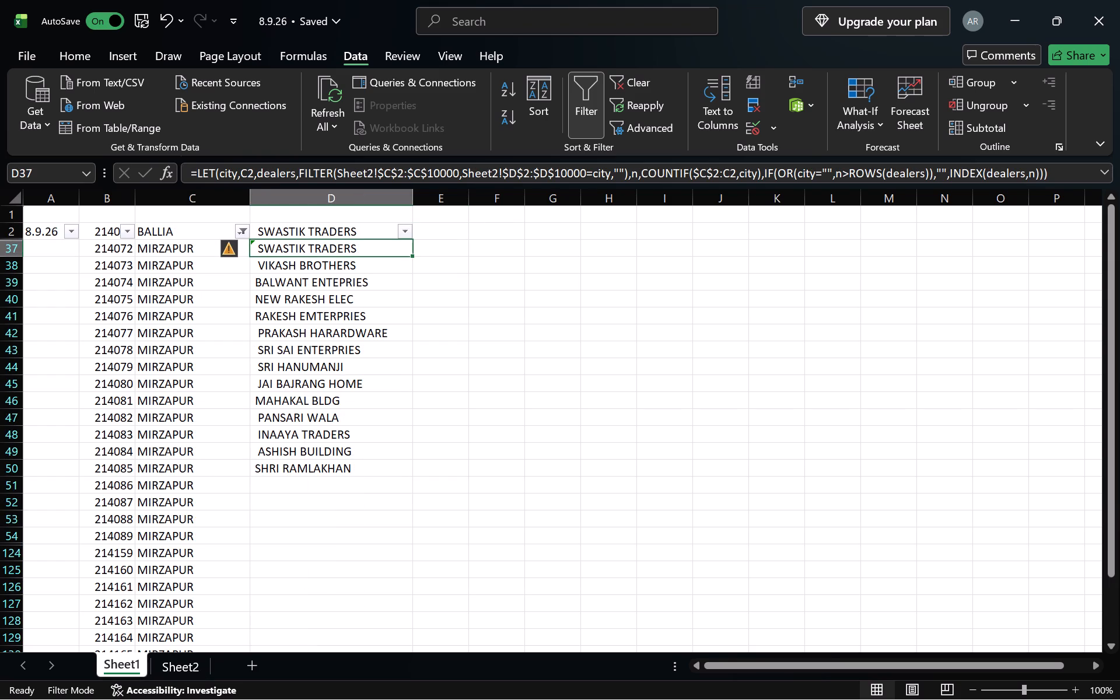
Replace the dealer formula in Sheet1's D37 with SANCHIT ENTEPRIES copied from C12 on Sheet2.
{"action": "key", "text": "BackSpace"}
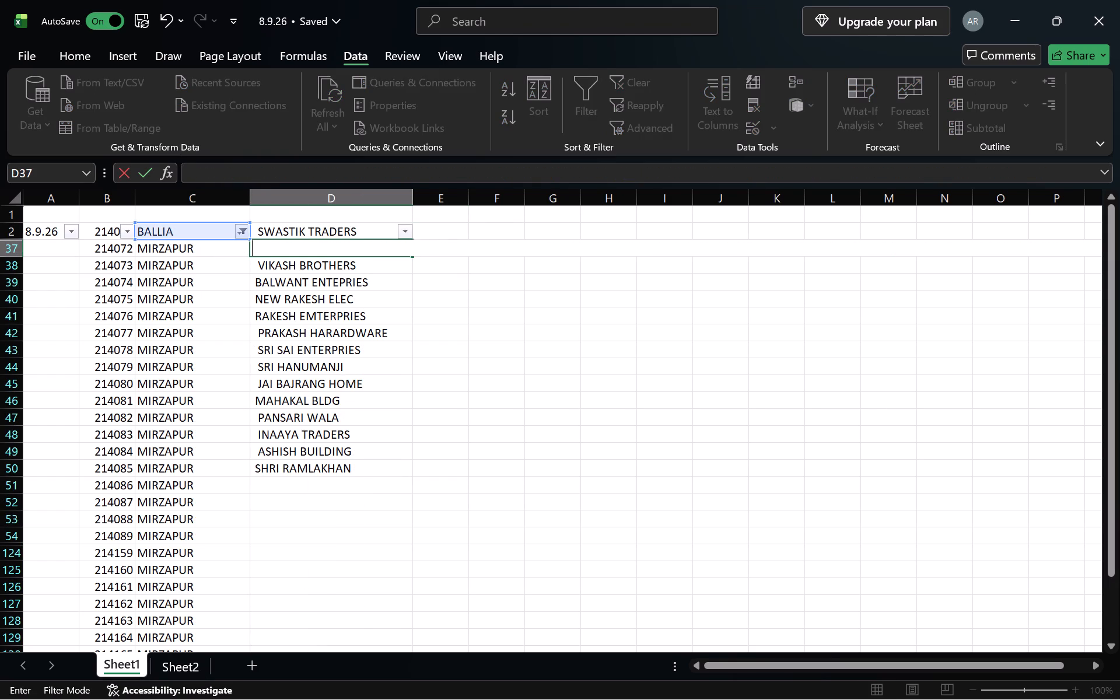
{"action": "left_click", "coordinate": [164, 666]}
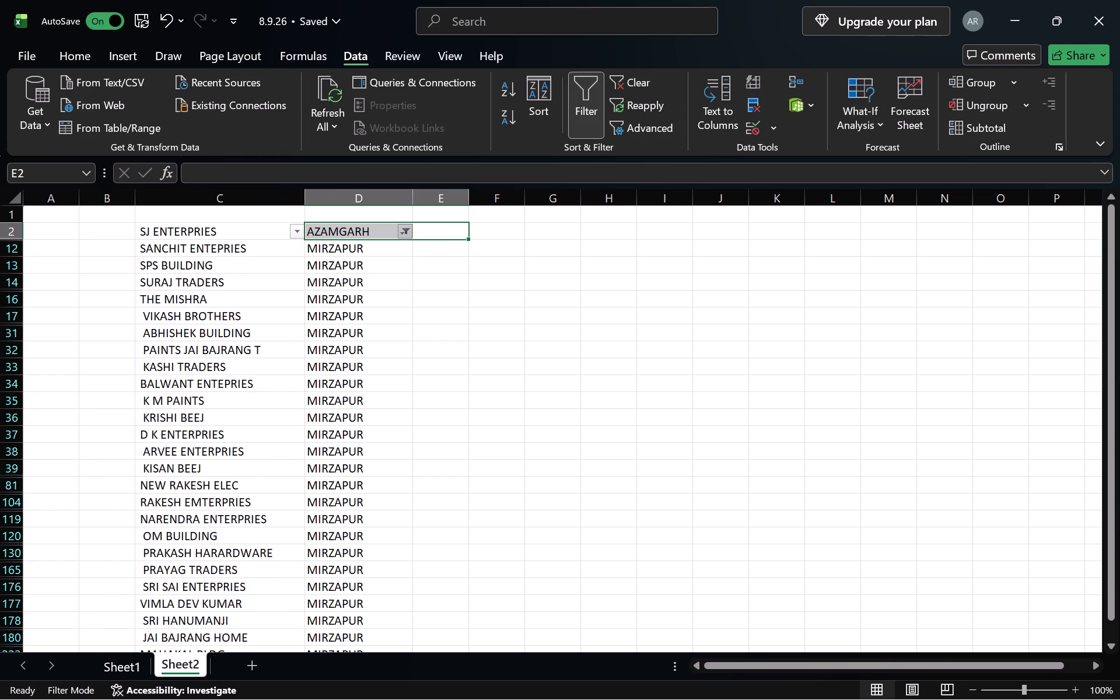
{"action": "left_click", "coordinate": [208, 253]}
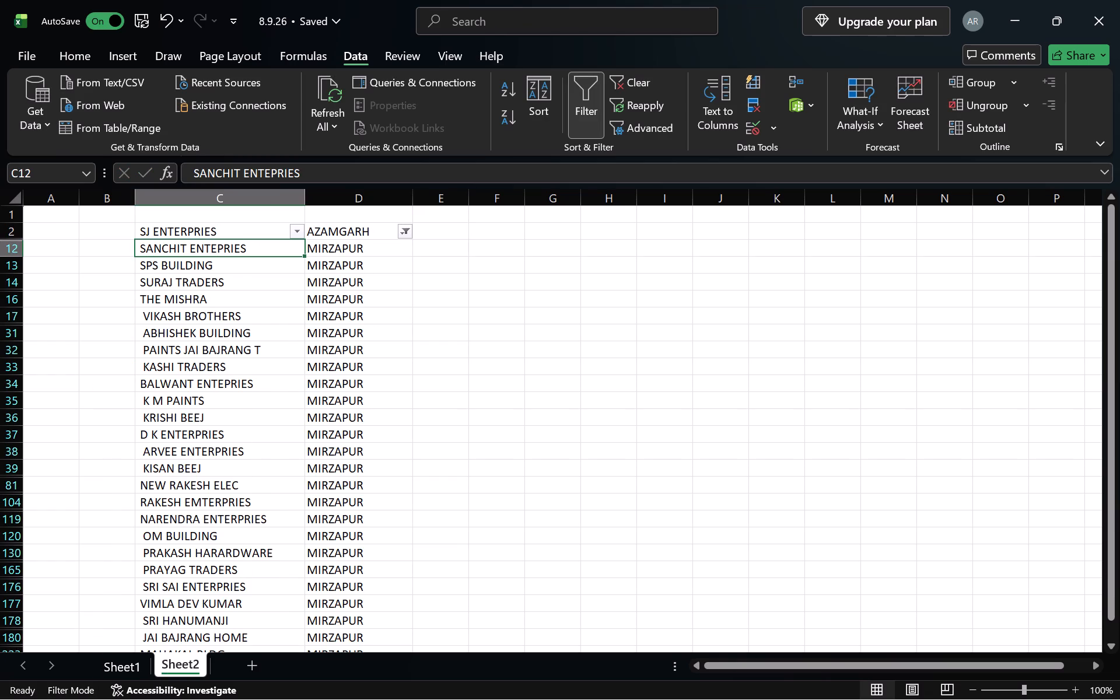
{"action": "key", "text": "ctrl+c"}
{"action": "left_click", "coordinate": [140, 673]}
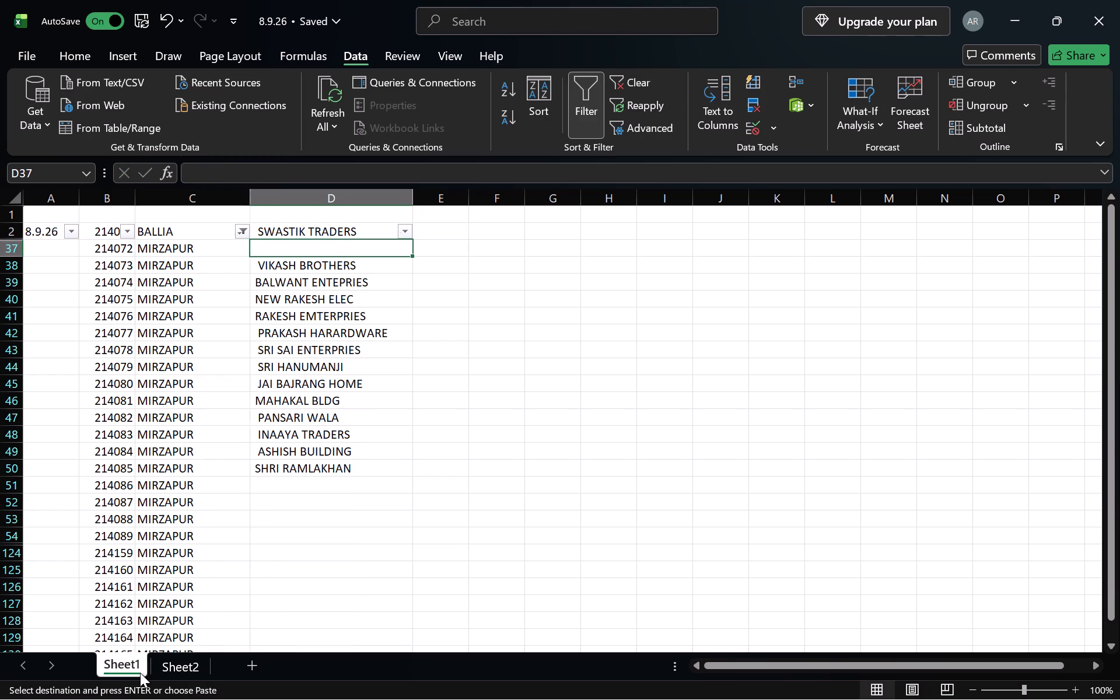
{"action": "key", "text": "ctrl+v"}
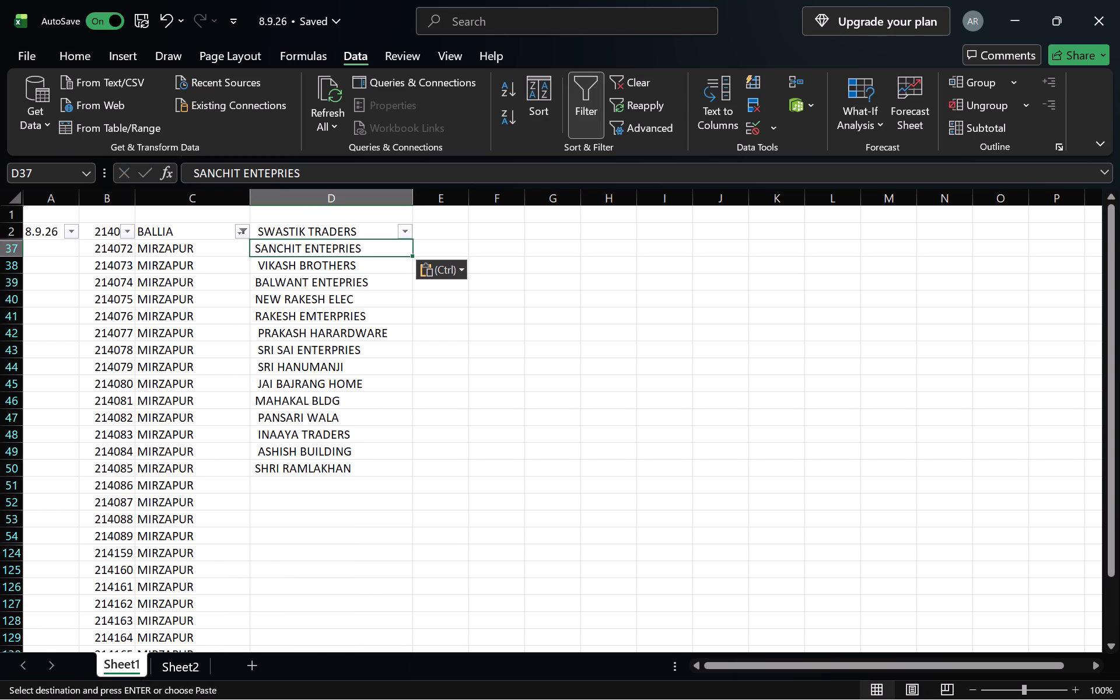
{"action": "left_click", "coordinate": [324, 268]}
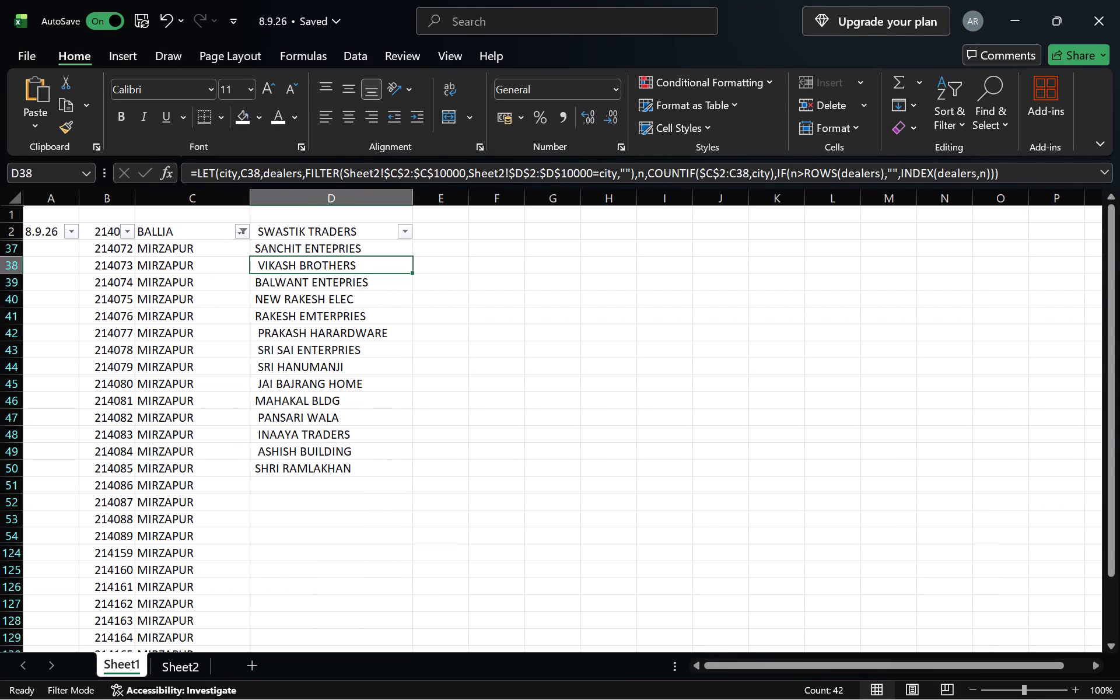
{"action": "left_click", "coordinate": [170, 226]}
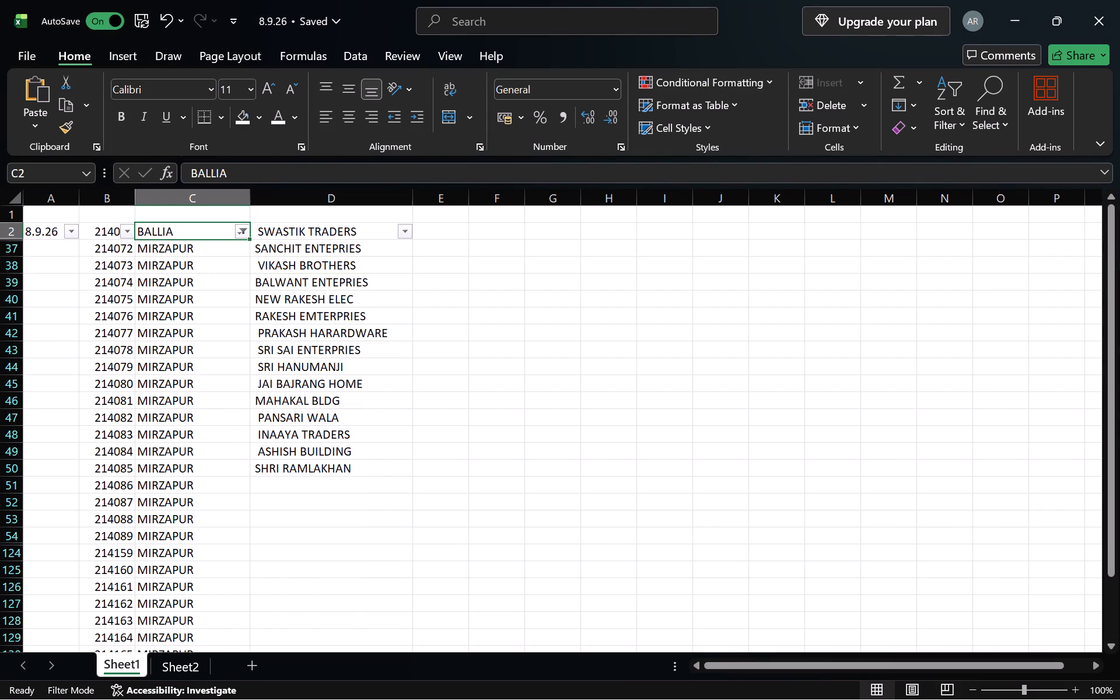
{"action": "left_click", "coordinate": [357, 50]}
{"action": "left_click", "coordinate": [581, 101]}
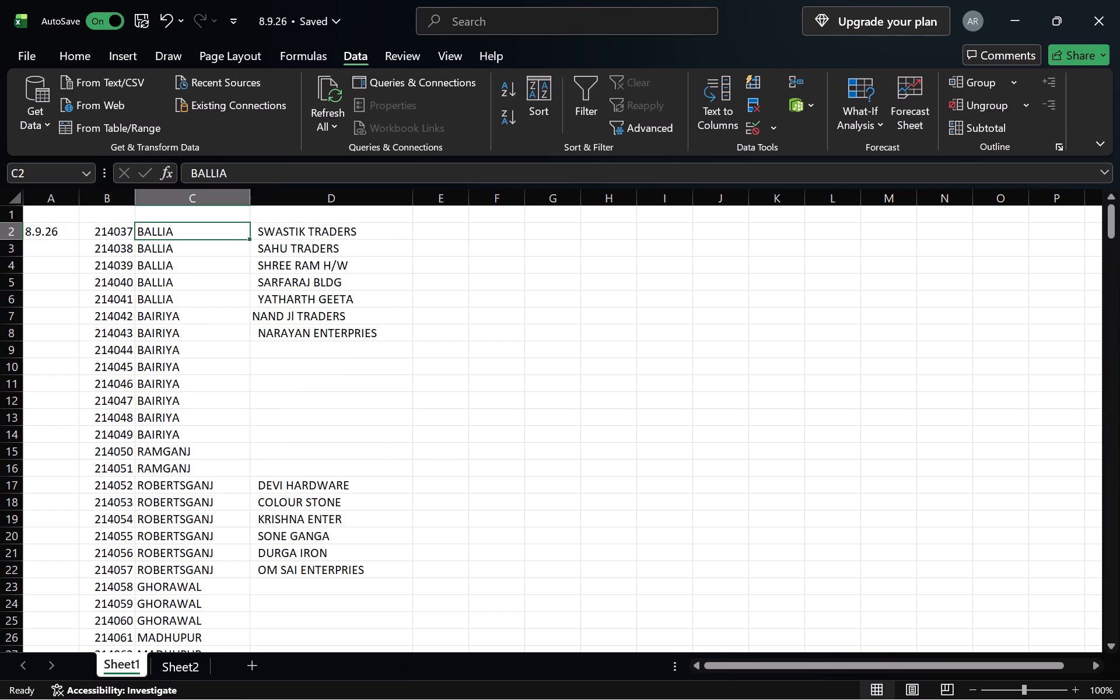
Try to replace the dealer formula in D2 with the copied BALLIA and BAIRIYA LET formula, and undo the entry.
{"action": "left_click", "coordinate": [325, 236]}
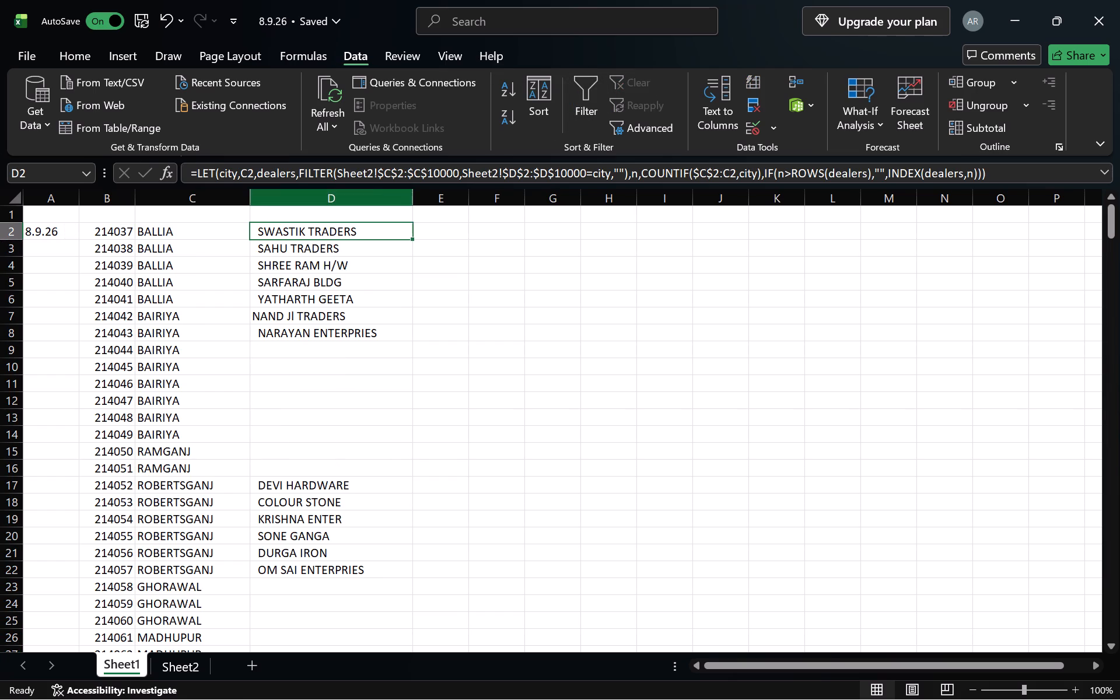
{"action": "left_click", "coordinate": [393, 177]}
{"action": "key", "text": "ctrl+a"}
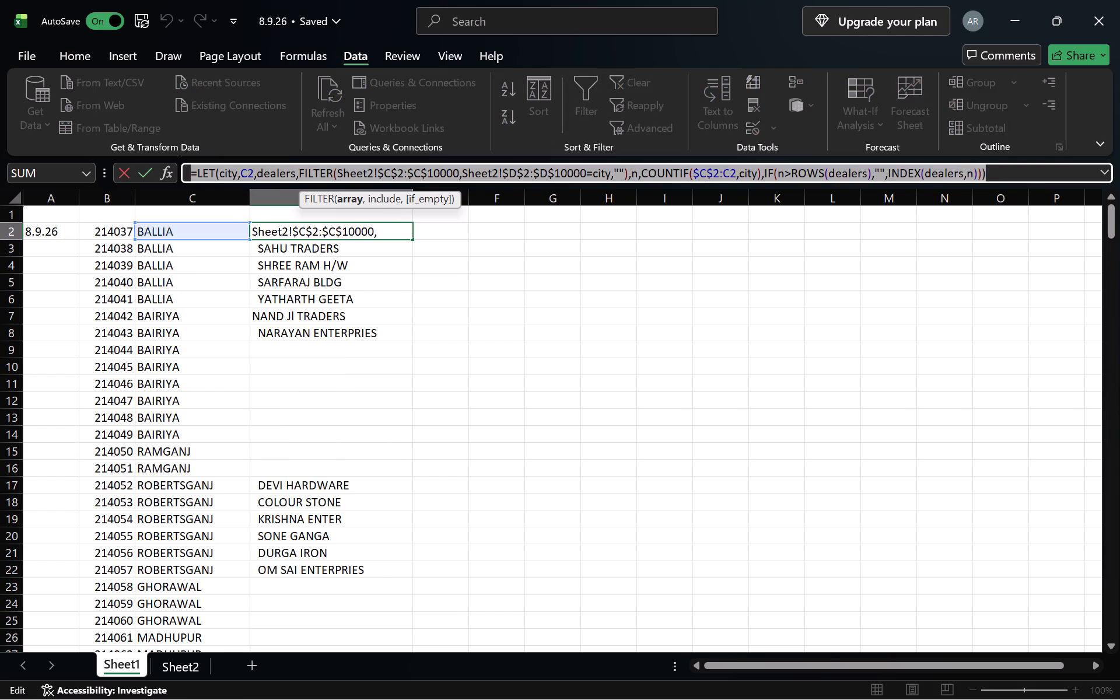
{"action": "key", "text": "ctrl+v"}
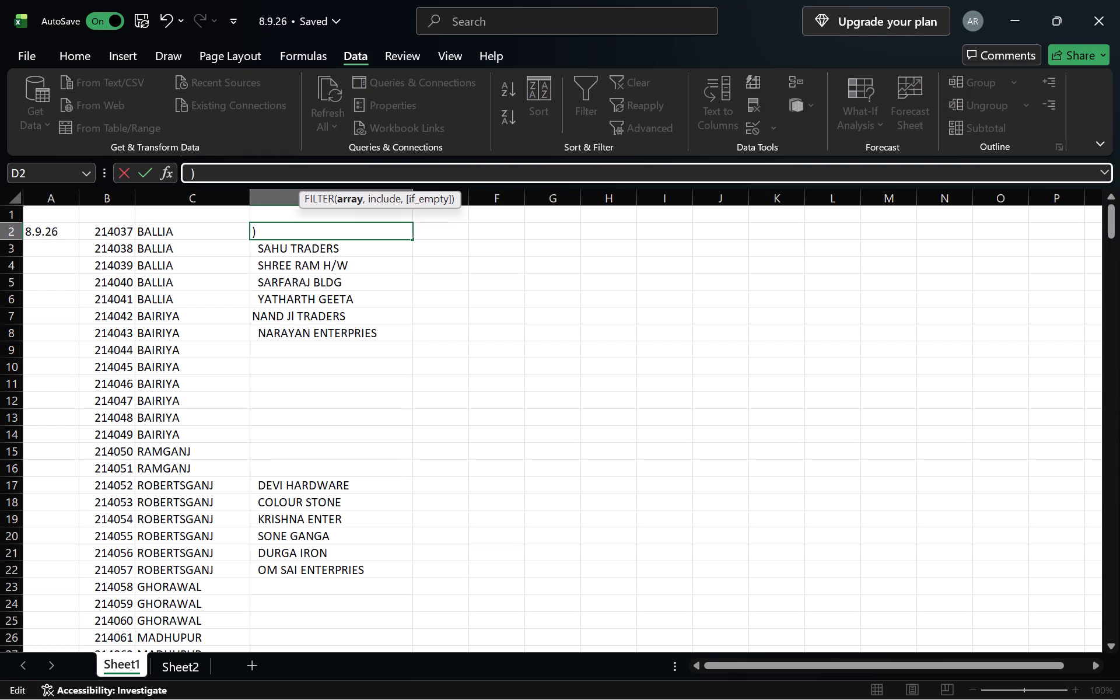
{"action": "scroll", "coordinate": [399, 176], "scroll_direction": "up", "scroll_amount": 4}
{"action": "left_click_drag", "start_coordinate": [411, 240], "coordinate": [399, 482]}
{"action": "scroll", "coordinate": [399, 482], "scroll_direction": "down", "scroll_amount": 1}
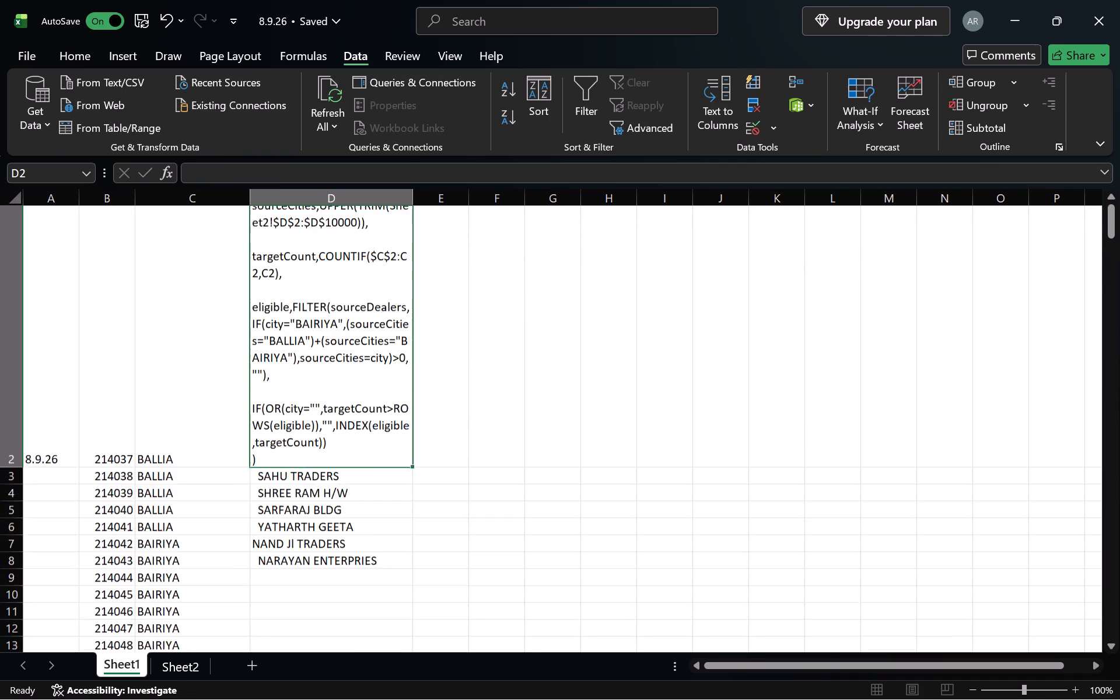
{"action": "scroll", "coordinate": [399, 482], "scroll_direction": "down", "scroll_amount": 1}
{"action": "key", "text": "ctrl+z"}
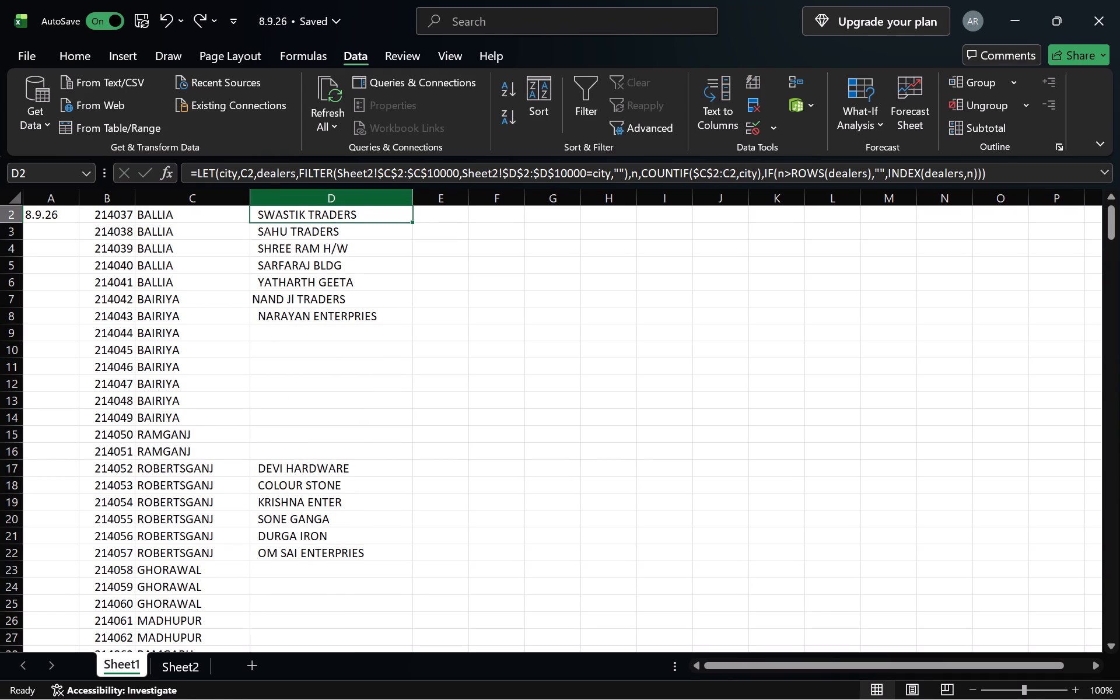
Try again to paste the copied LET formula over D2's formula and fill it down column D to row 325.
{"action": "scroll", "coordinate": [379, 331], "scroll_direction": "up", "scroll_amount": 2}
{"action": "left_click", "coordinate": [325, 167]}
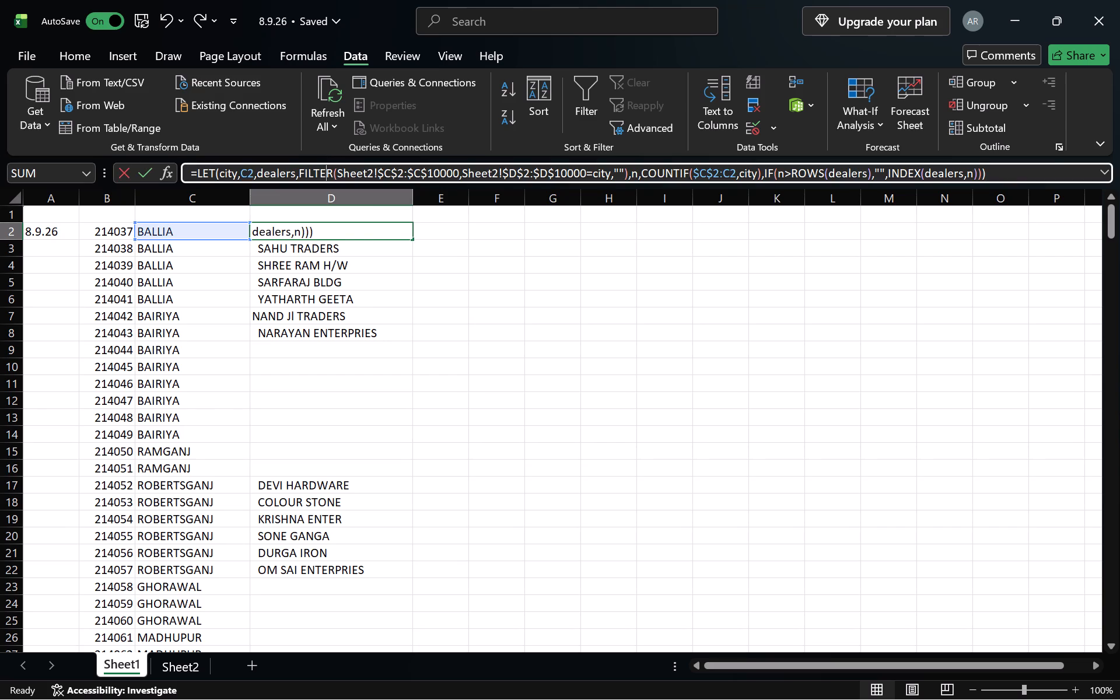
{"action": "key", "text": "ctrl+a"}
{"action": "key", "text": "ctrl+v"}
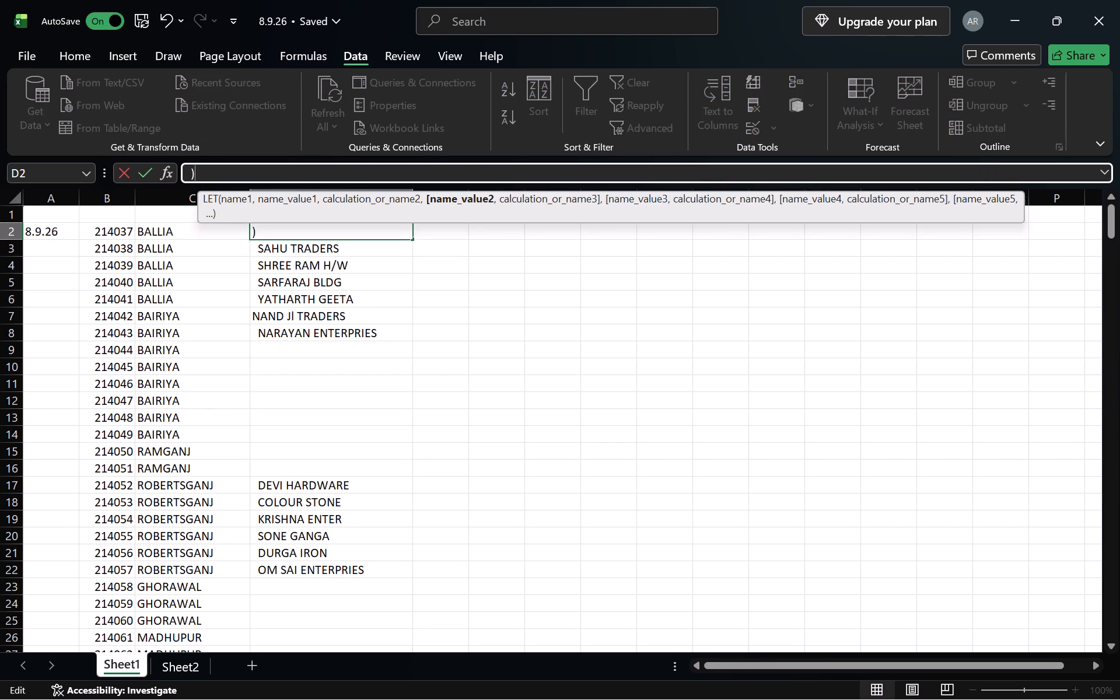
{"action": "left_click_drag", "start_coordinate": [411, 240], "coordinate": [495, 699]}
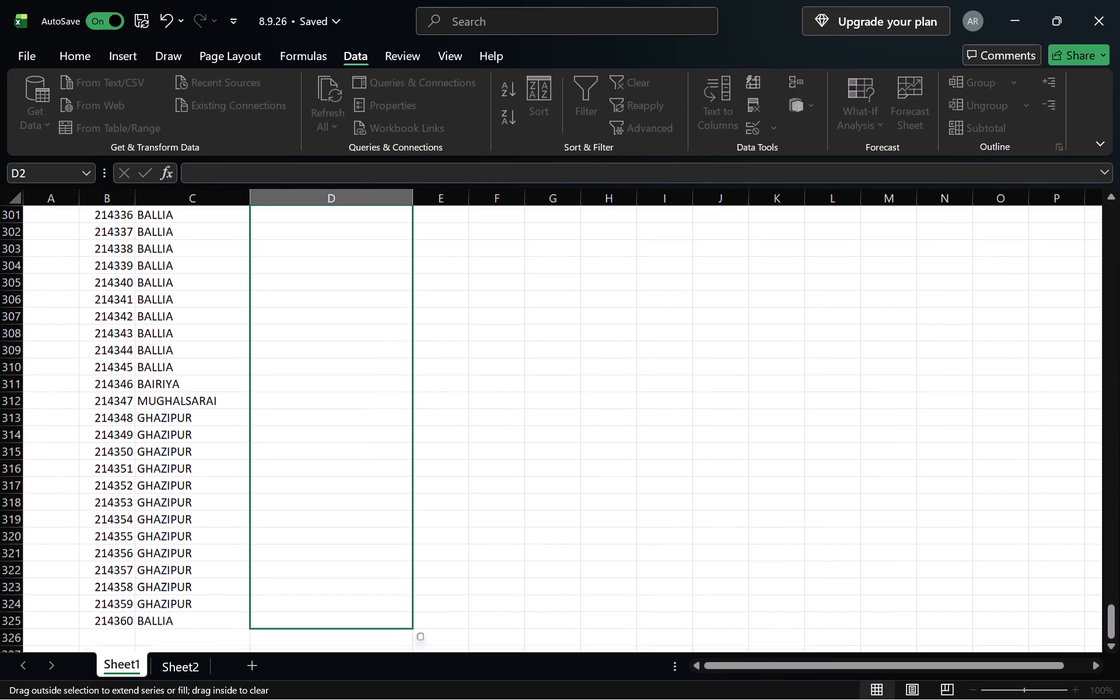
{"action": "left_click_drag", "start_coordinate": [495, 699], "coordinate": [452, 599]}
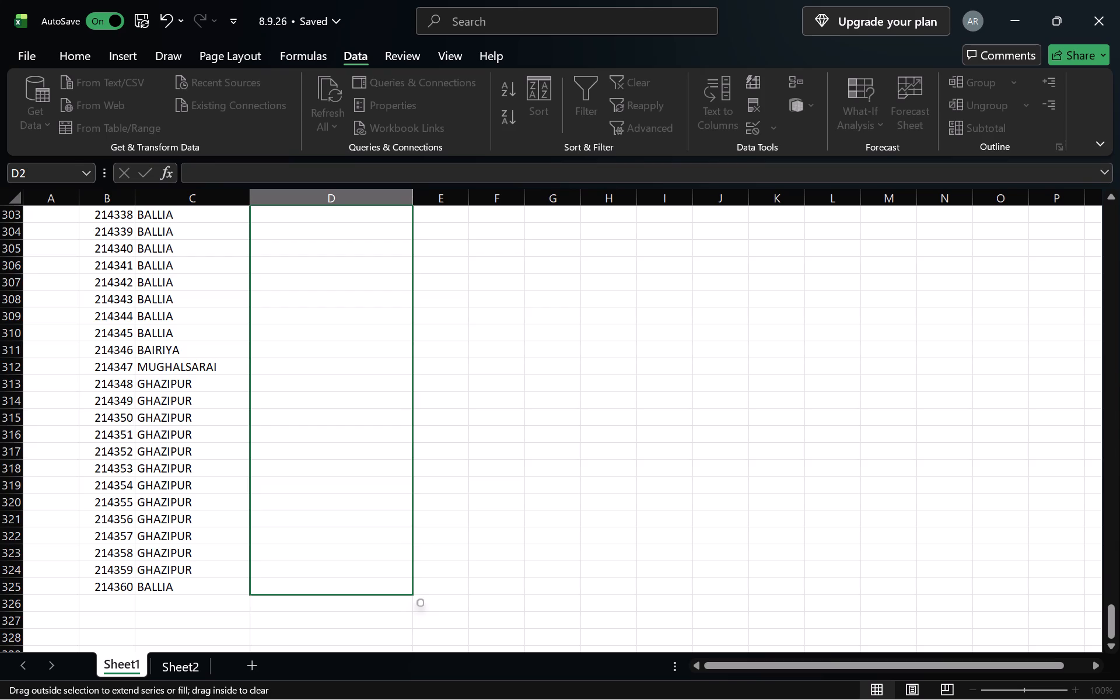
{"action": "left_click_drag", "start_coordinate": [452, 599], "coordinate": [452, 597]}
Examine the filled cells in column D from the last data row back up to row 2.
{"action": "scroll", "coordinate": [514, 495], "scroll_direction": "down", "scroll_amount": 6}
{"action": "scroll", "coordinate": [514, 495], "scroll_direction": "up", "scroll_amount": 11}
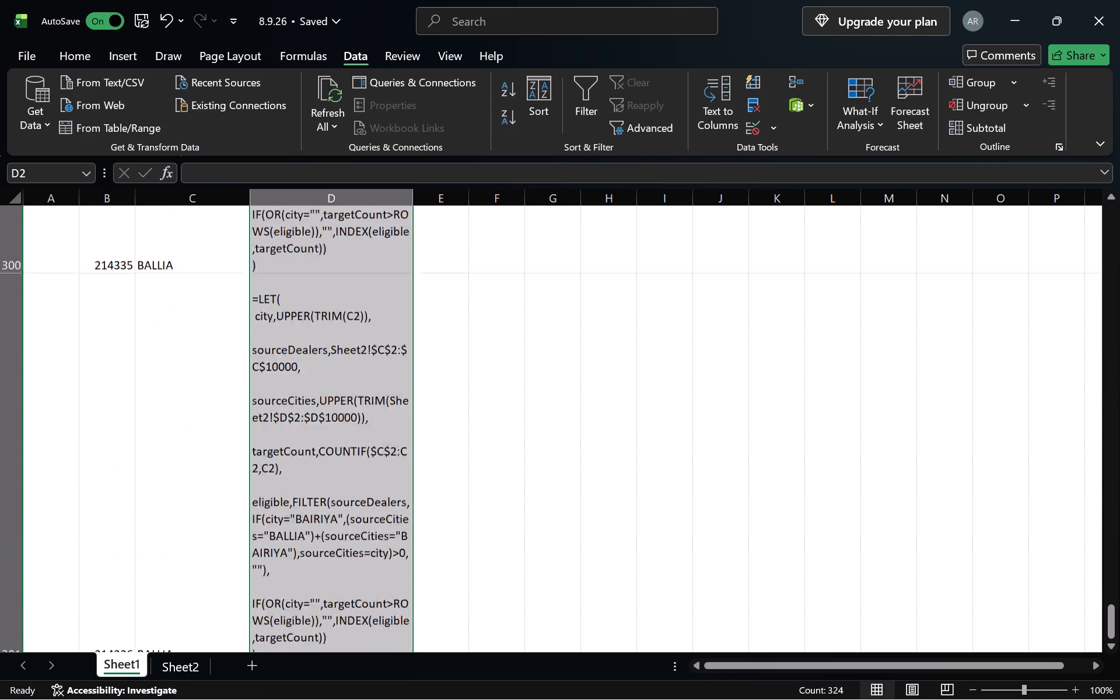
{"action": "scroll", "coordinate": [514, 495], "scroll_direction": "up", "scroll_amount": 20}
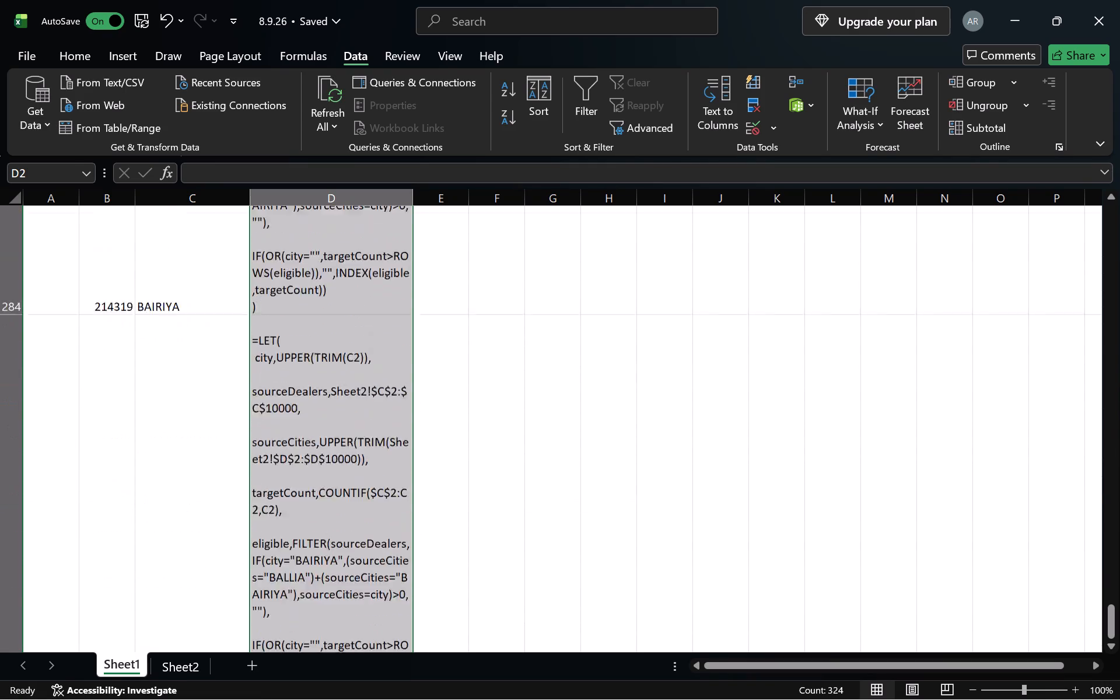
{"action": "scroll", "coordinate": [514, 495], "scroll_direction": "up", "scroll_amount": 13}
{"action": "scroll", "coordinate": [514, 495], "scroll_direction": "up", "scroll_amount": 8}
{"action": "scroll", "coordinate": [514, 495], "scroll_direction": "up", "scroll_amount": 17}
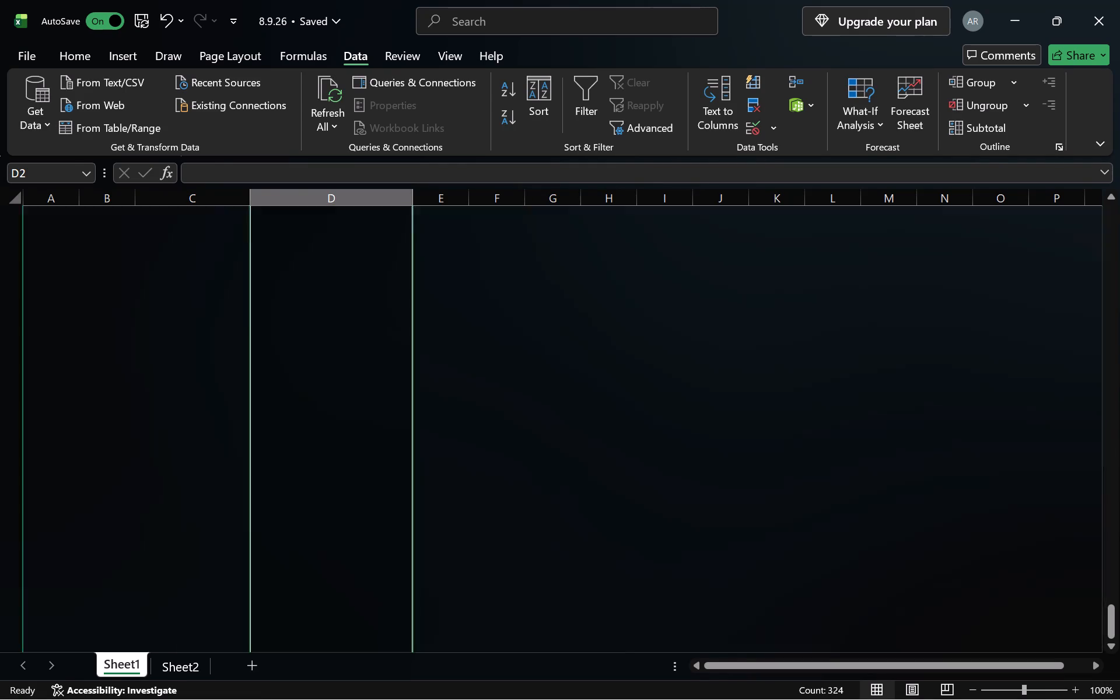
{"action": "scroll", "coordinate": [514, 495], "scroll_direction": "up", "scroll_amount": 15}
{"action": "scroll", "coordinate": [556, 328], "scroll_direction": "up", "scroll_amount": 11}
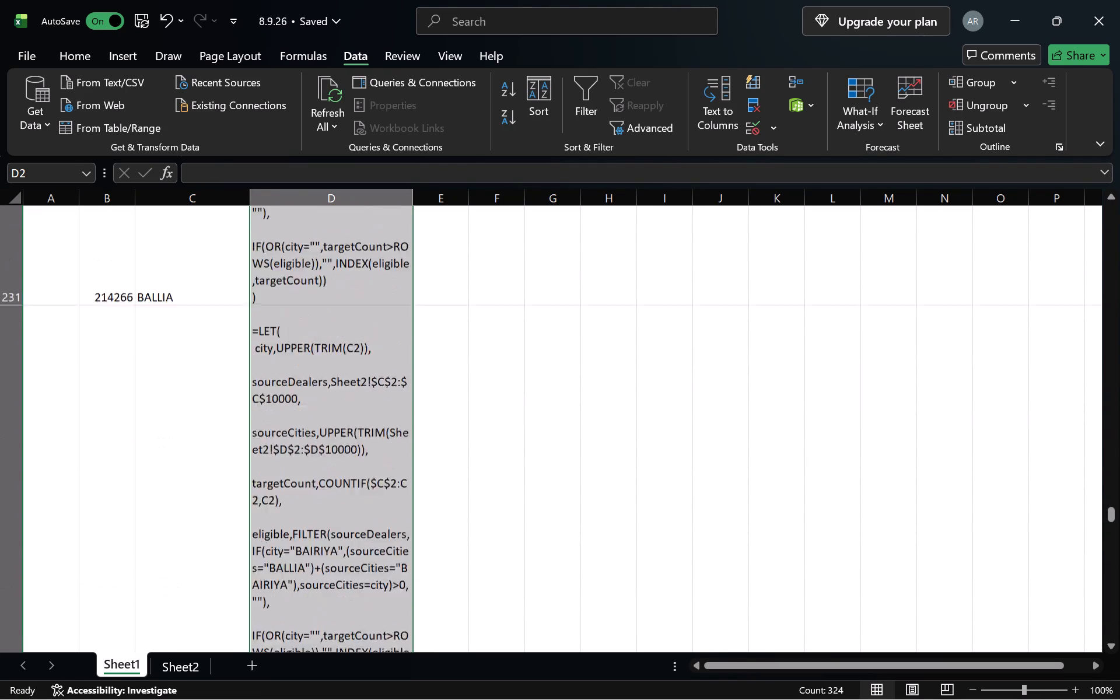
{"action": "scroll", "coordinate": [556, 328], "scroll_direction": "up", "scroll_amount": 11}
{"action": "left_click_drag", "start_coordinate": [1110, 516], "coordinate": [1085, 127]}
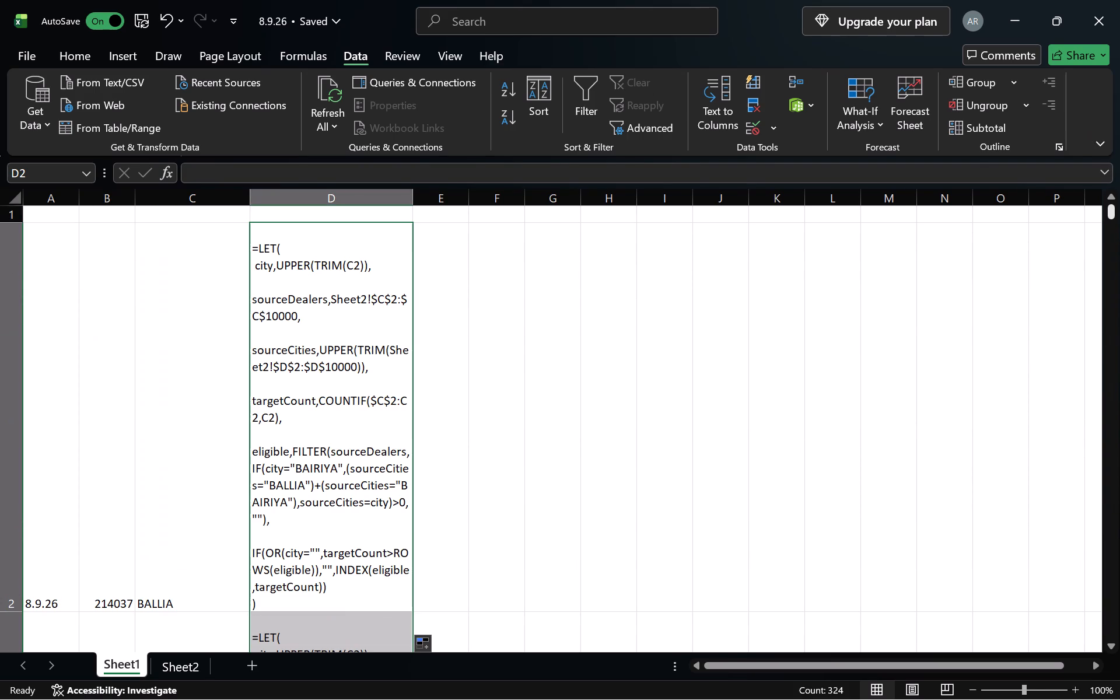
{"action": "left_click", "coordinate": [765, 454]}
{"action": "scroll", "coordinate": [492, 480], "scroll_direction": "right", "scroll_amount": 1}
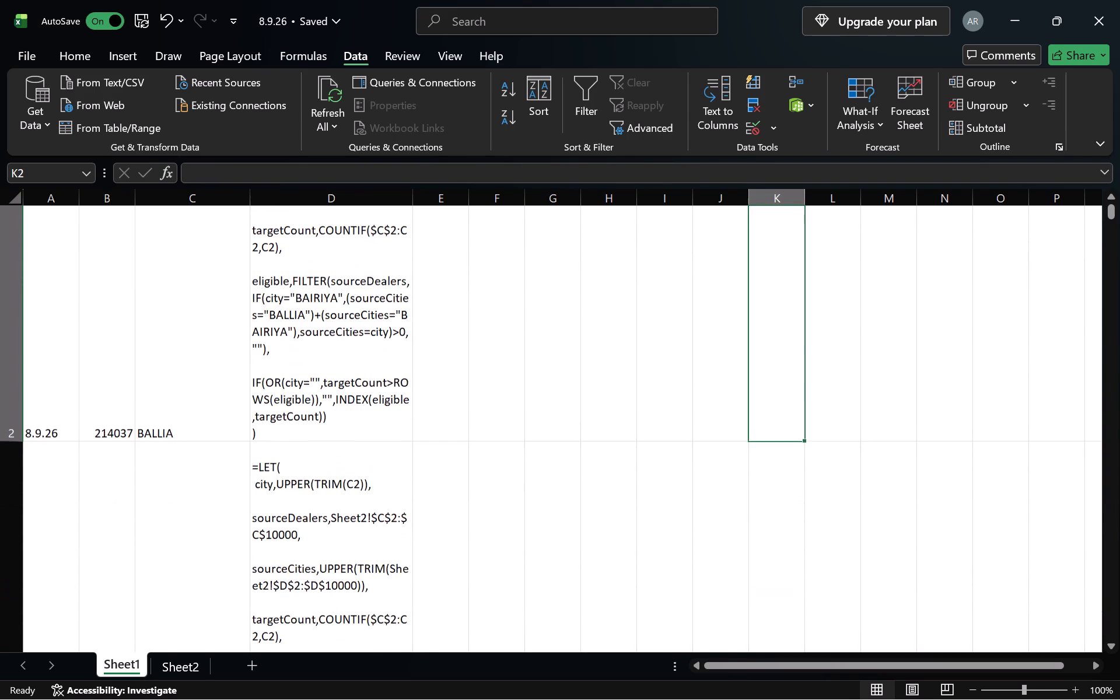
{"action": "scroll", "coordinate": [492, 480], "scroll_direction": "right", "scroll_amount": 1}
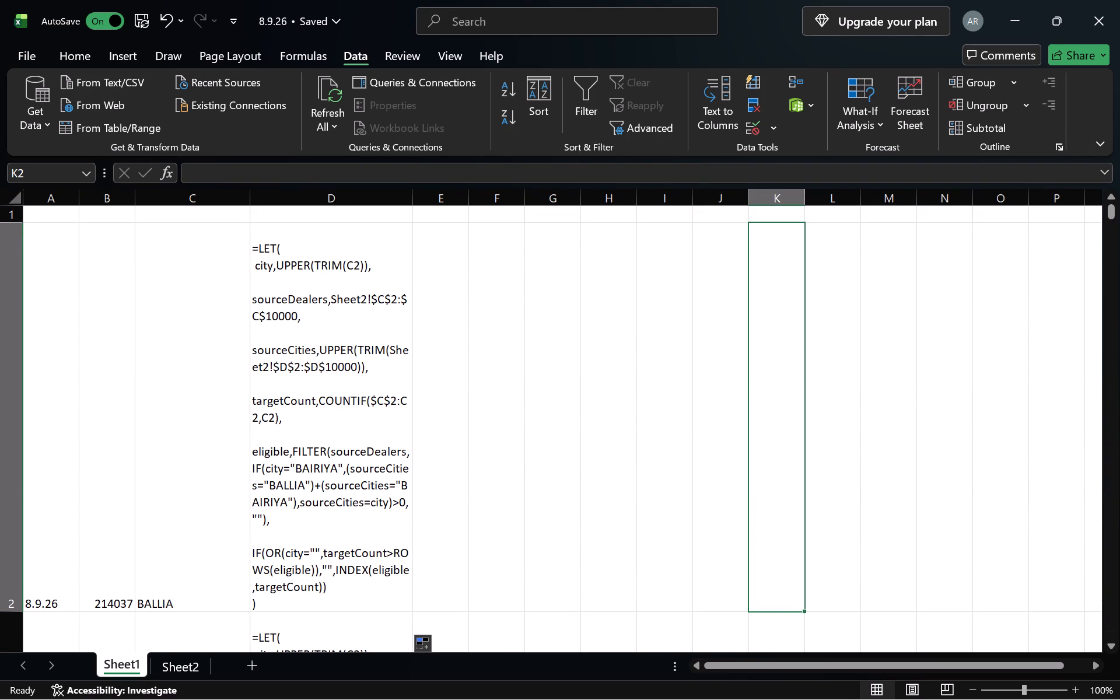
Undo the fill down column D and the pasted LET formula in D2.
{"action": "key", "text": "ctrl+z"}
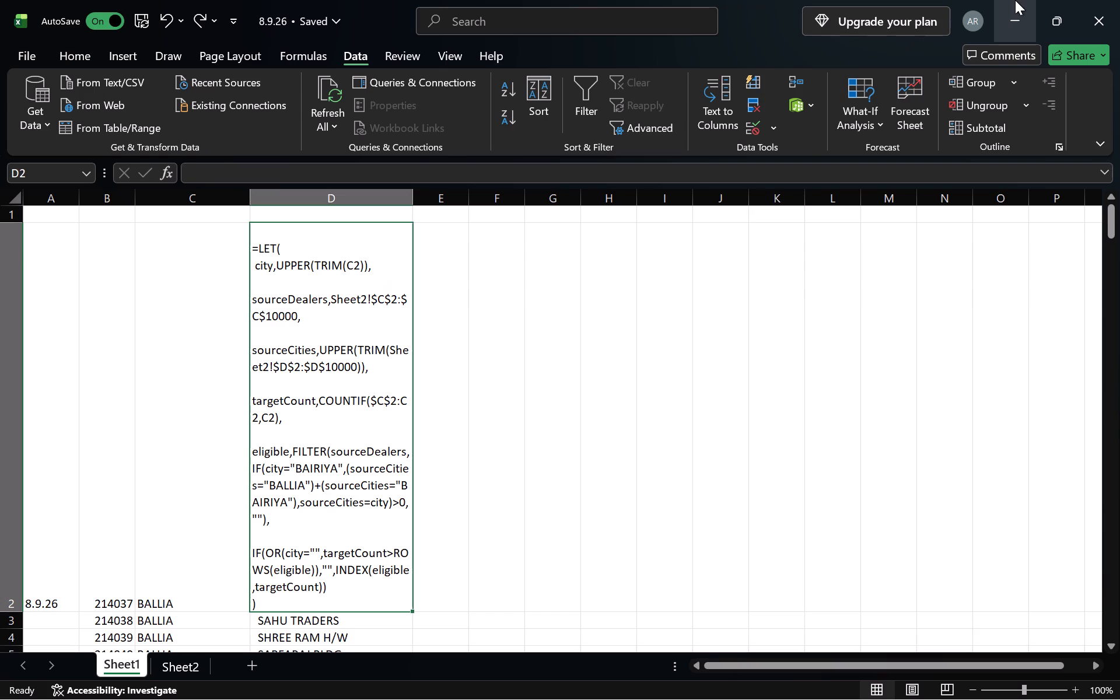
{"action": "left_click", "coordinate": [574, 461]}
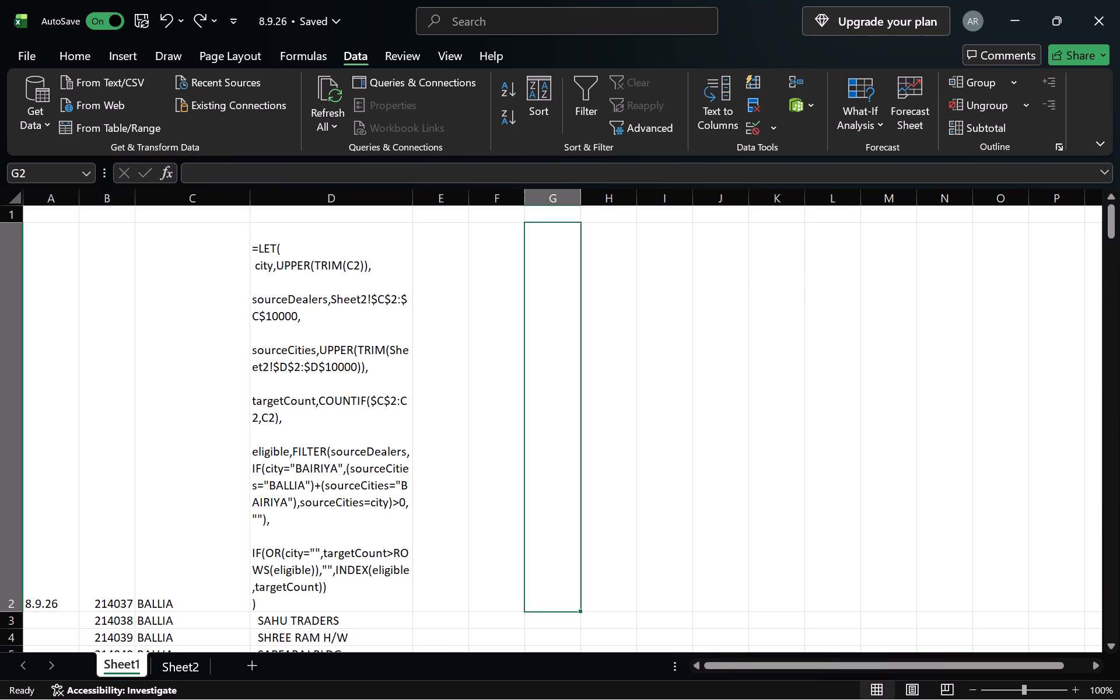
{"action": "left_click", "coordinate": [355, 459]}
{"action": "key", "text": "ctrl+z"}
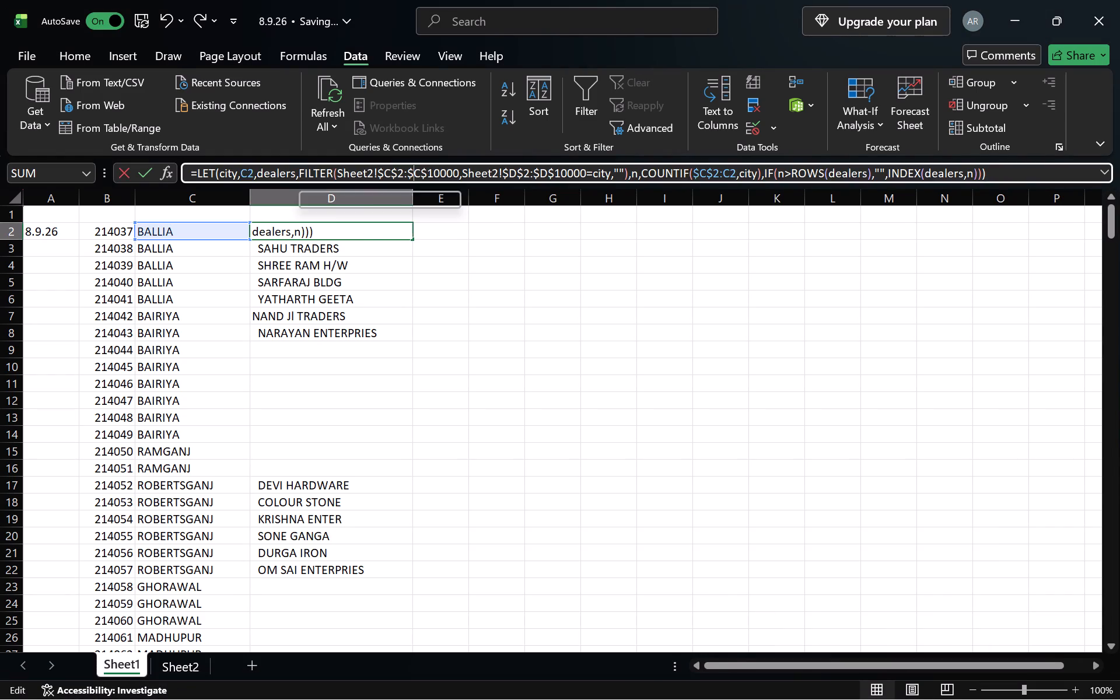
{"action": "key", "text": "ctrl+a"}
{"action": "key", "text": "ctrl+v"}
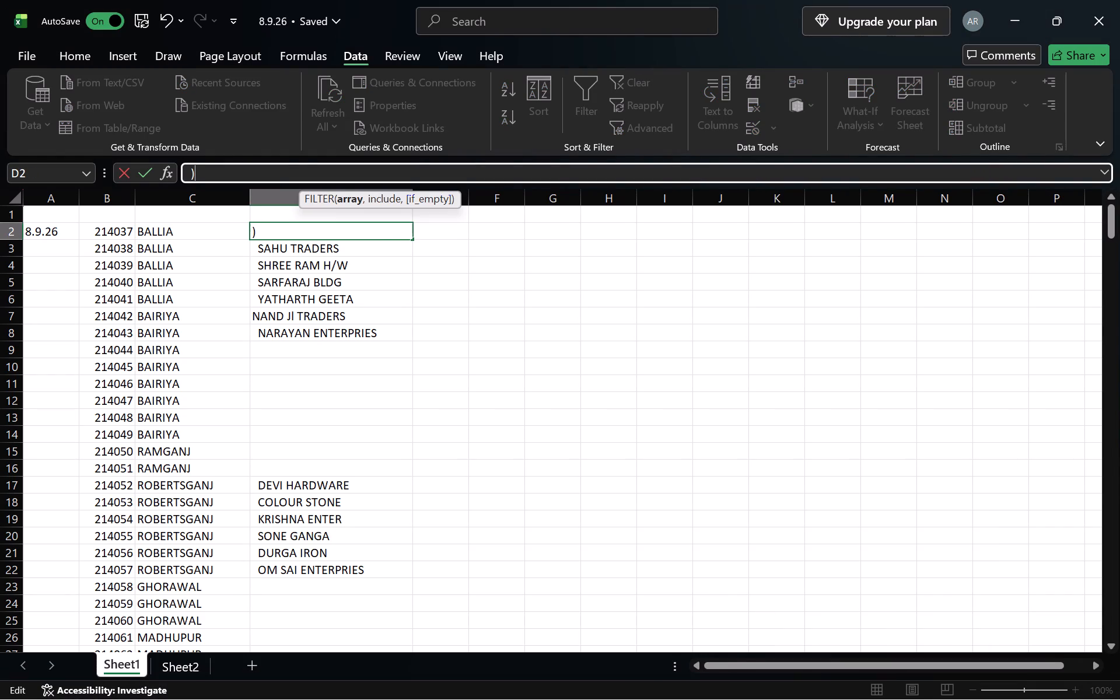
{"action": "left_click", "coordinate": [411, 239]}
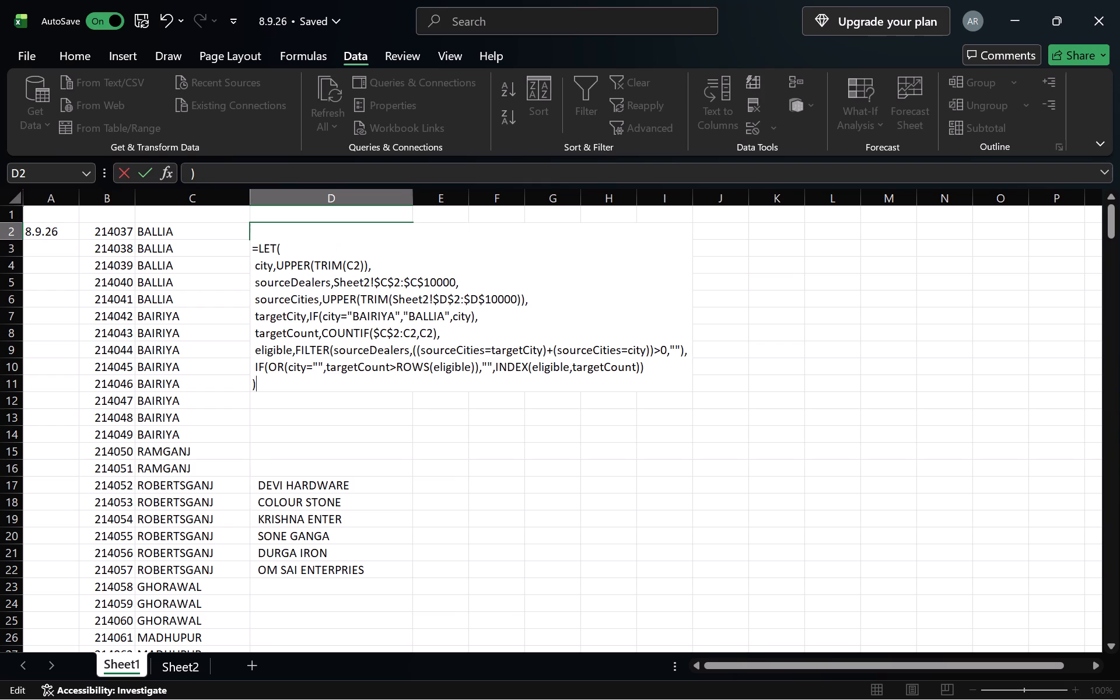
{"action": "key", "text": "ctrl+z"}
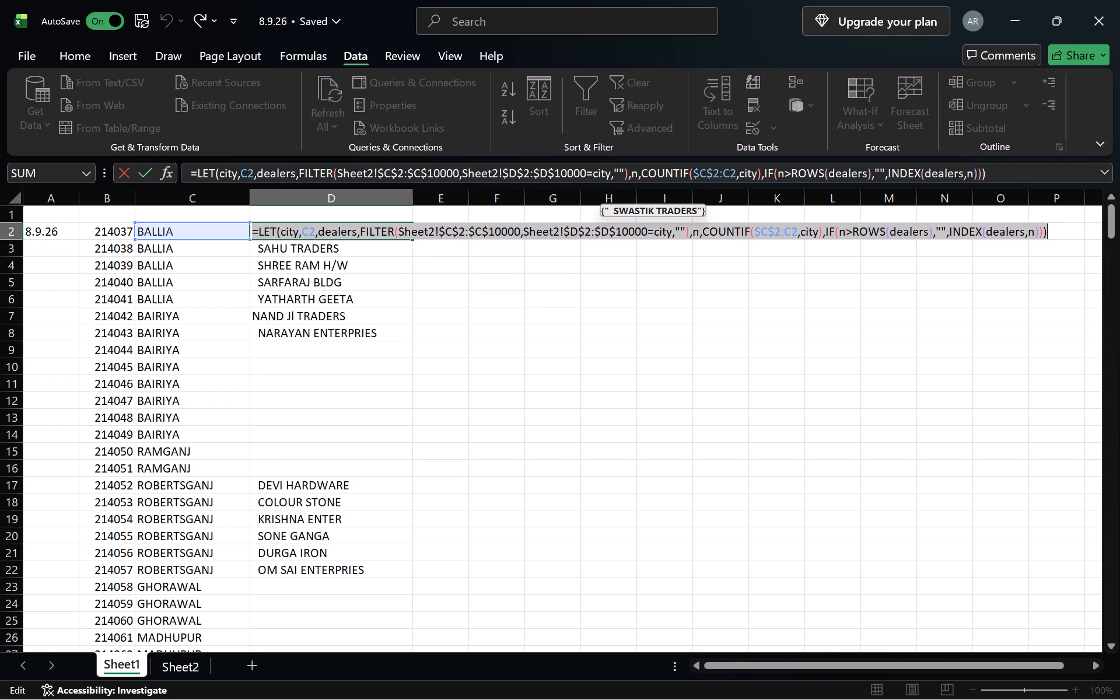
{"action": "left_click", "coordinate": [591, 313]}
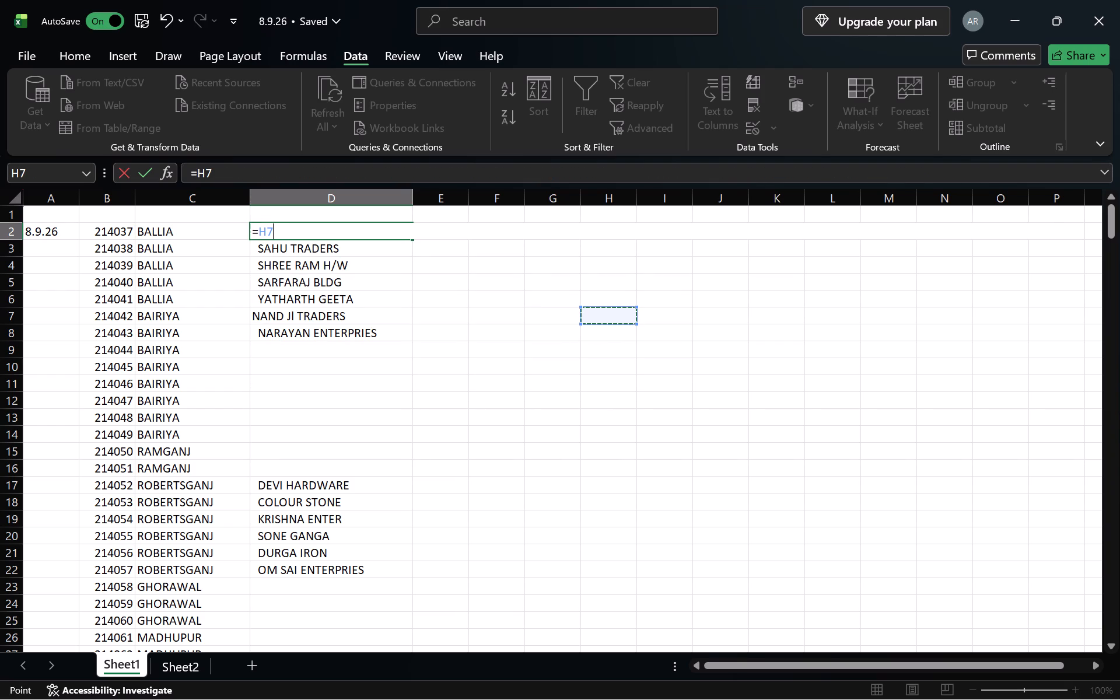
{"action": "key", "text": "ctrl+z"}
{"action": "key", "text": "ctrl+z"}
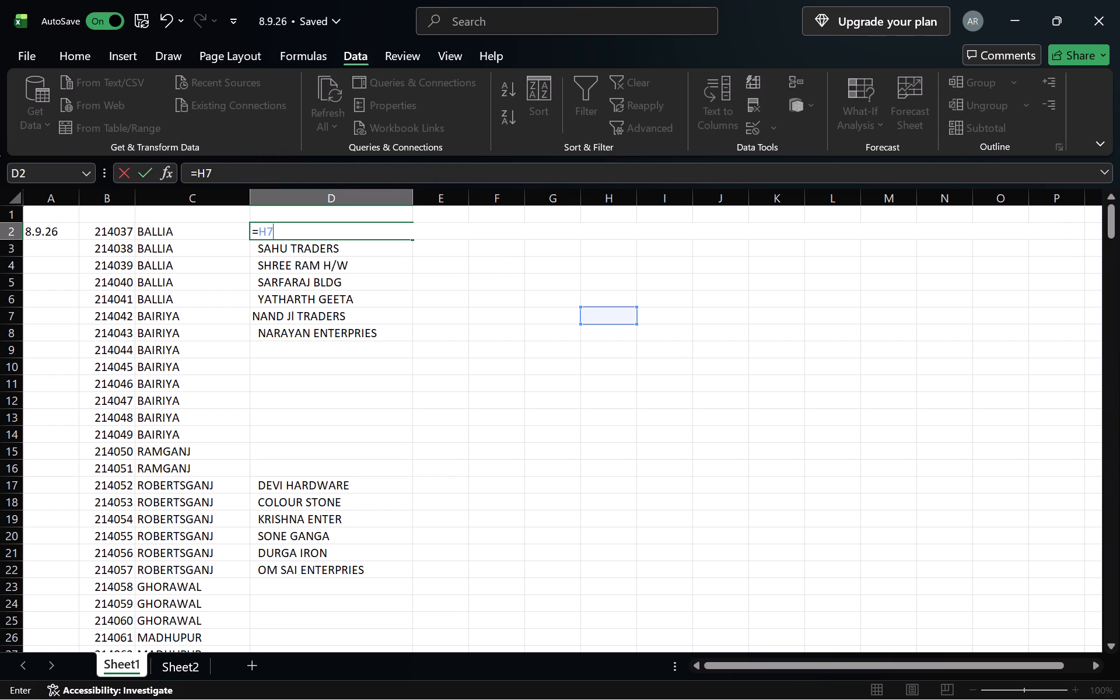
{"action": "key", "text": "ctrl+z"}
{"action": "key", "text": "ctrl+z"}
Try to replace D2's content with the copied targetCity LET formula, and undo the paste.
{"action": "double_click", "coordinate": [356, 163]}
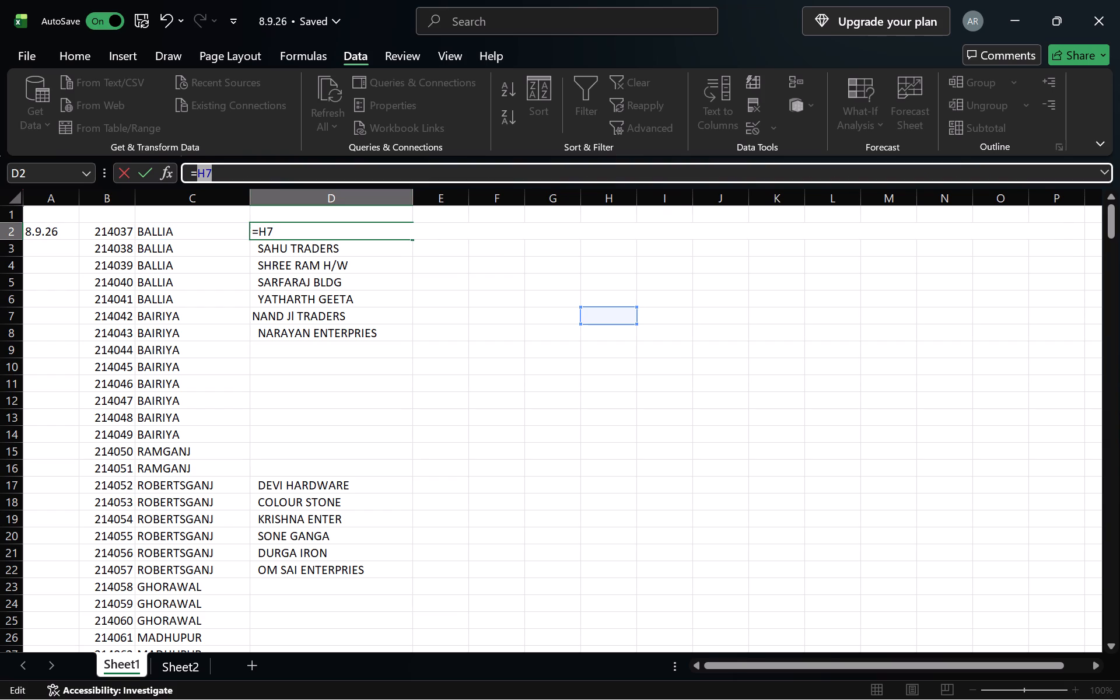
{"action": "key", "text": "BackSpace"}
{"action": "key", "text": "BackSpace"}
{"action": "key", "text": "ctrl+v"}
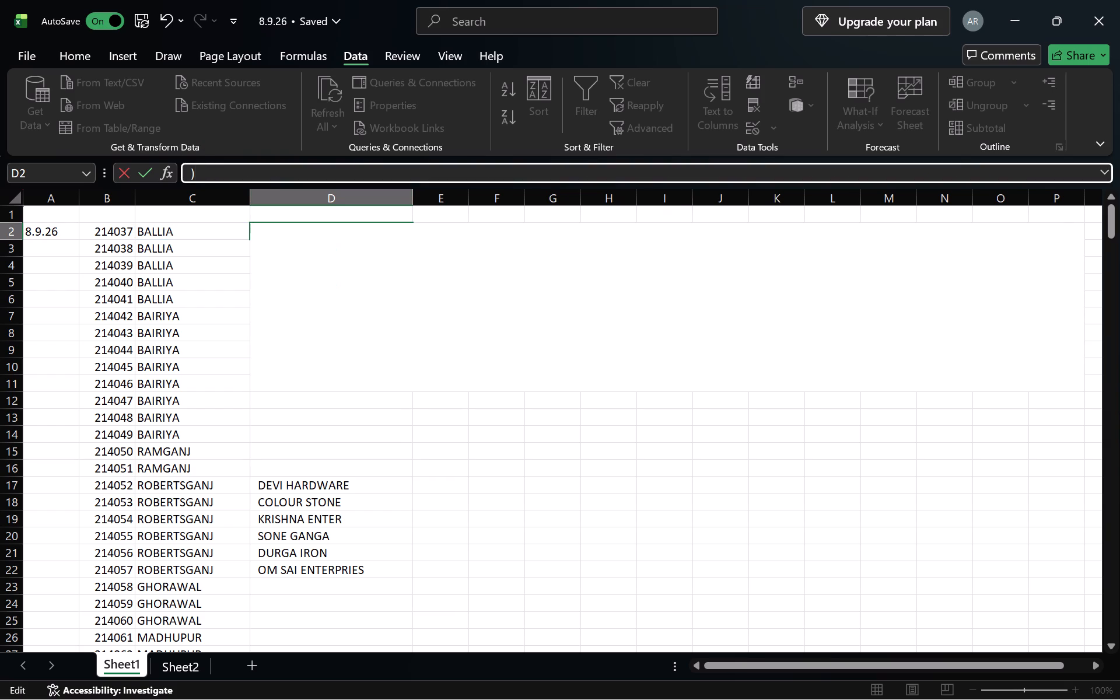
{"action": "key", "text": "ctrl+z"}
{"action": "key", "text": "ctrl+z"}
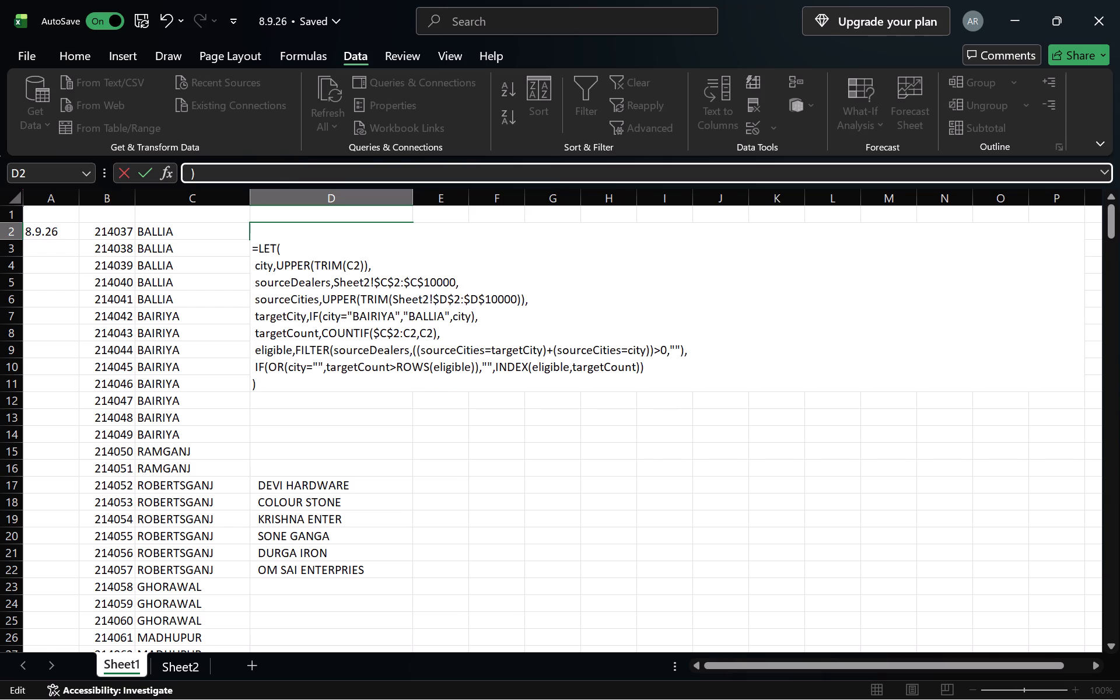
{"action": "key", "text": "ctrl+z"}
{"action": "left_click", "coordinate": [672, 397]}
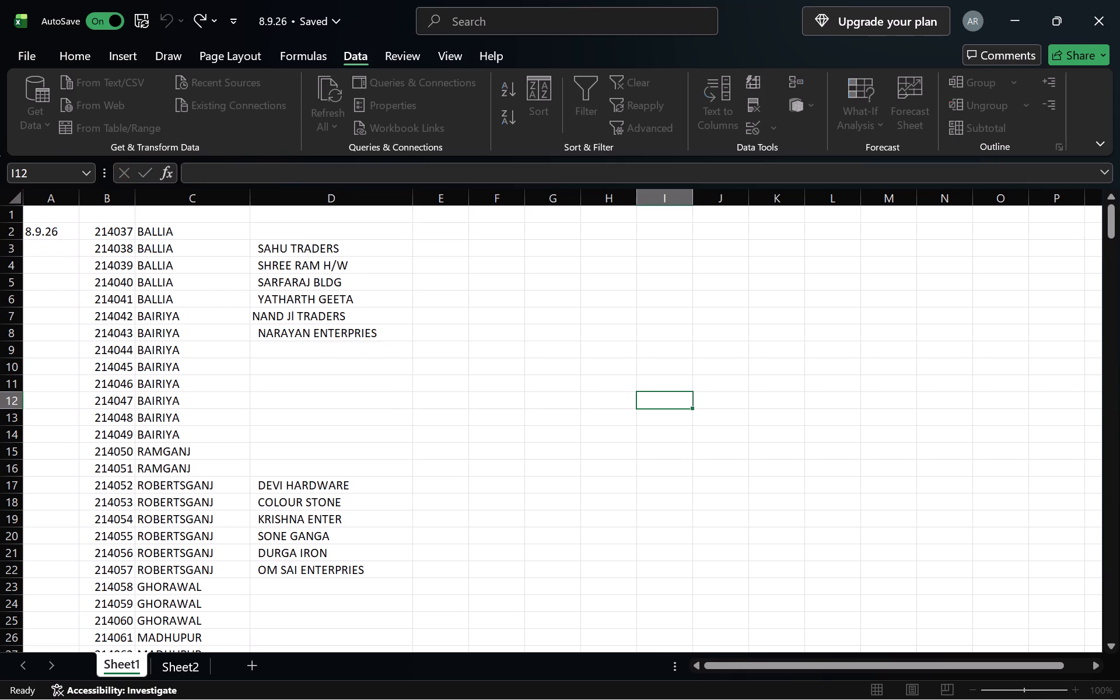
Filter the city column on Sheet2 to show only BALLIA.
{"action": "left_click", "coordinate": [284, 236]}
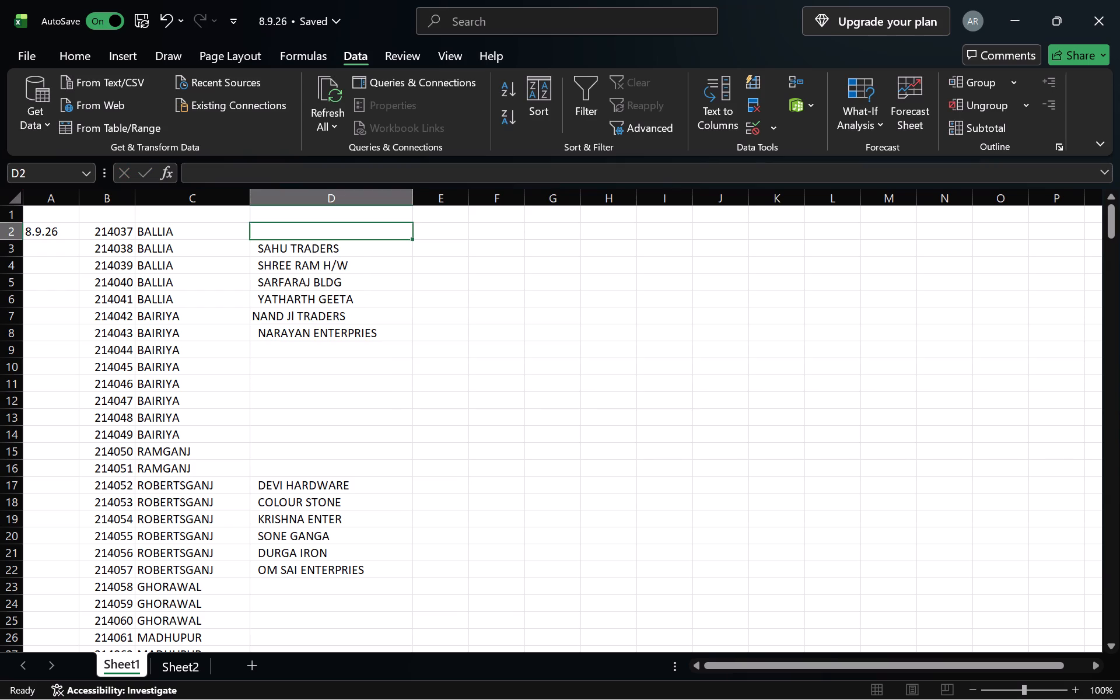
{"action": "left_click", "coordinate": [177, 663]}
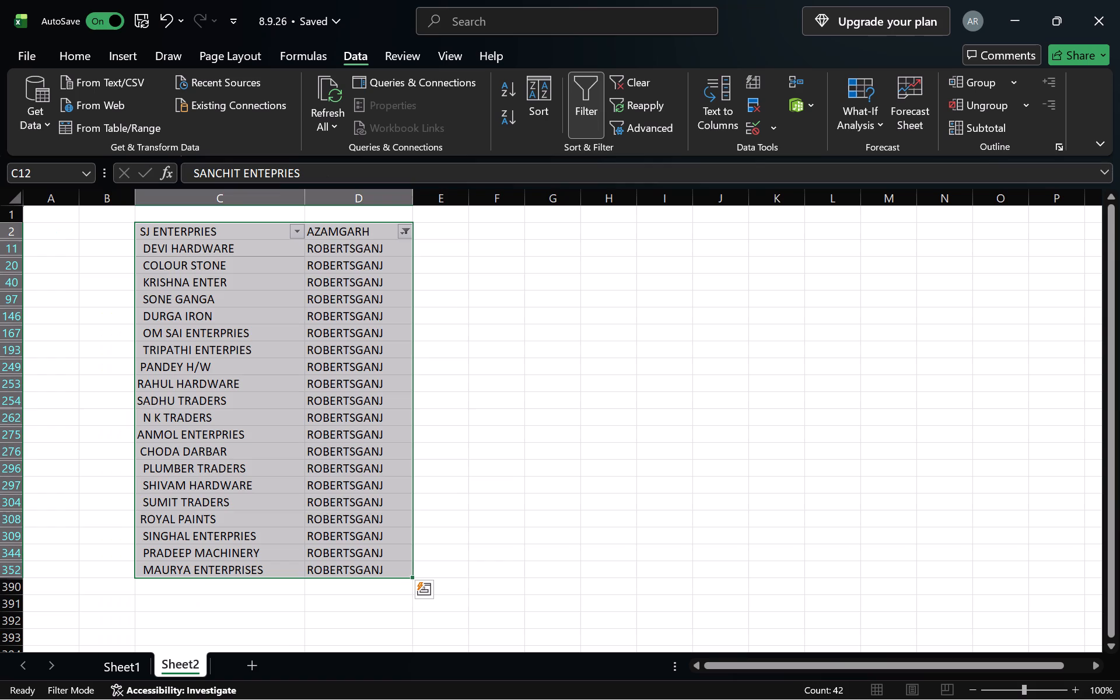
{"action": "left_click", "coordinate": [405, 233]}
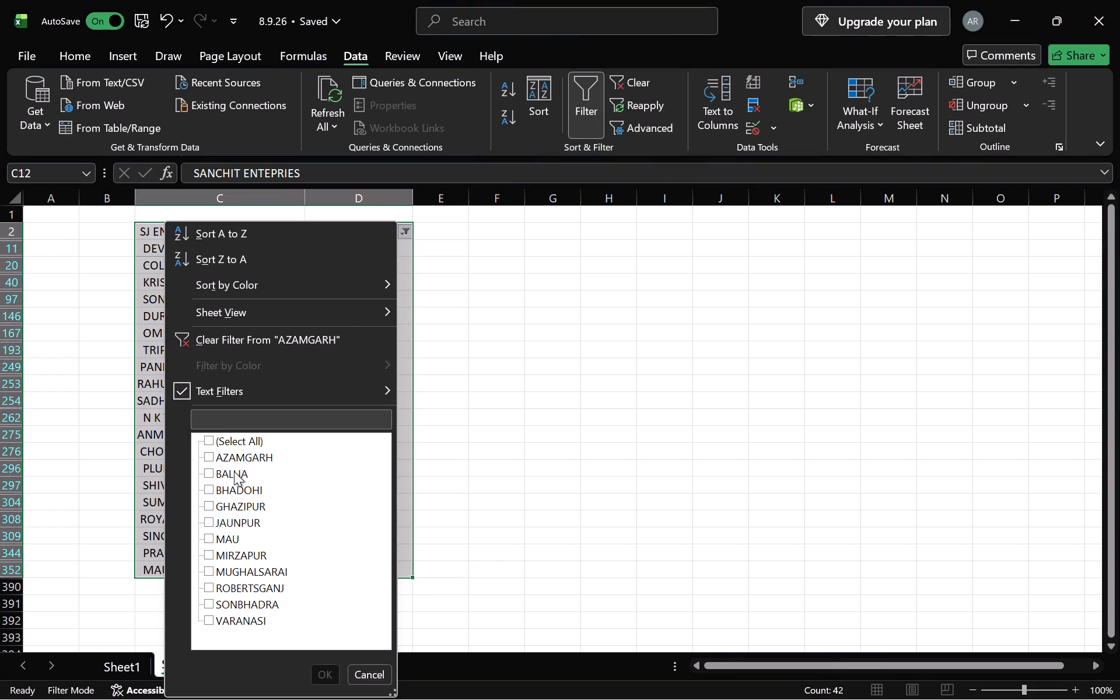
{"action": "left_click", "coordinate": [233, 468]}
{"action": "left_click", "coordinate": [333, 670]}
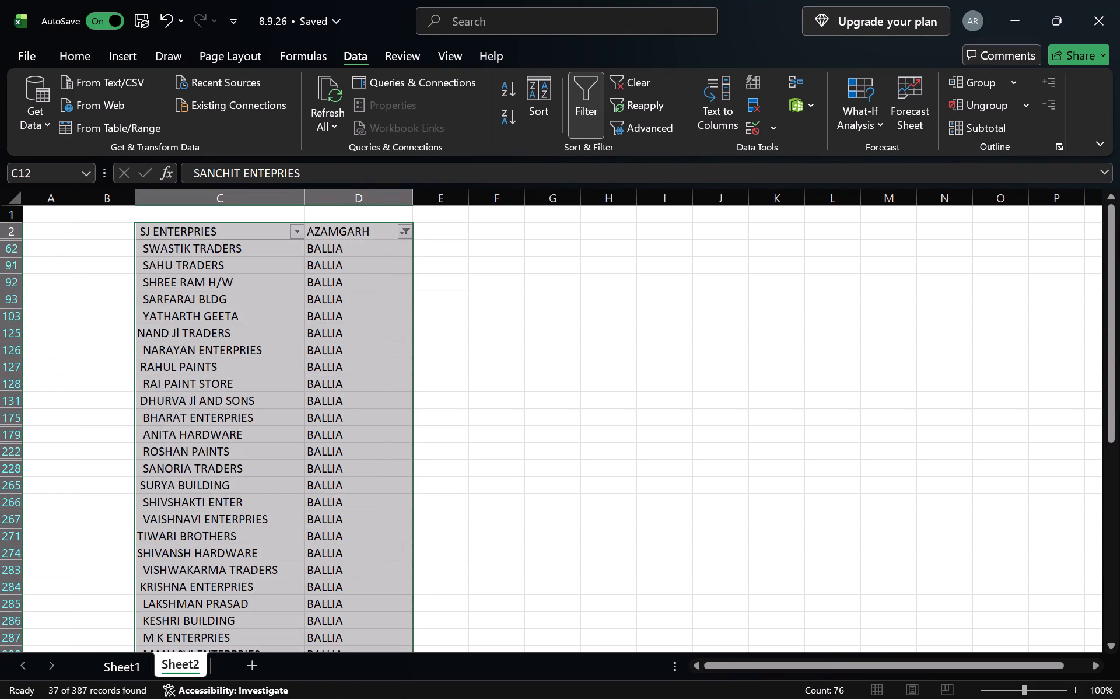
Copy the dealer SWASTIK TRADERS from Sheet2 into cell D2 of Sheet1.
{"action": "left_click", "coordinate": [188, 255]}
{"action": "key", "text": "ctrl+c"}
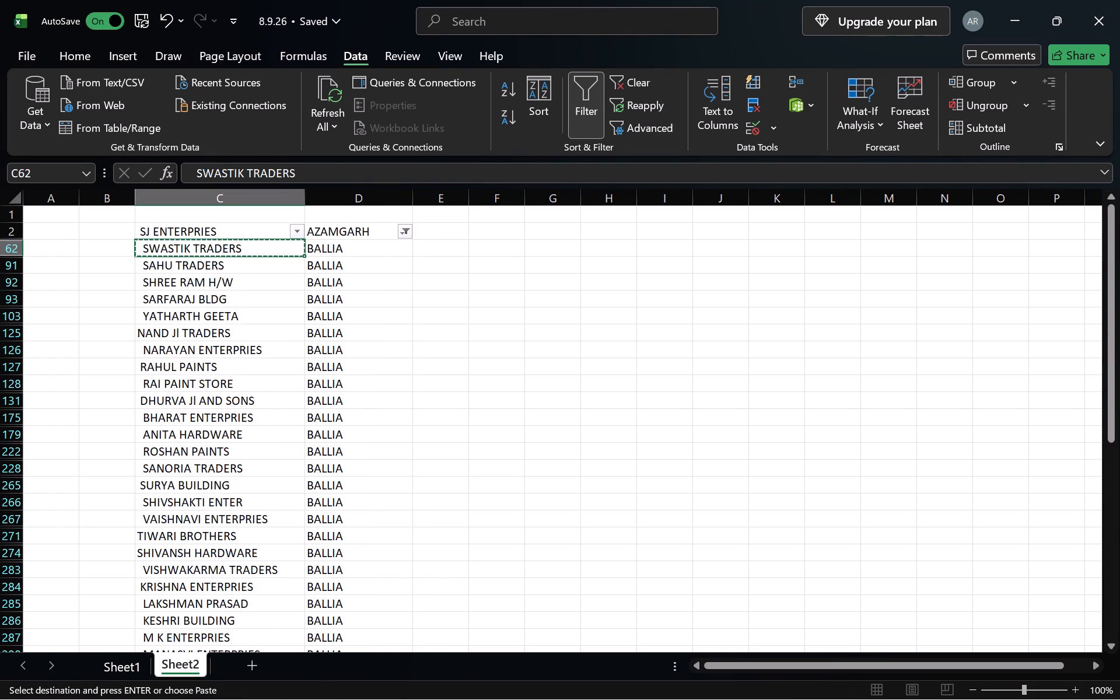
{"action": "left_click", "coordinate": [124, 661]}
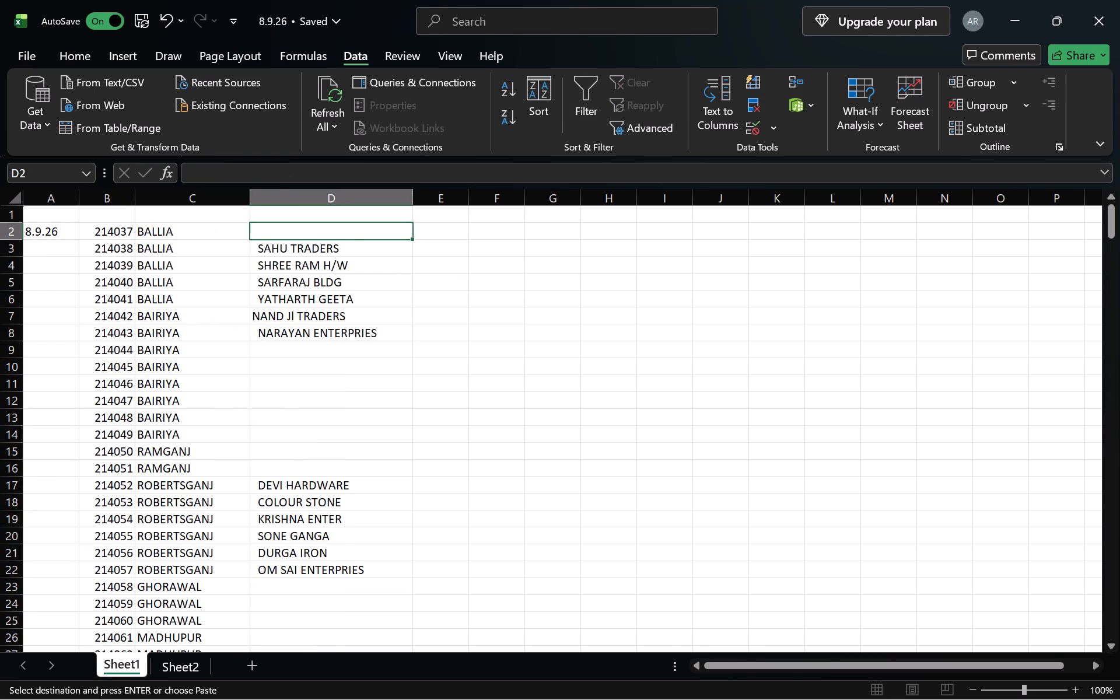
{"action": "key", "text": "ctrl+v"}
Replace the whole content of Sheet1's D2 with the targetCity LET formula from the clipboard history.
{"action": "left_click", "coordinate": [398, 164]}
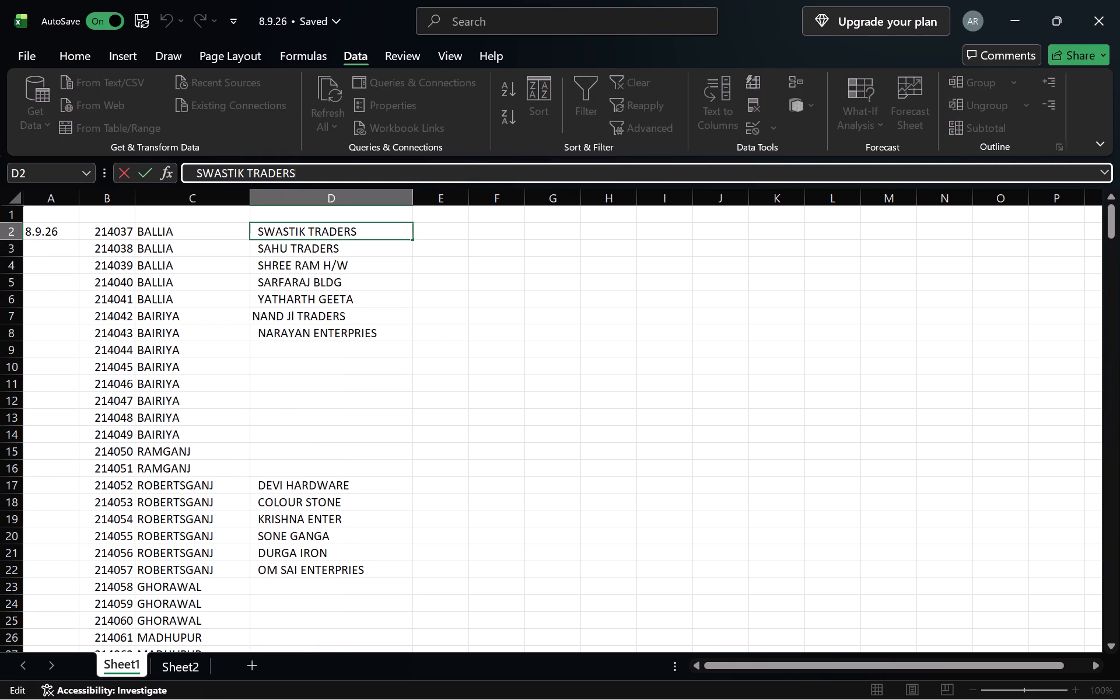
{"action": "key", "text": "ctrl+a"}
{"action": "key", "text": "ctrl+v"}
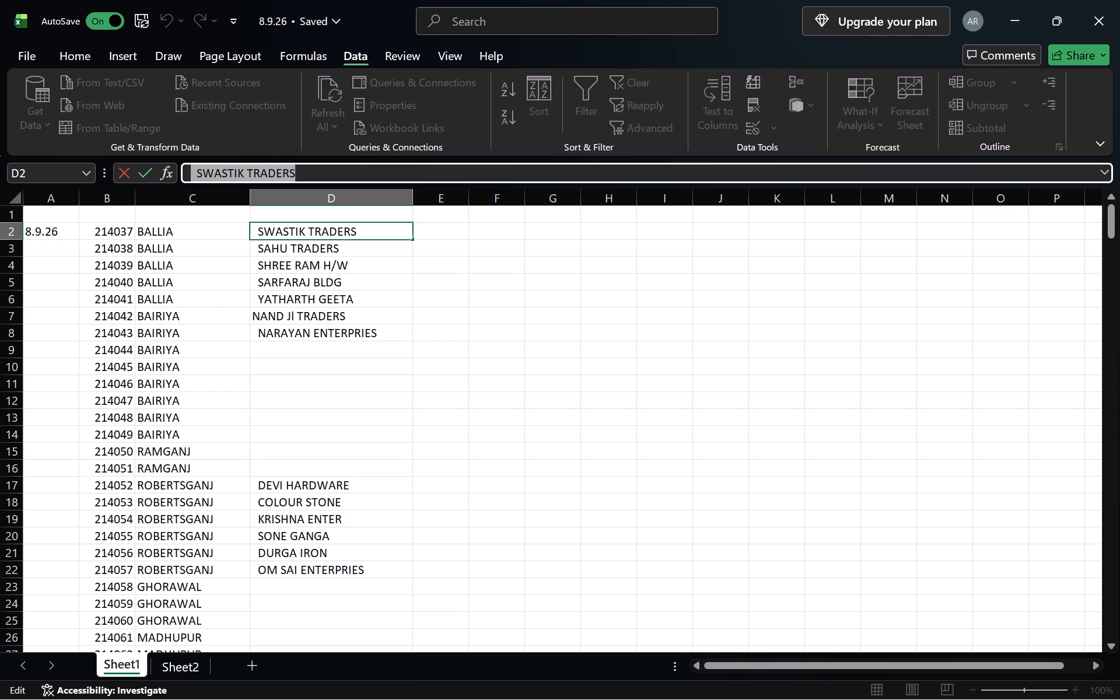
{"action": "key", "text": "super+v"}
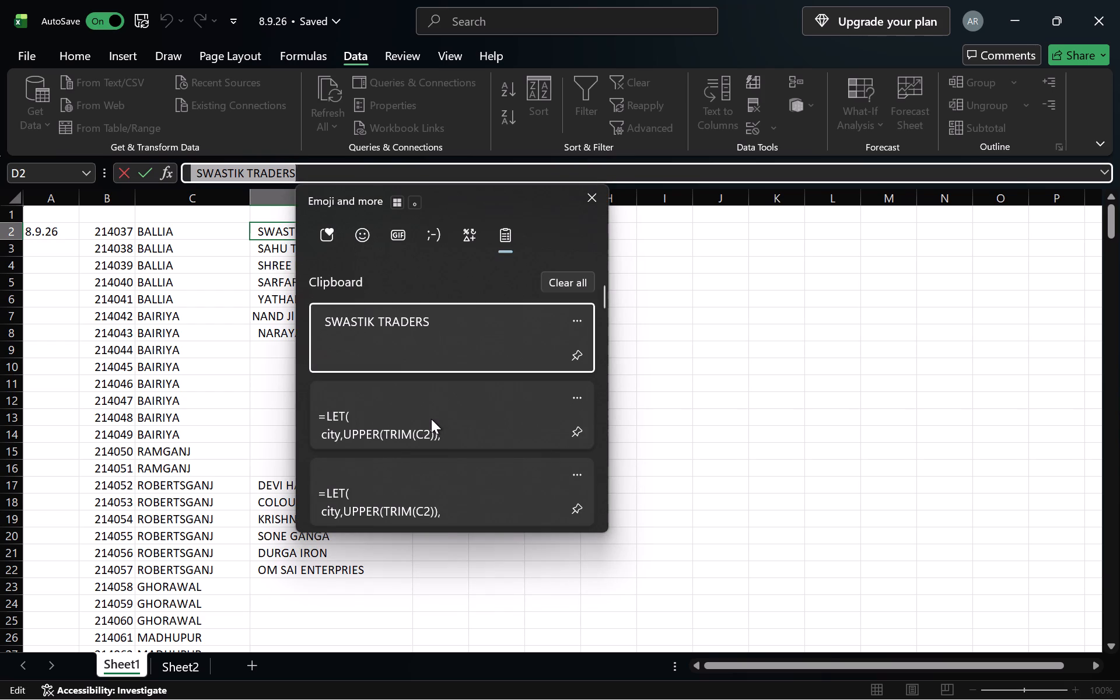
{"action": "scroll", "coordinate": [431, 419], "scroll_direction": "down", "scroll_amount": 8}
{"action": "scroll", "coordinate": [431, 419], "scroll_direction": "up", "scroll_amount": 5}
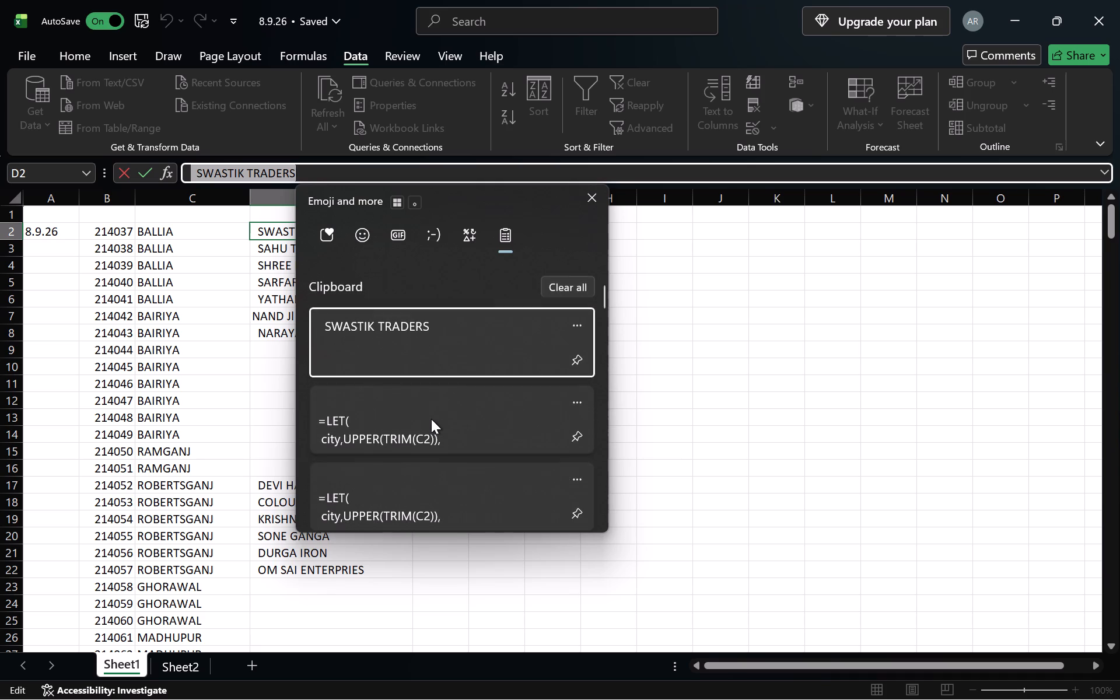
{"action": "left_click", "coordinate": [404, 395]}
{"action": "key", "text": "ctrl+v"}
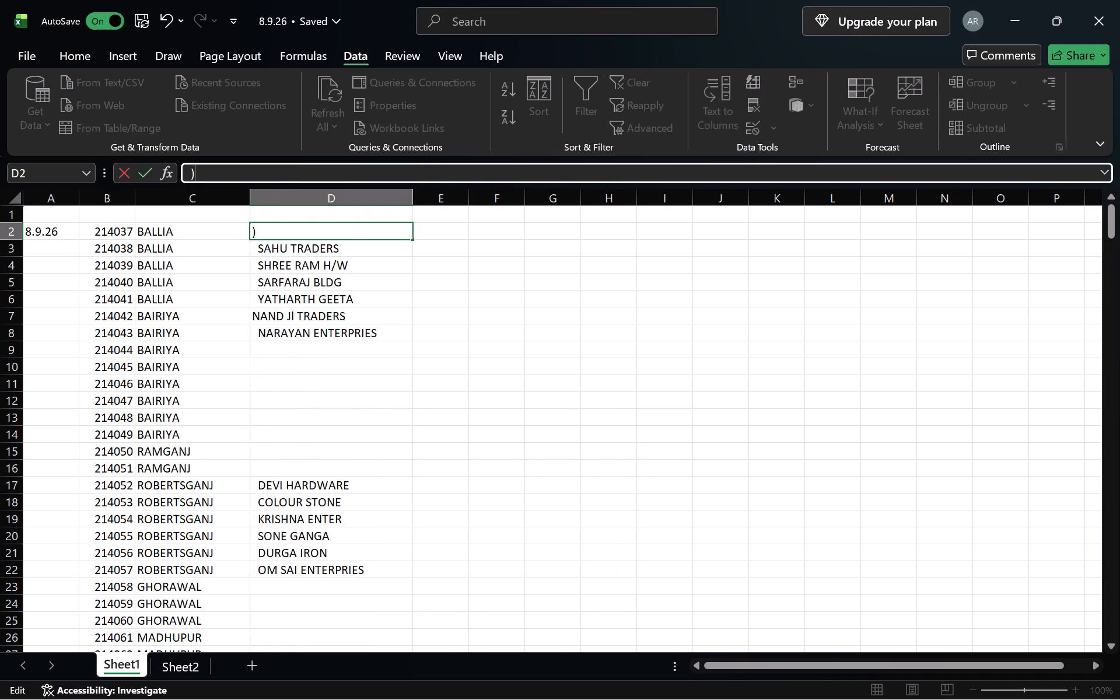
Fill D2's content down column D of Sheet1.
{"action": "left_click_drag", "start_coordinate": [410, 242], "coordinate": [400, 685]}
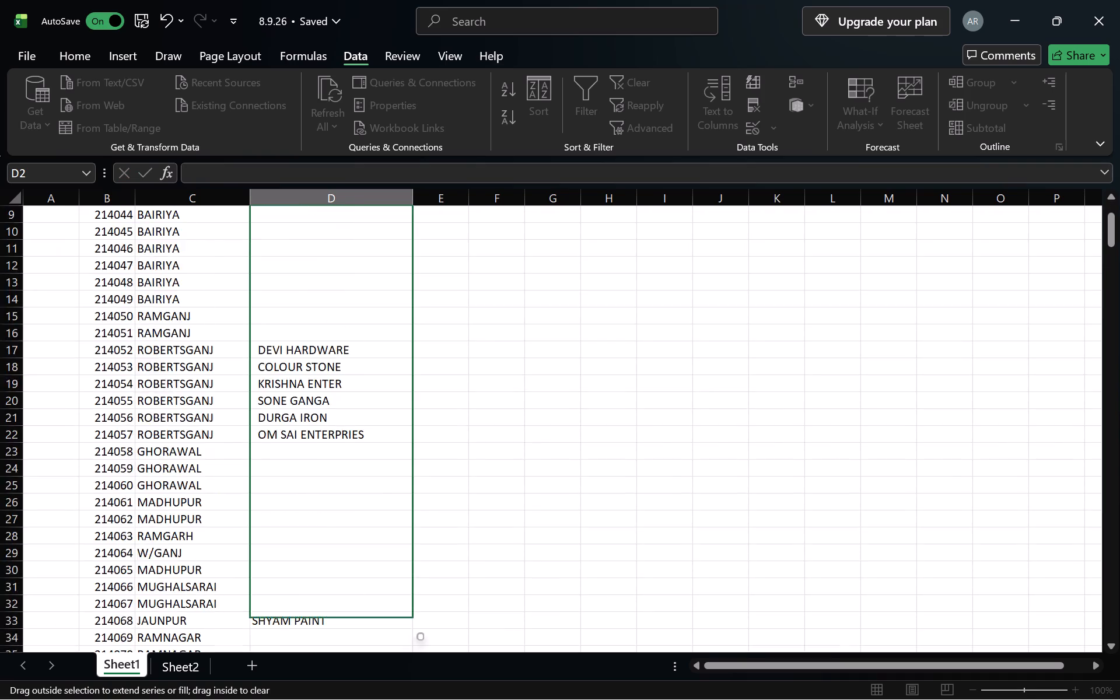
{"action": "left_click_drag", "start_coordinate": [400, 685], "coordinate": [399, 668]}
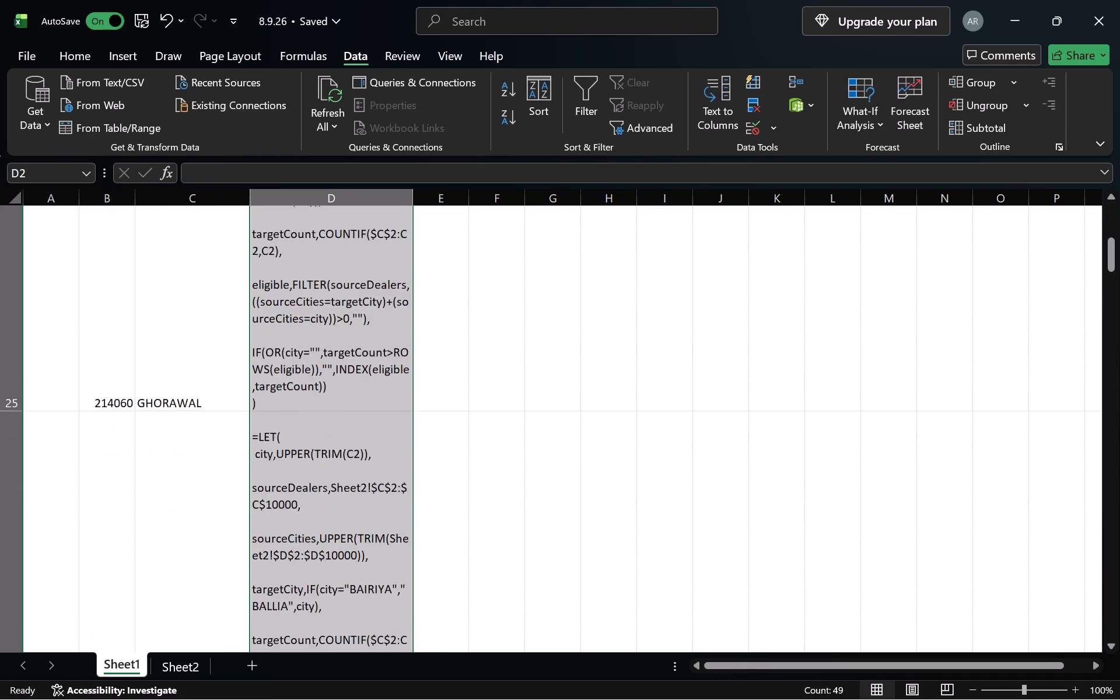
Examine the filled cells in column D around rows 25 to 28 at a reduced zoom.
{"action": "scroll", "coordinate": [510, 449], "scroll_direction": "down", "scroll_amount": 1}
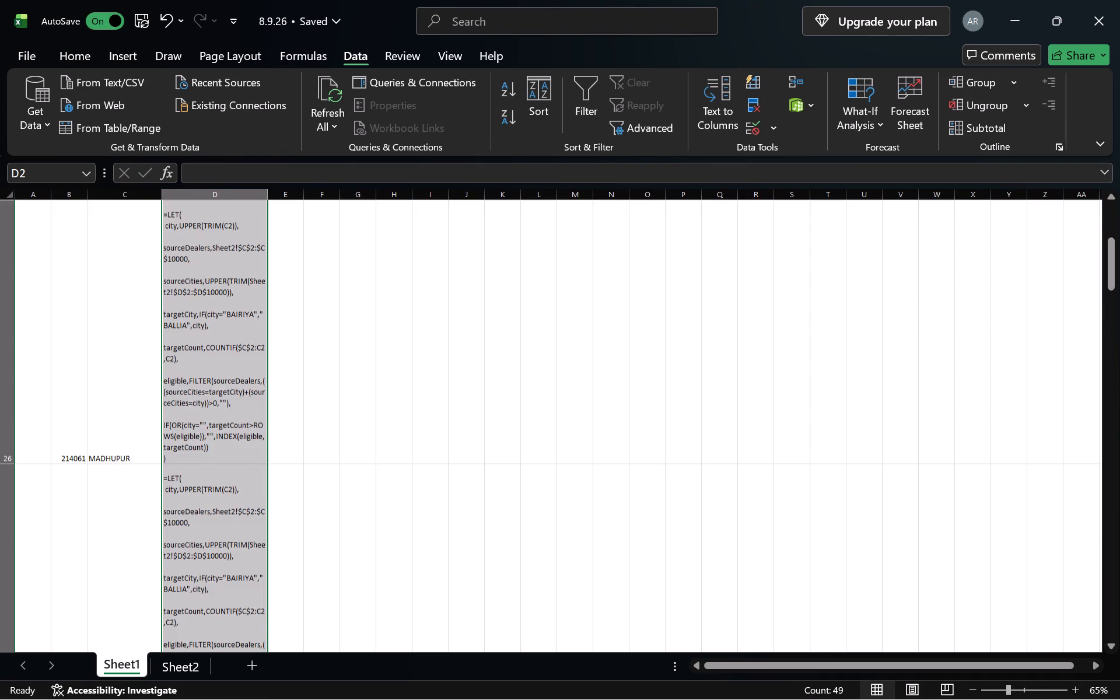
{"action": "scroll", "coordinate": [510, 449], "scroll_direction": "down", "scroll_amount": 2}
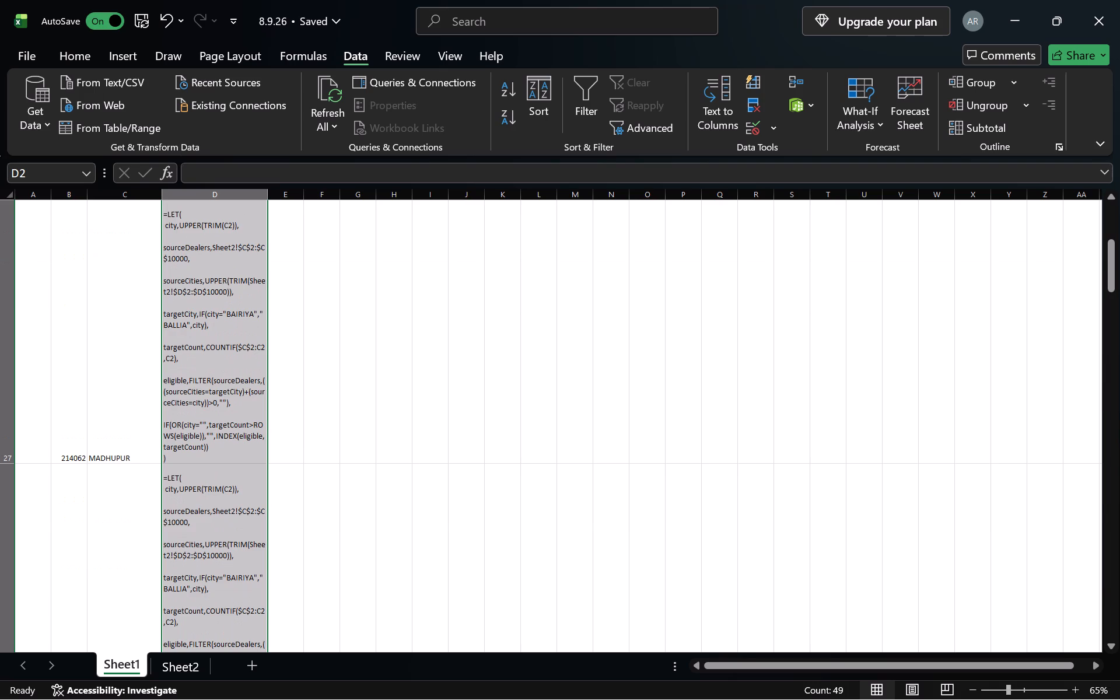
{"action": "key", "text": "shift+super+s"}
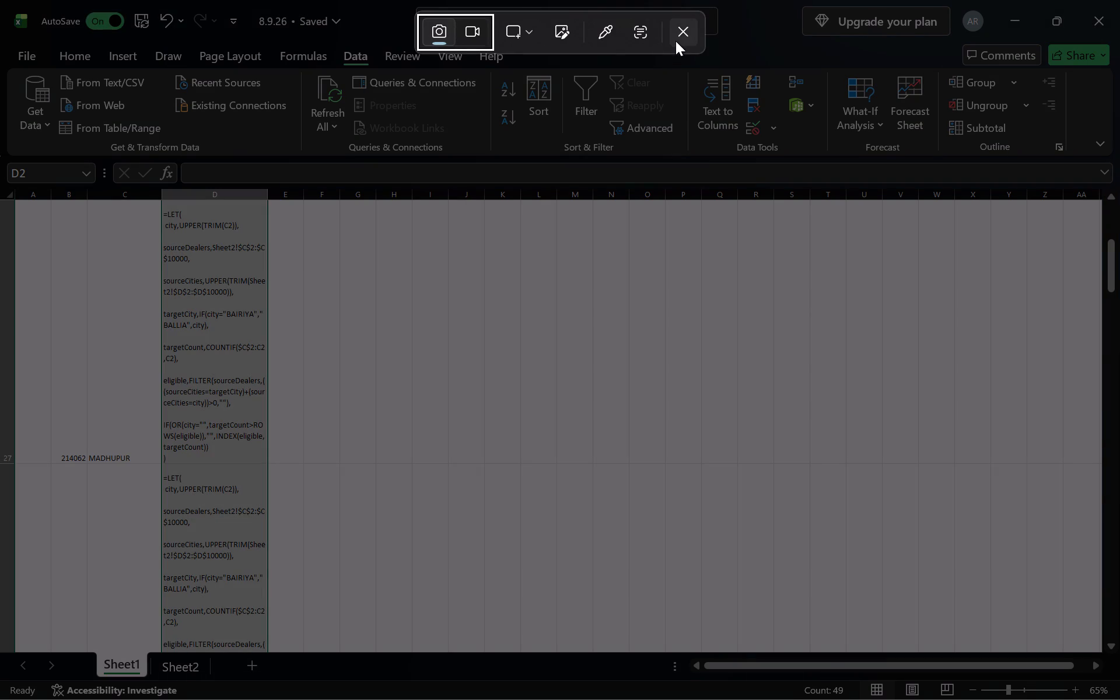
{"action": "left_click", "coordinate": [675, 38]}
{"action": "scroll", "coordinate": [476, 435], "scroll_direction": "up", "scroll_amount": 1}
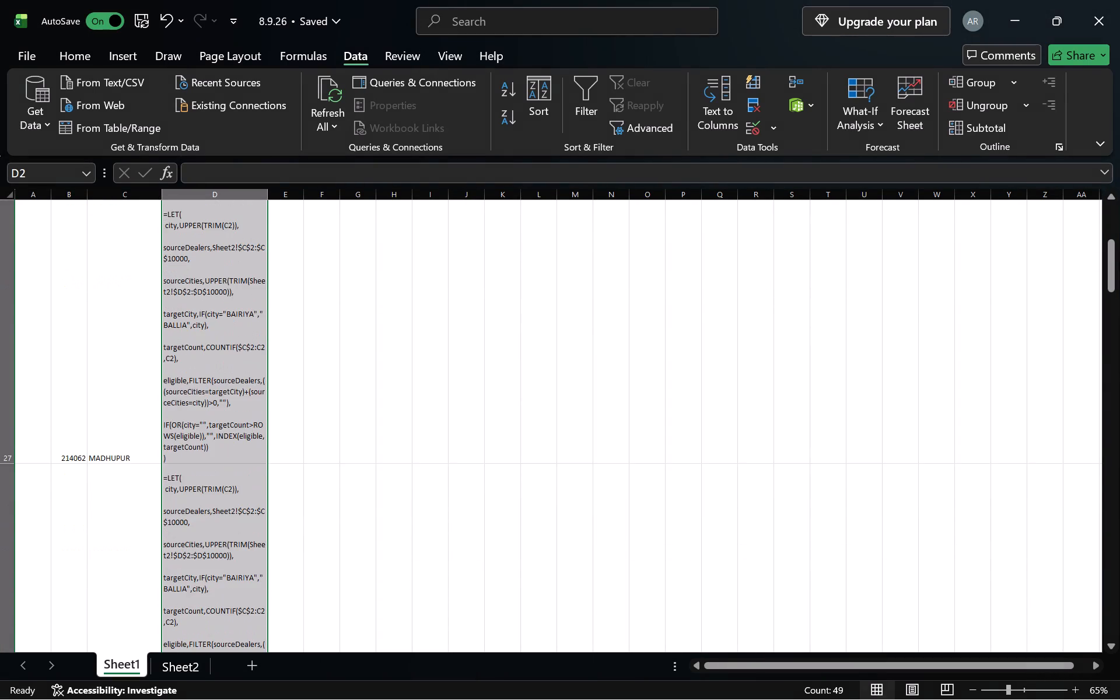
{"action": "scroll", "coordinate": [476, 435], "scroll_direction": "down", "scroll_amount": 2}
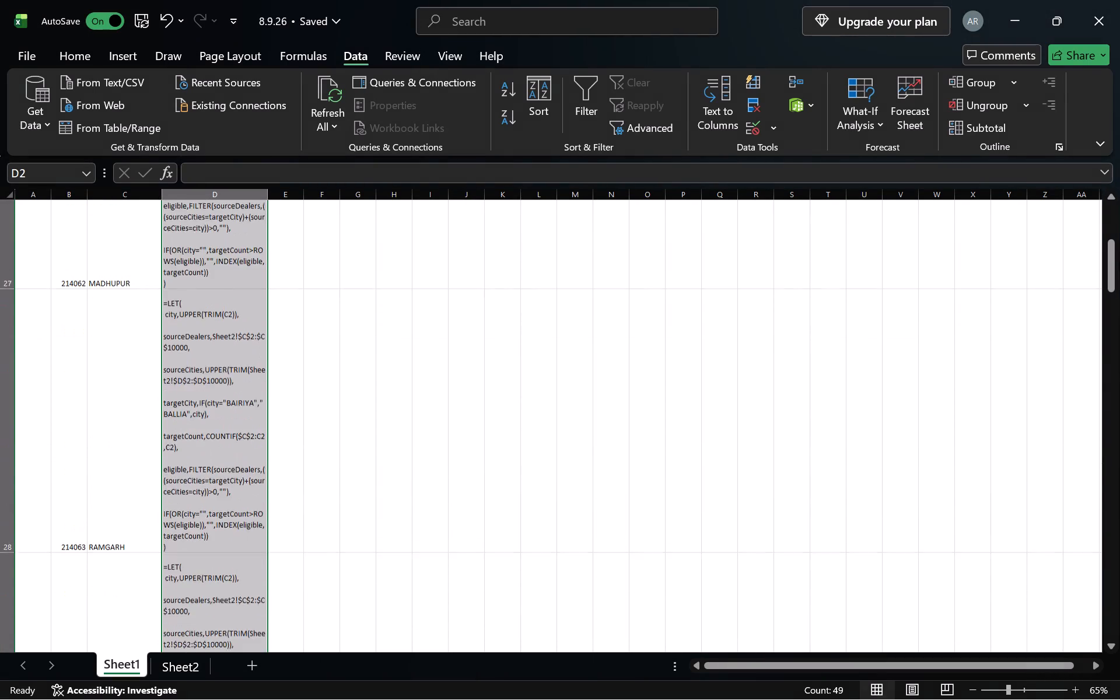
{"action": "scroll", "coordinate": [476, 435], "scroll_direction": "down", "scroll_amount": 1}
{"action": "scroll", "coordinate": [476, 435], "scroll_direction": "up", "scroll_amount": 1}
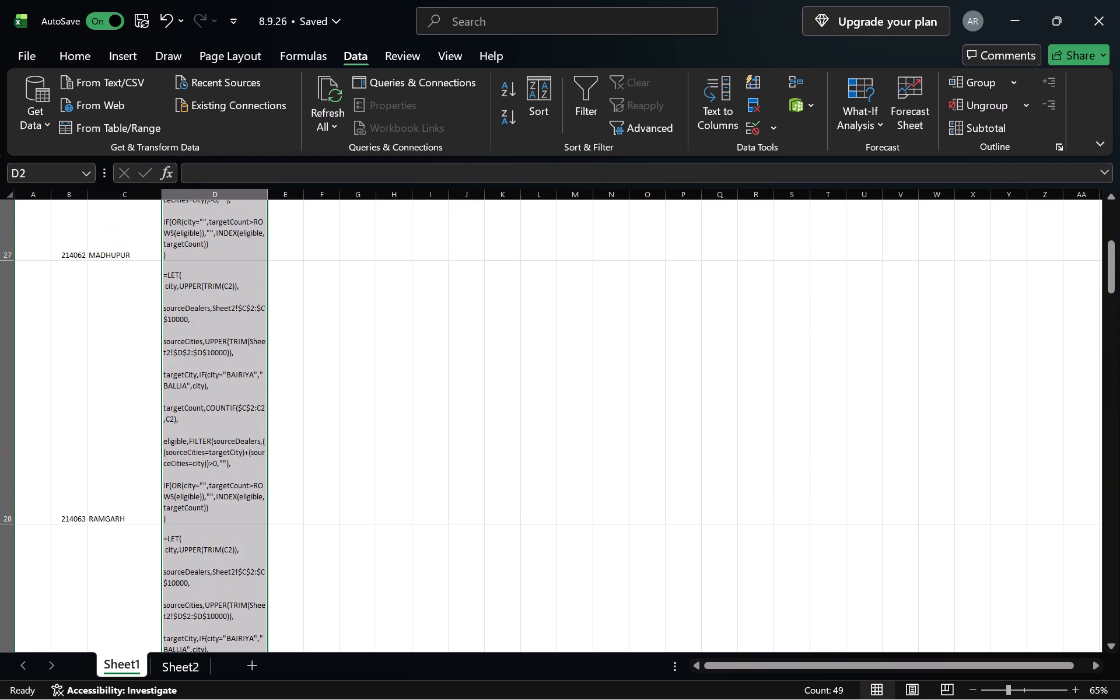
{"action": "scroll", "coordinate": [476, 435], "scroll_direction": "up", "scroll_amount": 1}
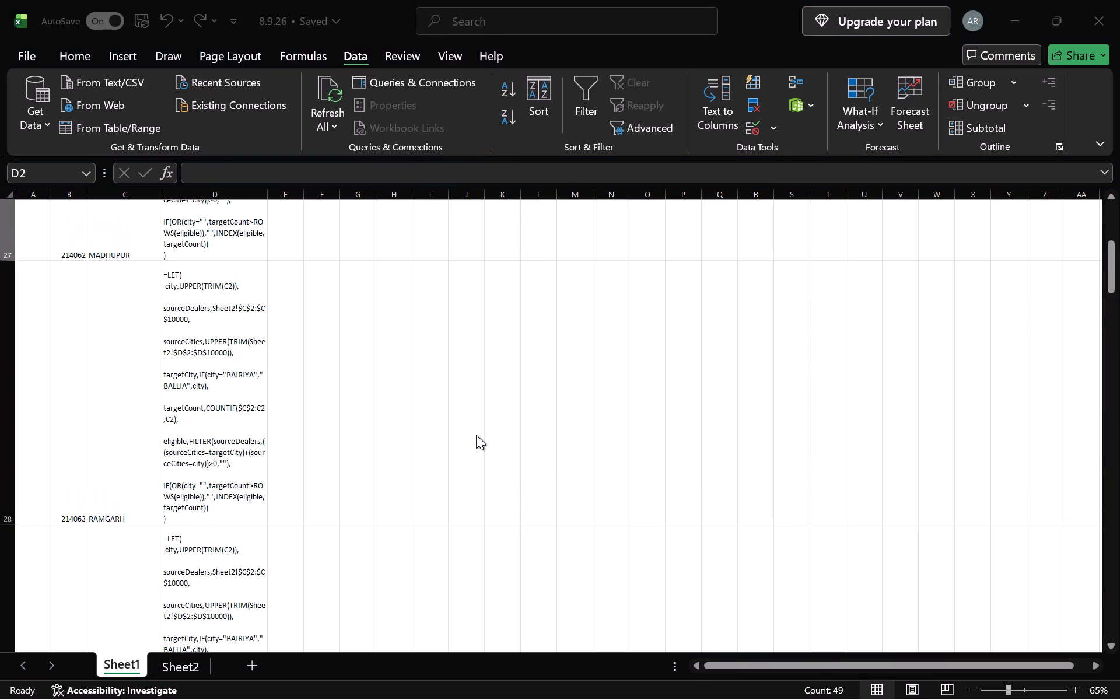
{"action": "scroll", "coordinate": [476, 435], "scroll_direction": "up", "scroll_amount": 1}
{"action": "key", "text": "shift+super+s"}
{"action": "scroll", "coordinate": [476, 435], "scroll_direction": "up", "scroll_amount": 1}
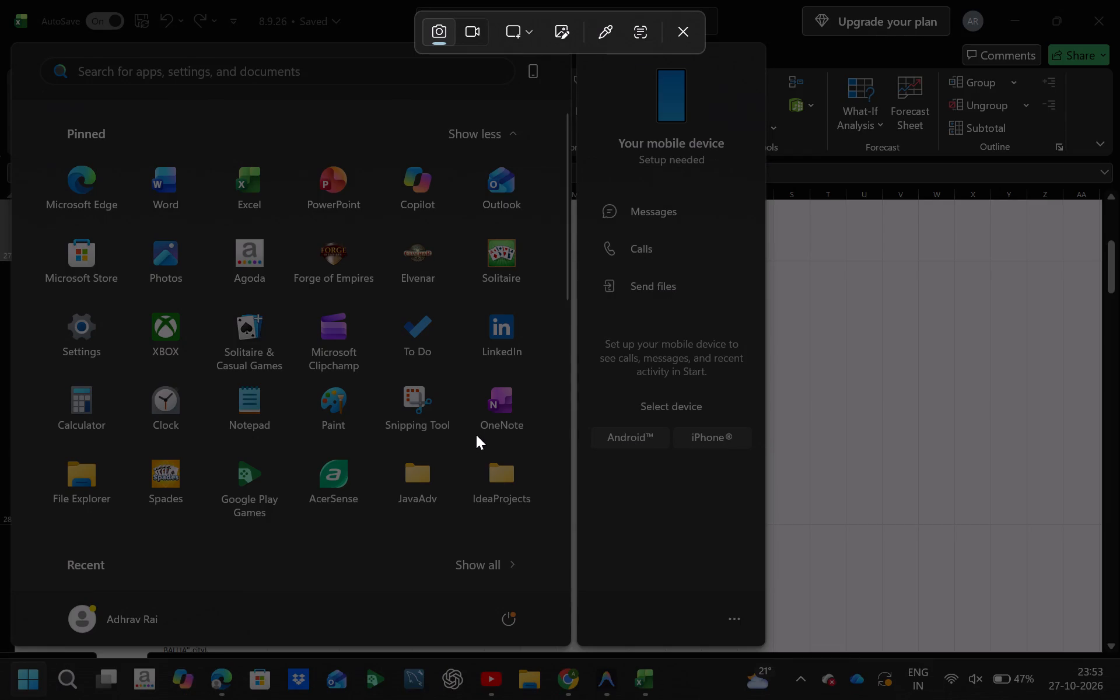
{"action": "left_click", "coordinate": [684, 20]}
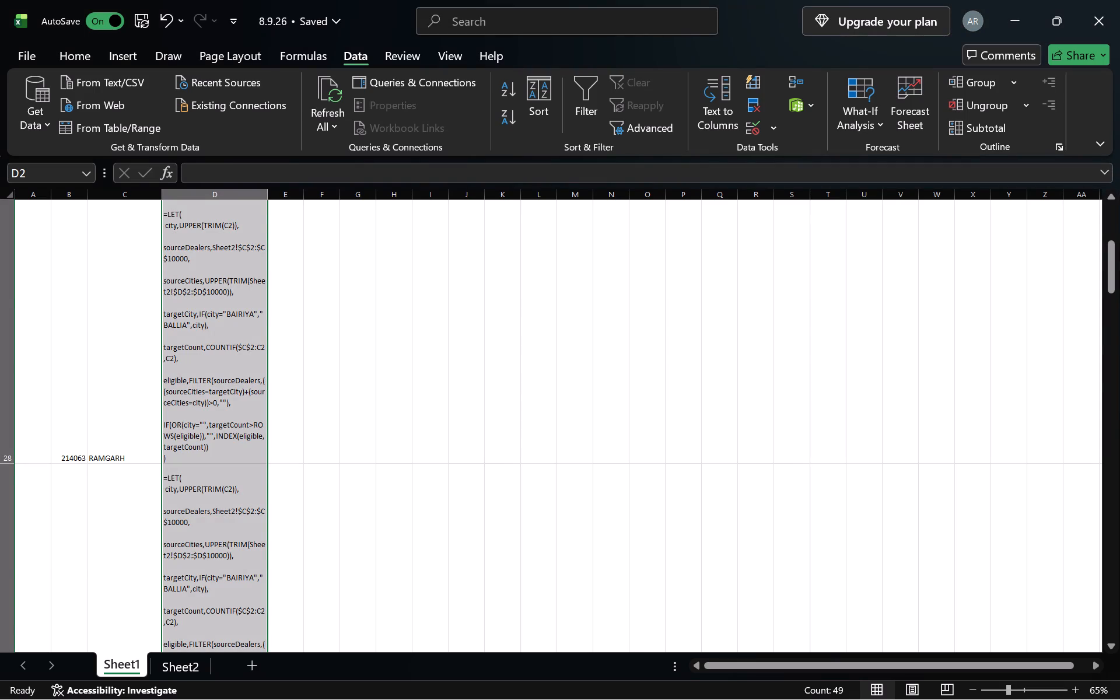
{"action": "scroll", "coordinate": [697, 356], "scroll_direction": "up", "scroll_amount": 1}
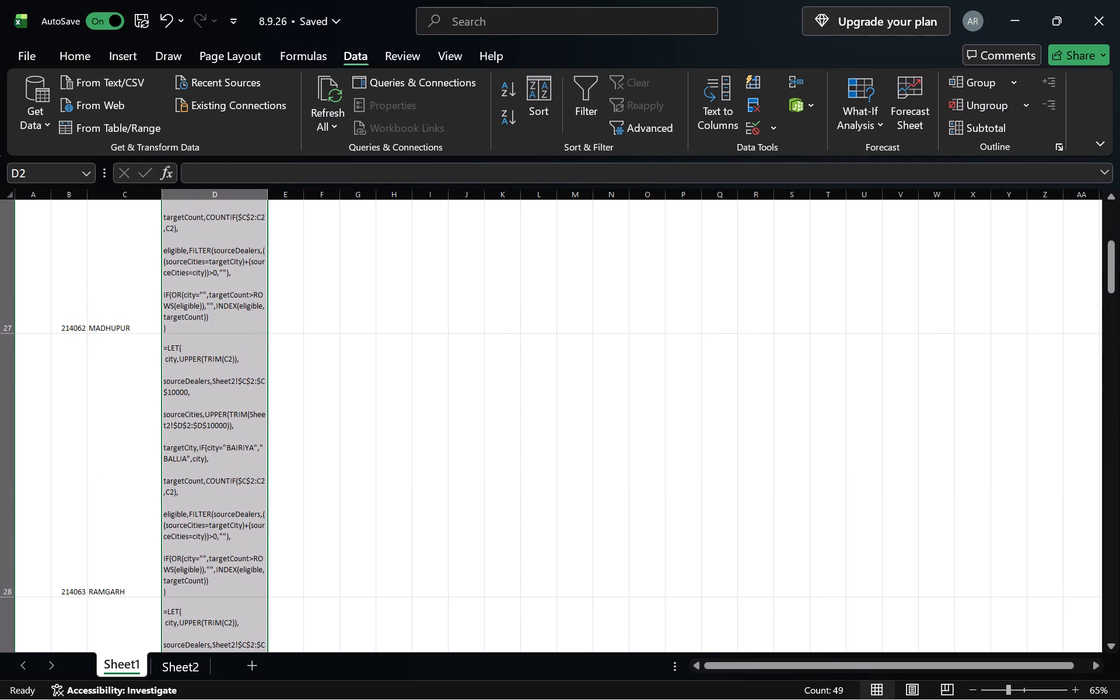
{"action": "scroll", "coordinate": [697, 356], "scroll_direction": "up", "scroll_amount": 3}
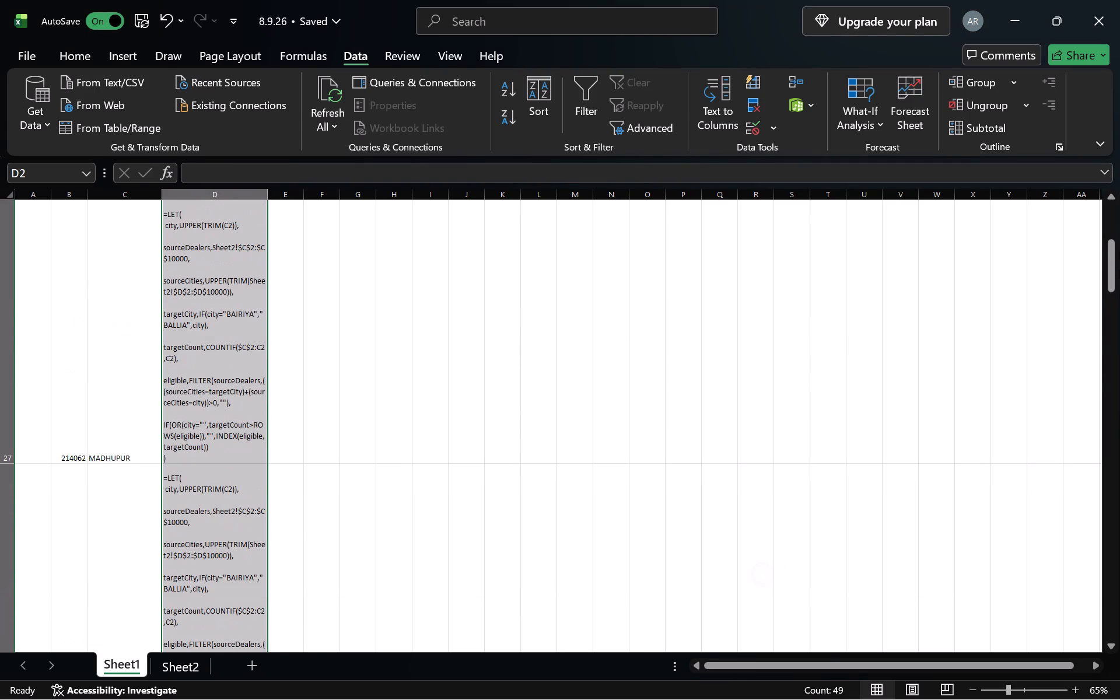
{"action": "scroll", "coordinate": [697, 356], "scroll_direction": "up", "scroll_amount": 1}
{"action": "scroll", "coordinate": [697, 356], "scroll_direction": "down", "scroll_amount": 1}
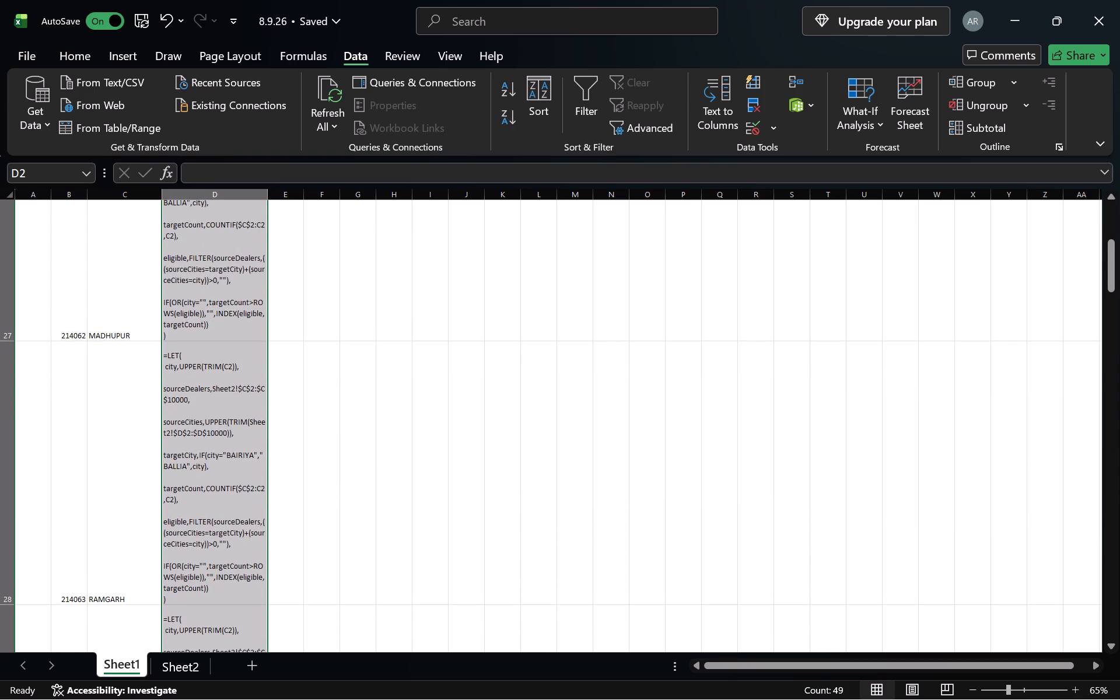
{"action": "scroll", "coordinate": [694, 323], "scroll_direction": "down", "scroll_amount": 1}
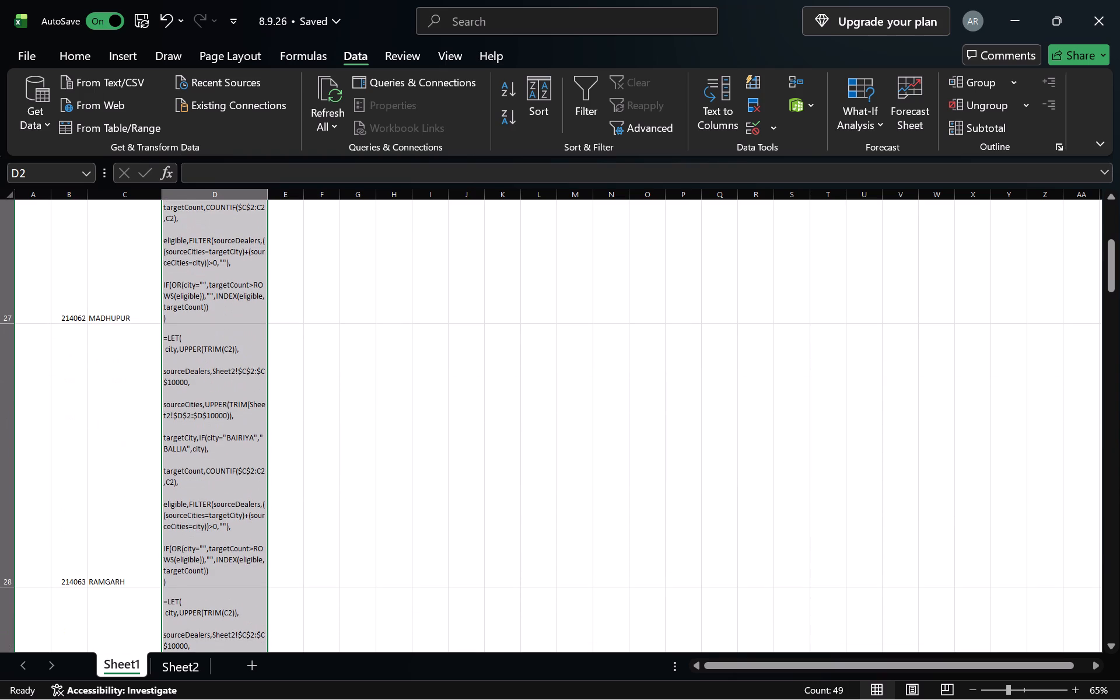
{"action": "scroll", "coordinate": [694, 323], "scroll_direction": "down", "scroll_amount": 2}
Capture a screenshot of the Sheet1 grid area with the formula text filled down column D.
{"action": "key", "text": "shift+super+s"}
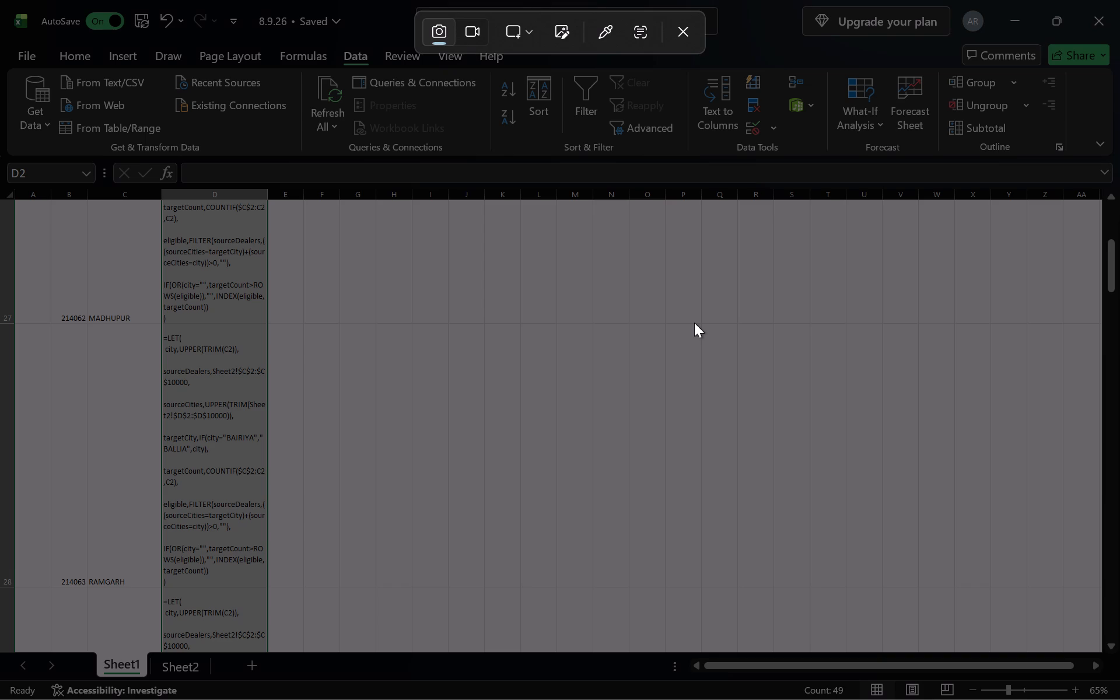
{"action": "scroll", "coordinate": [694, 323], "scroll_direction": "down", "scroll_amount": 1}
{"action": "left_click_drag", "start_coordinate": [0, 154], "coordinate": [1119, 699]}
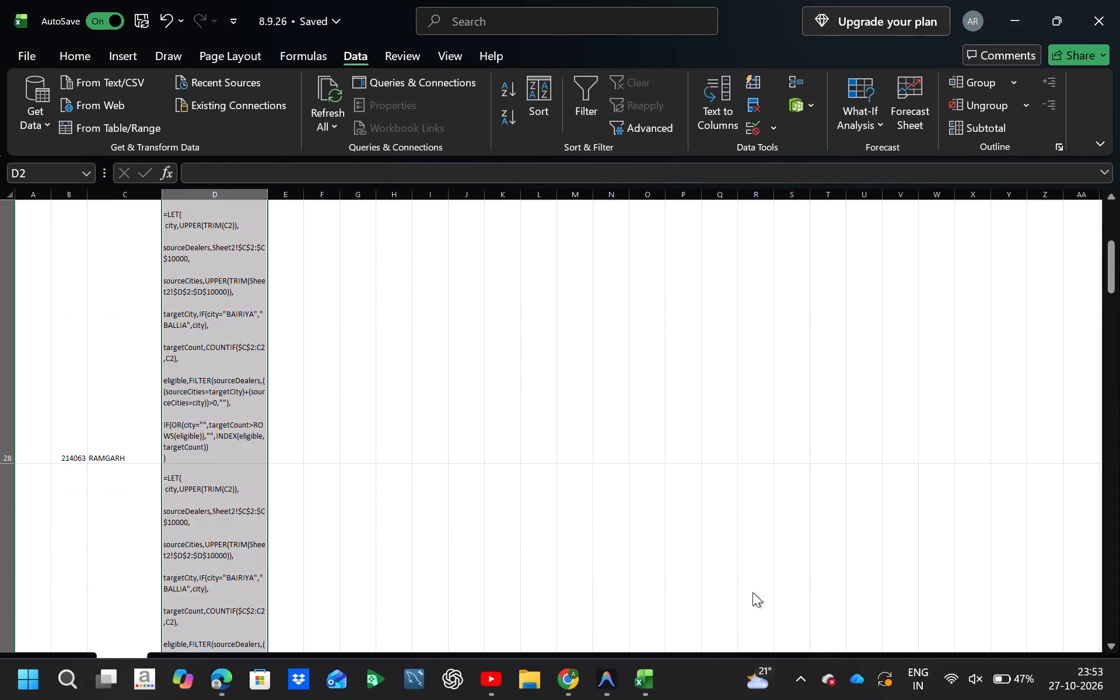
Undo the fill down column D and the LET formula entry in D2 of Sheet1.
{"action": "left_click", "coordinate": [727, 393]}
{"action": "key", "text": "ctrl+z"}
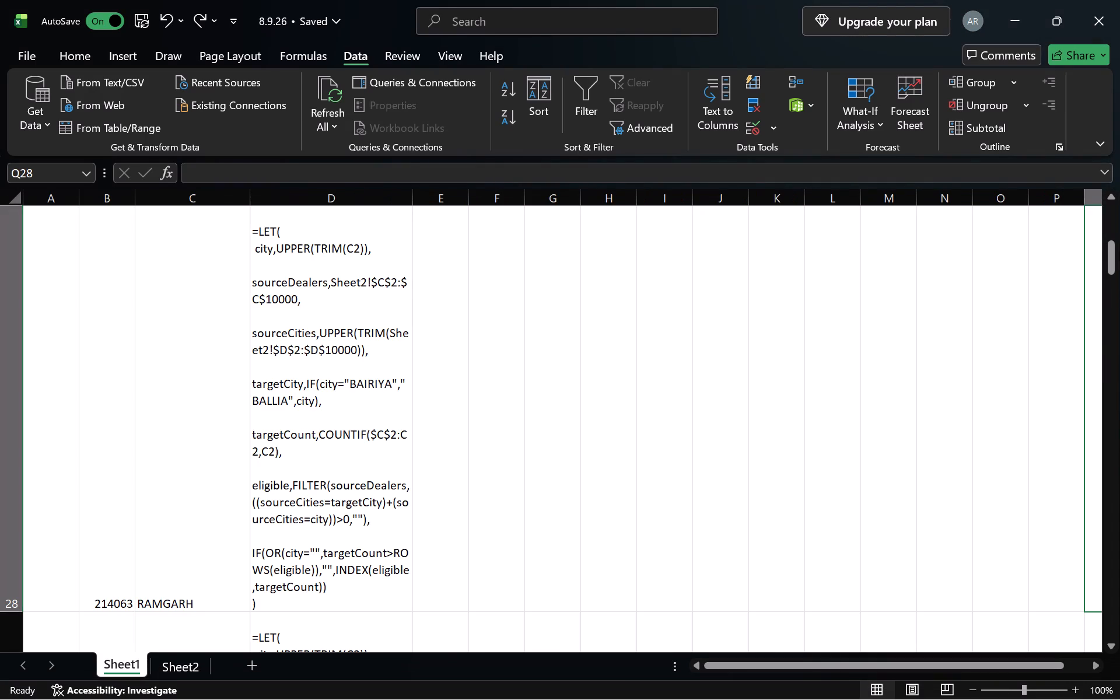
{"action": "key", "text": "ctrl+z"}
{"action": "scroll", "coordinate": [727, 393], "scroll_direction": "right", "scroll_amount": 6}
{"action": "scroll", "coordinate": [727, 393], "scroll_direction": "down", "scroll_amount": 1}
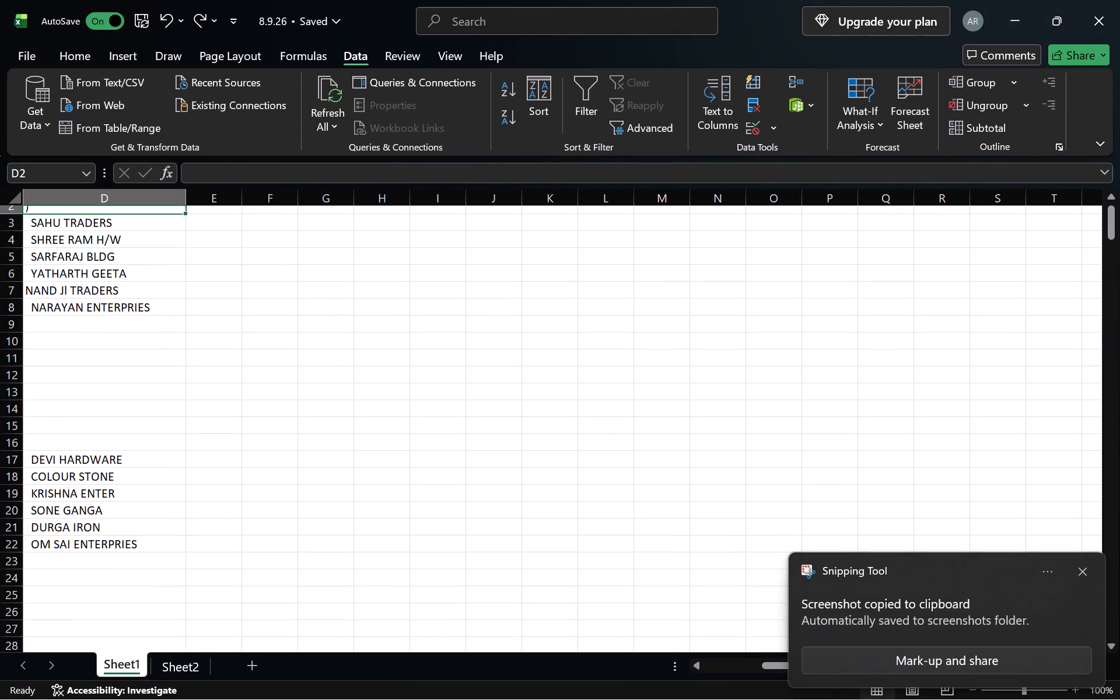
{"action": "scroll", "coordinate": [727, 393], "scroll_direction": "down", "scroll_amount": 3}
{"action": "key", "text": "ctrl+y"}
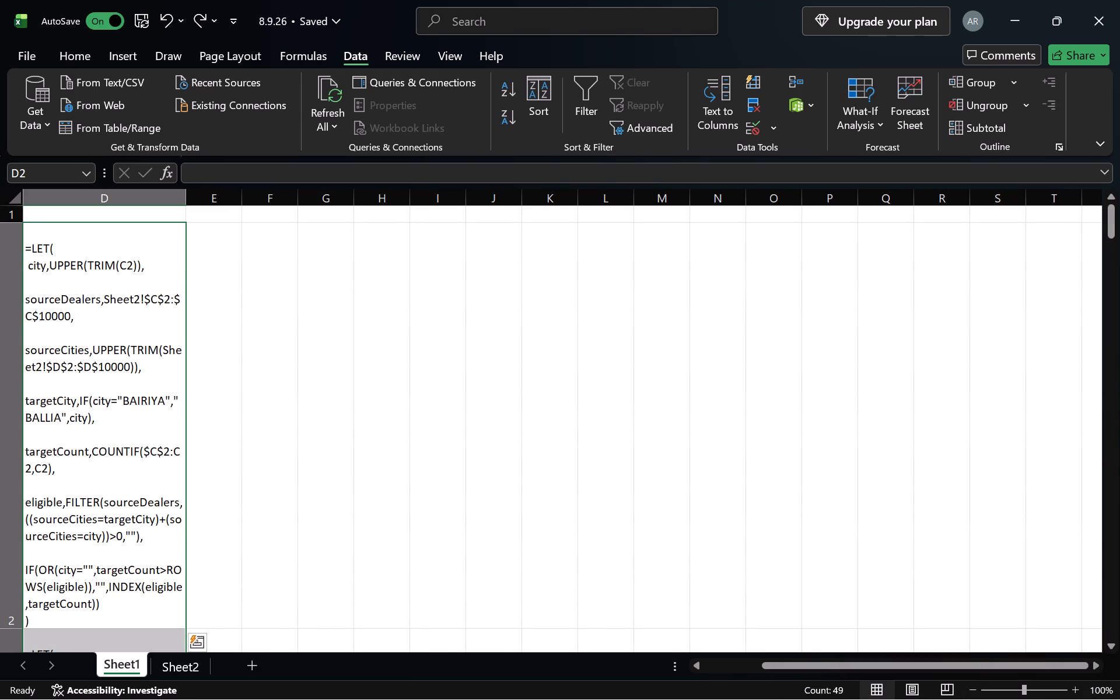
{"action": "key", "text": "ctrl+z"}
{"action": "key", "text": "ctrl+z"}
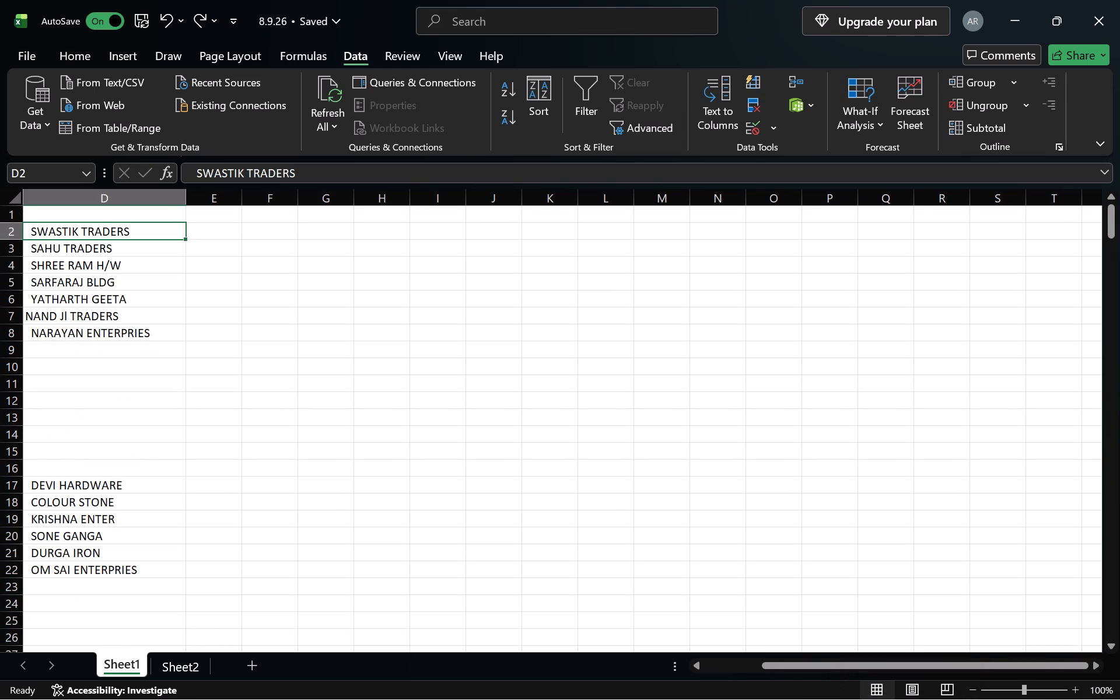
{"action": "scroll", "coordinate": [461, 393], "scroll_direction": "right", "scroll_amount": 4}
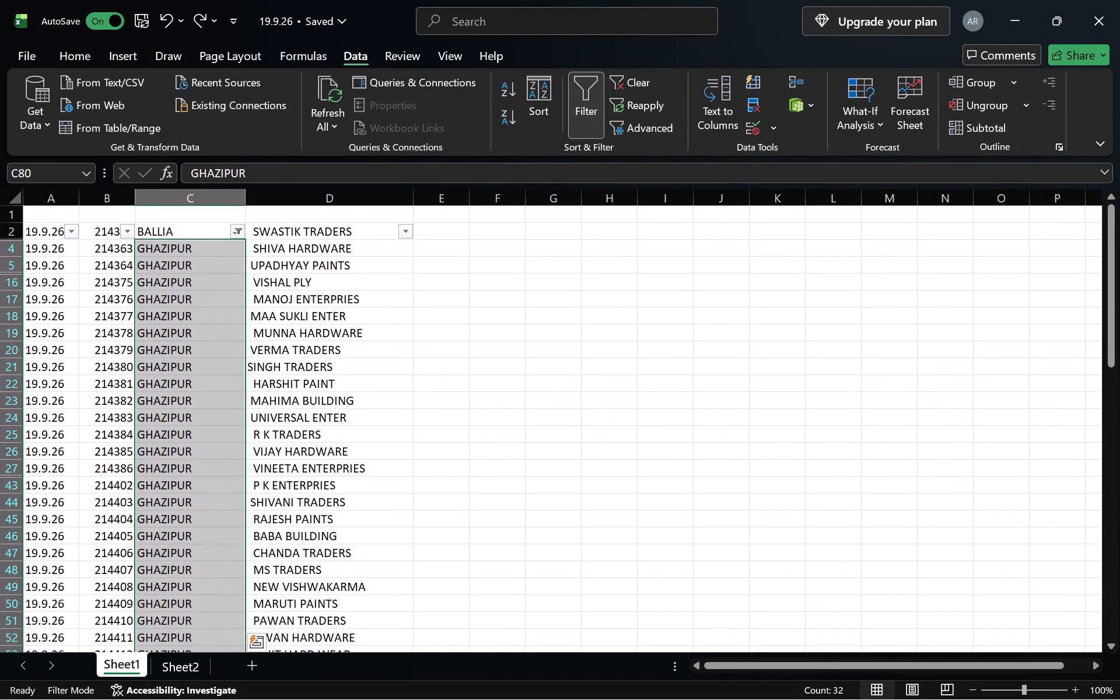
{"action": "left_click", "coordinate": [584, 124]}
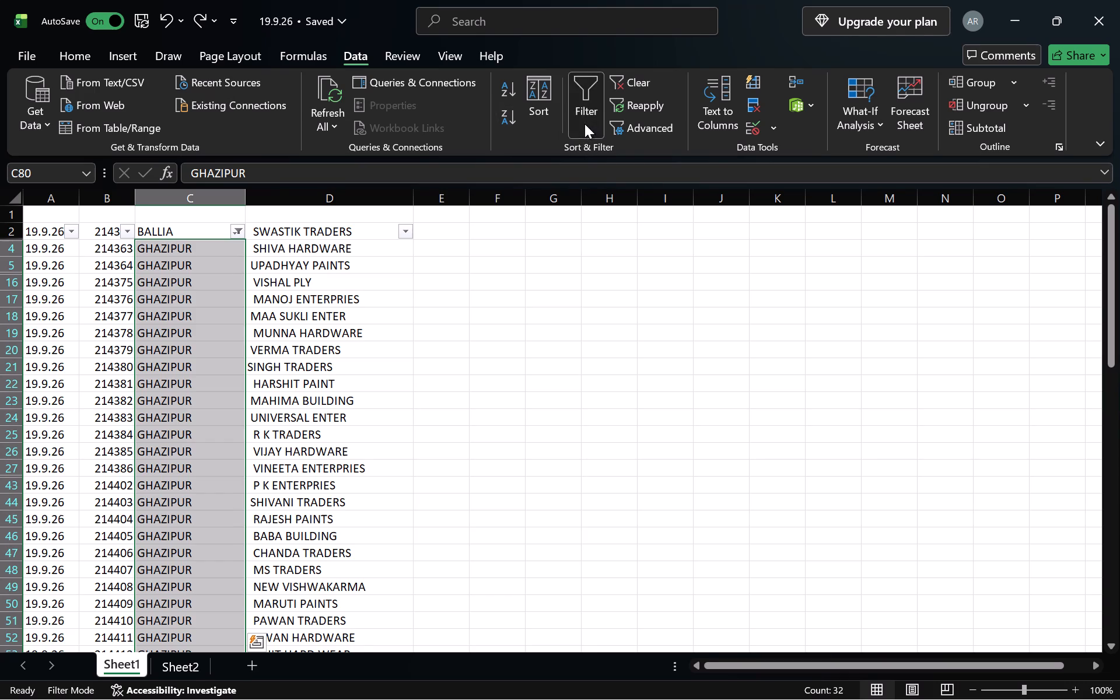
{"action": "scroll", "coordinate": [415, 390], "scroll_direction": "down", "scroll_amount": 11}
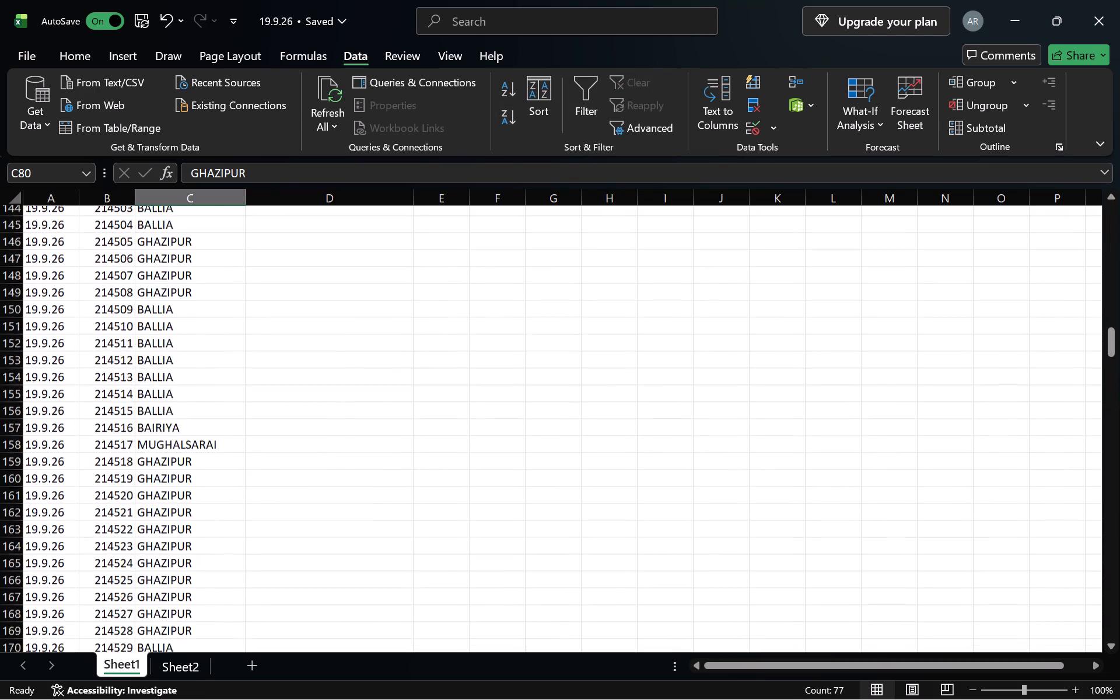
{"action": "scroll", "coordinate": [415, 390], "scroll_direction": "down", "scroll_amount": 6}
{"action": "scroll", "coordinate": [415, 390], "scroll_direction": "up", "scroll_amount": 18}
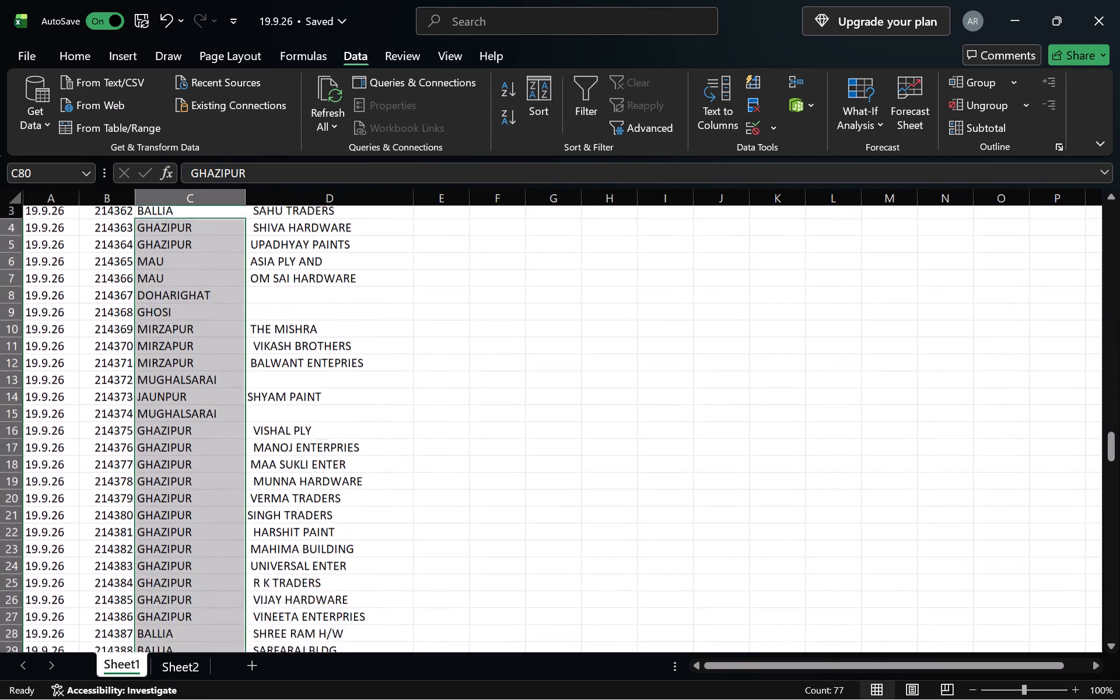
Turn filtering on again from C2 on Sheet1 and show only the MIRZAPUR rows in column C.
{"action": "left_click", "coordinate": [206, 232]}
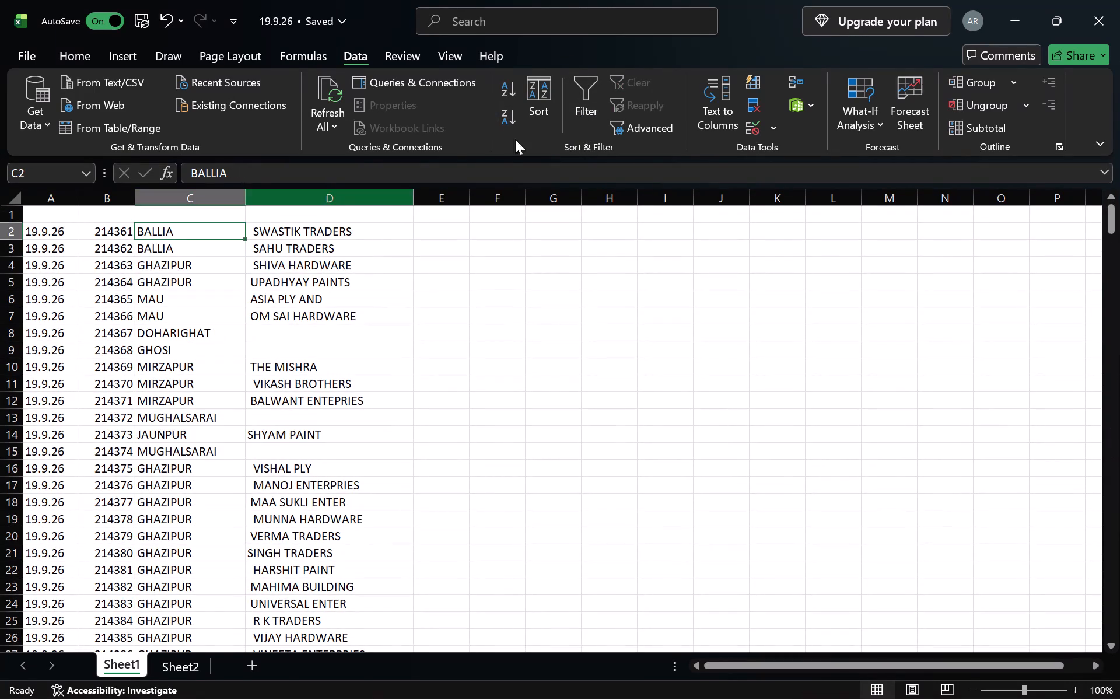
{"action": "left_click", "coordinate": [600, 107]}
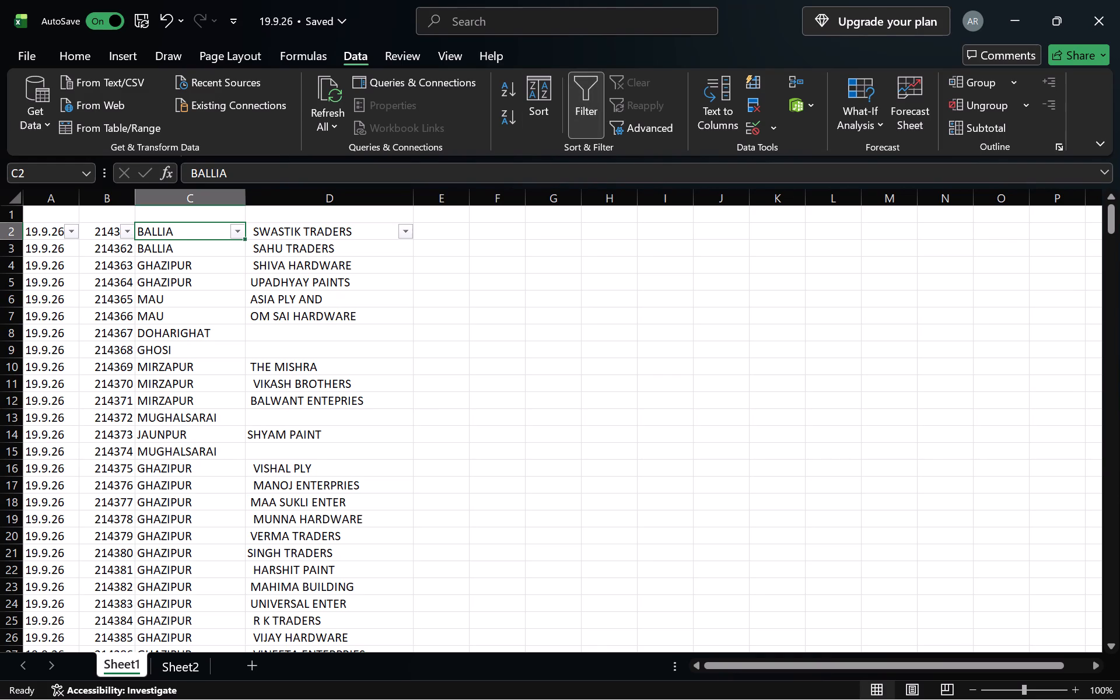
{"action": "left_click", "coordinate": [240, 229]}
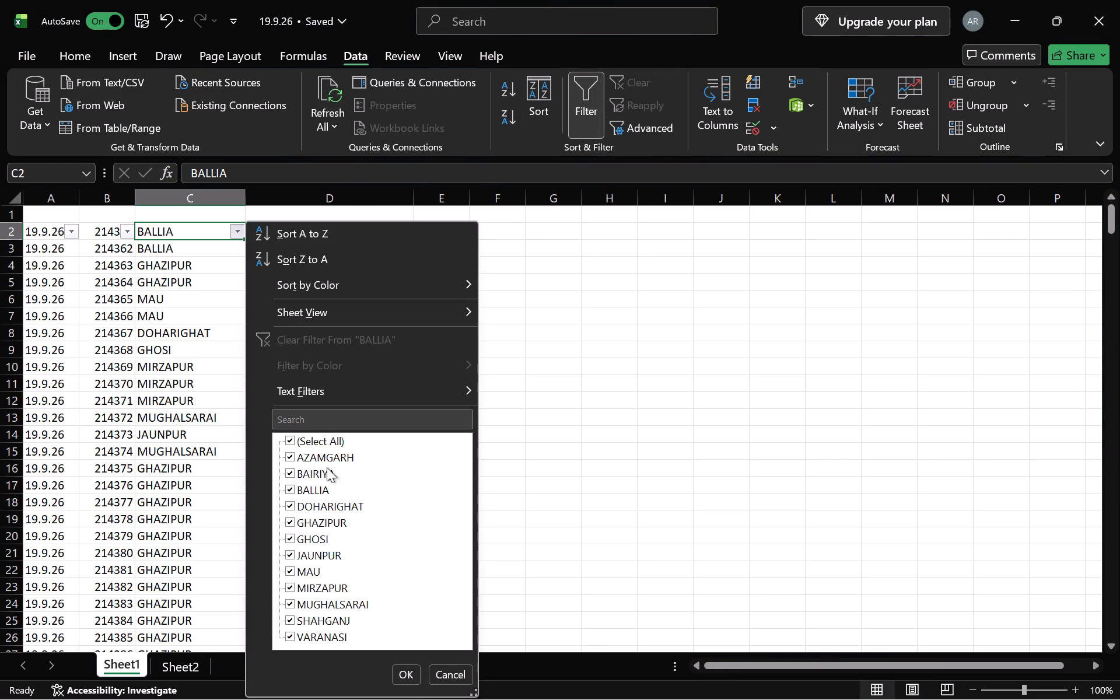
{"action": "left_click", "coordinate": [303, 442]}
{"action": "left_click", "coordinate": [318, 584]}
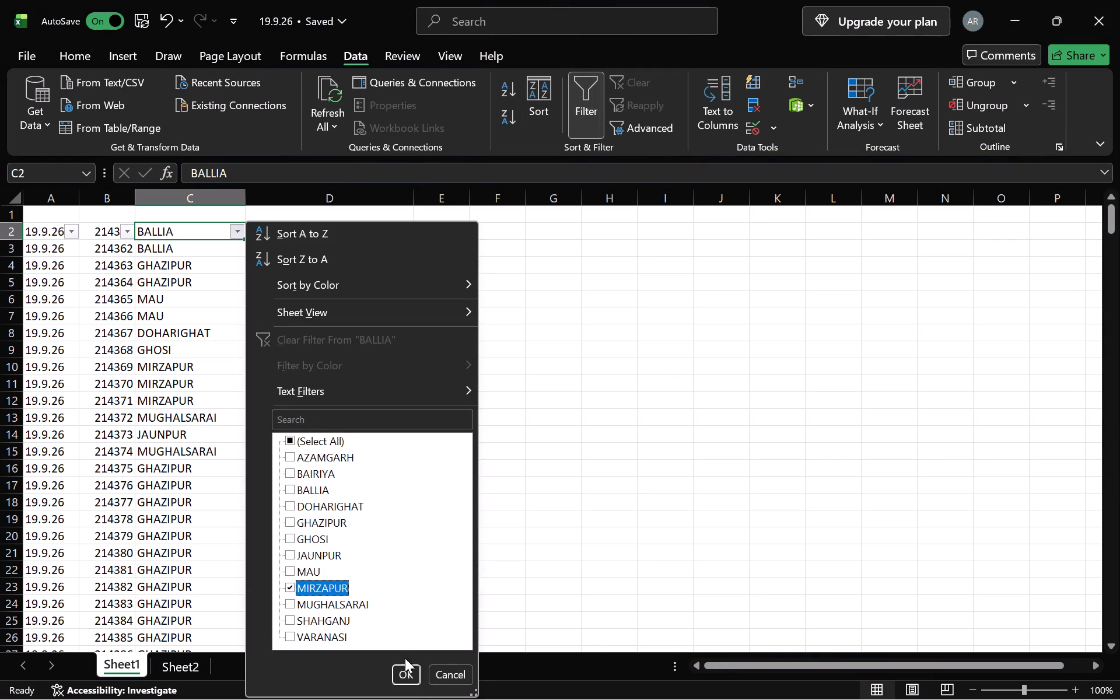
{"action": "left_click", "coordinate": [405, 673]}
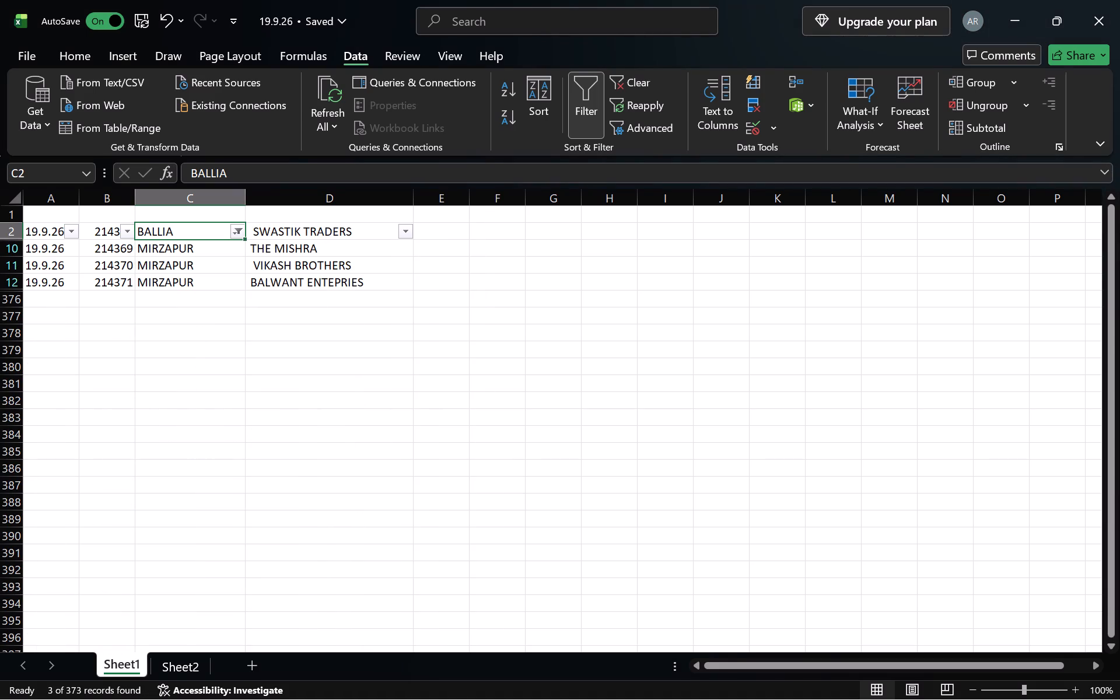
Change the column C filter on Sheet1 to show only the MAU rows.
{"action": "left_click", "coordinate": [239, 230]}
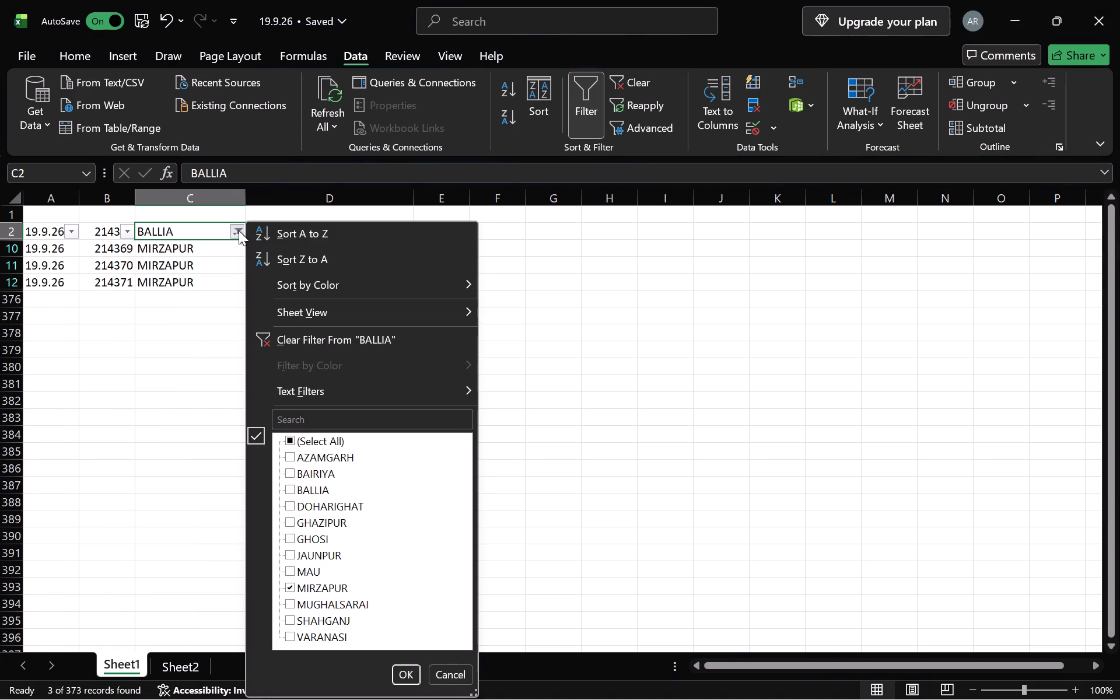
{"action": "left_click", "coordinate": [307, 590]}
{"action": "left_click", "coordinate": [304, 572]}
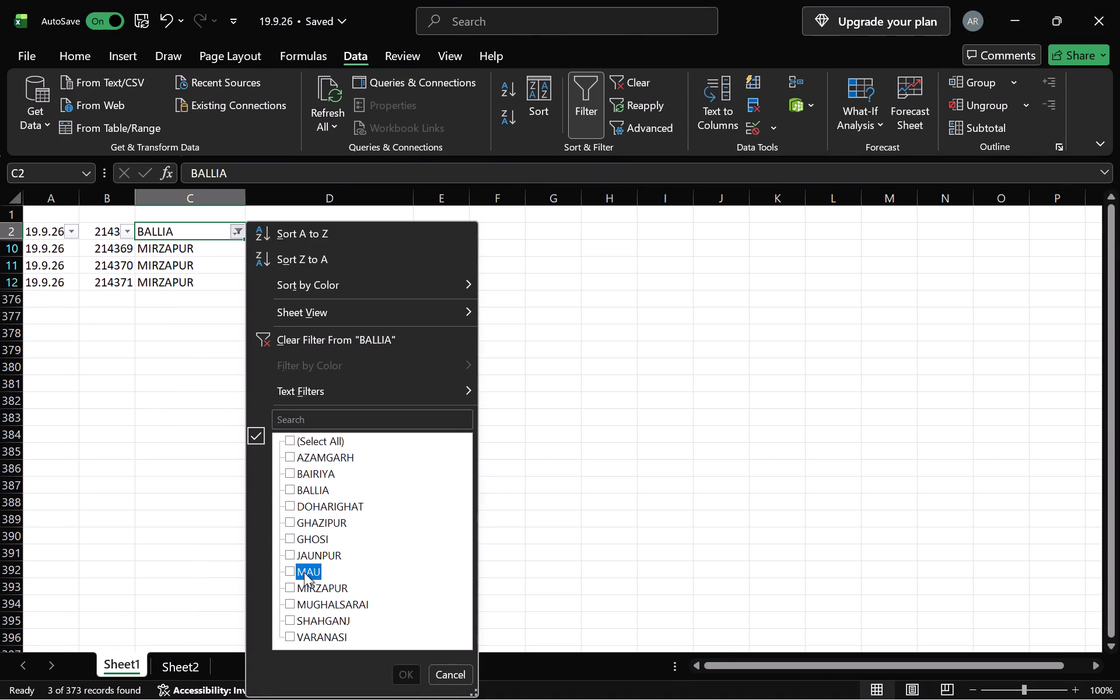
{"action": "left_click", "coordinate": [407, 676]}
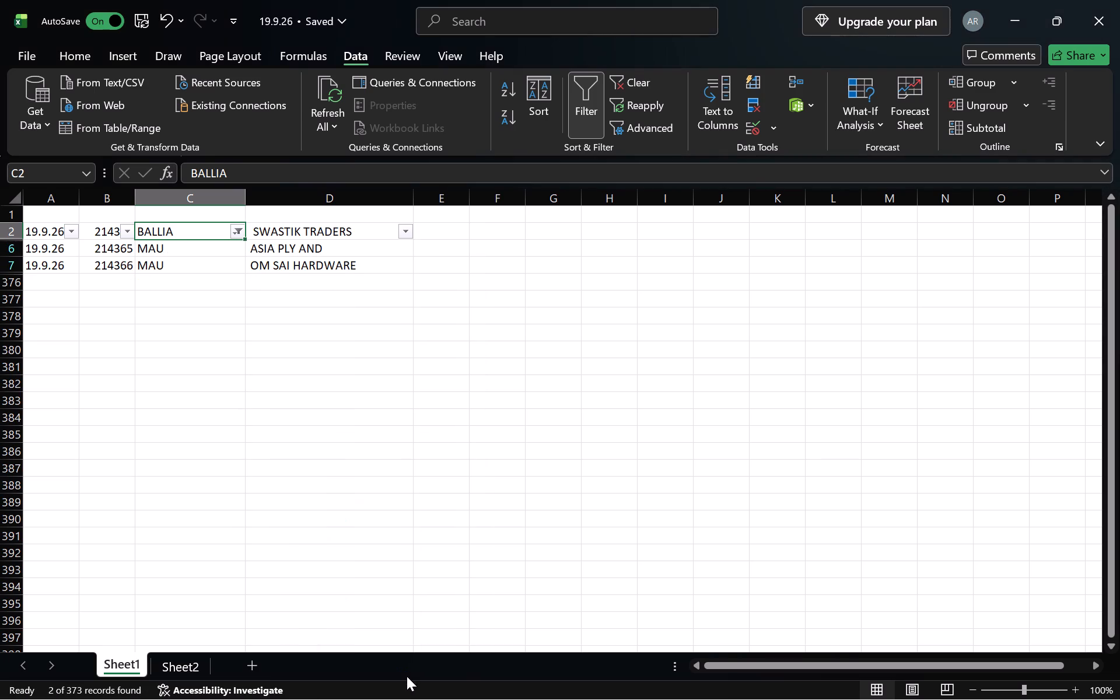
Reopen the column C filter on Sheet1 and deselect MAU.
{"action": "left_click", "coordinate": [235, 228]}
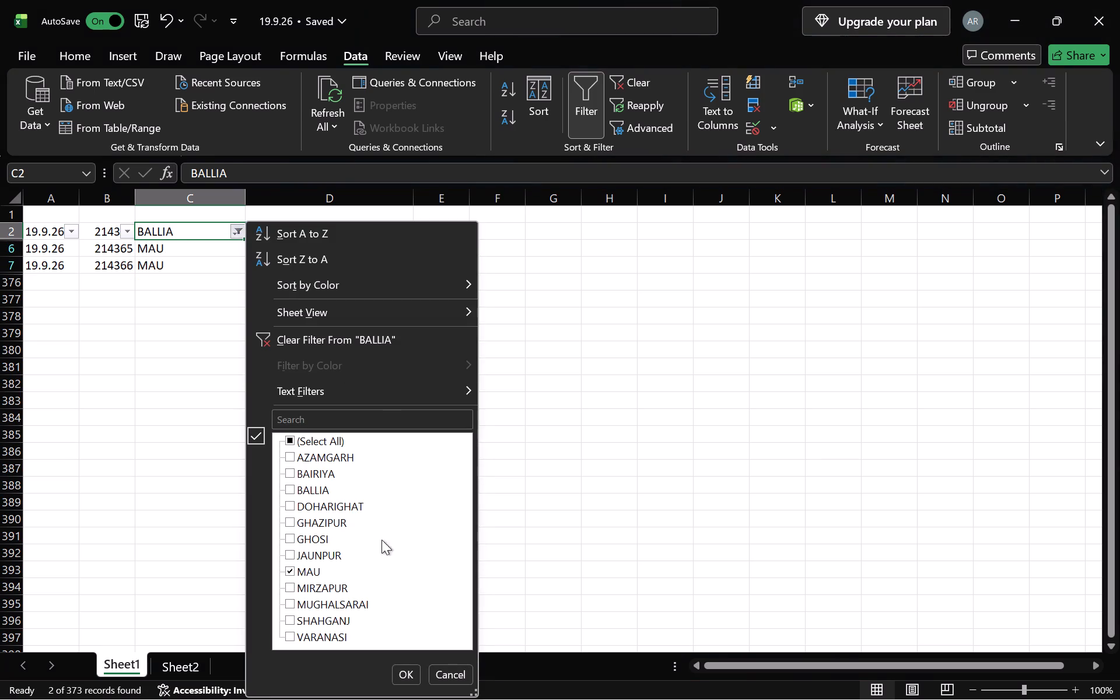
{"action": "left_click", "coordinate": [312, 572]}
{"action": "scroll", "coordinate": [312, 572], "scroll_direction": "down", "scroll_amount": 1}
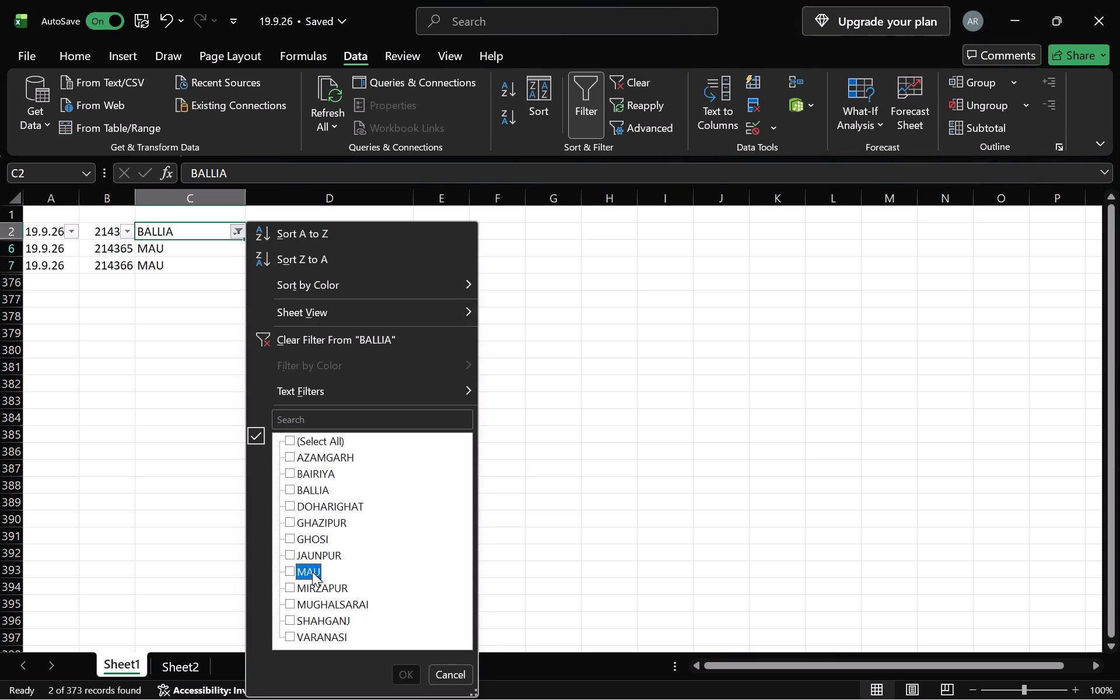
{"action": "scroll", "coordinate": [312, 572], "scroll_direction": "down", "scroll_amount": 1}
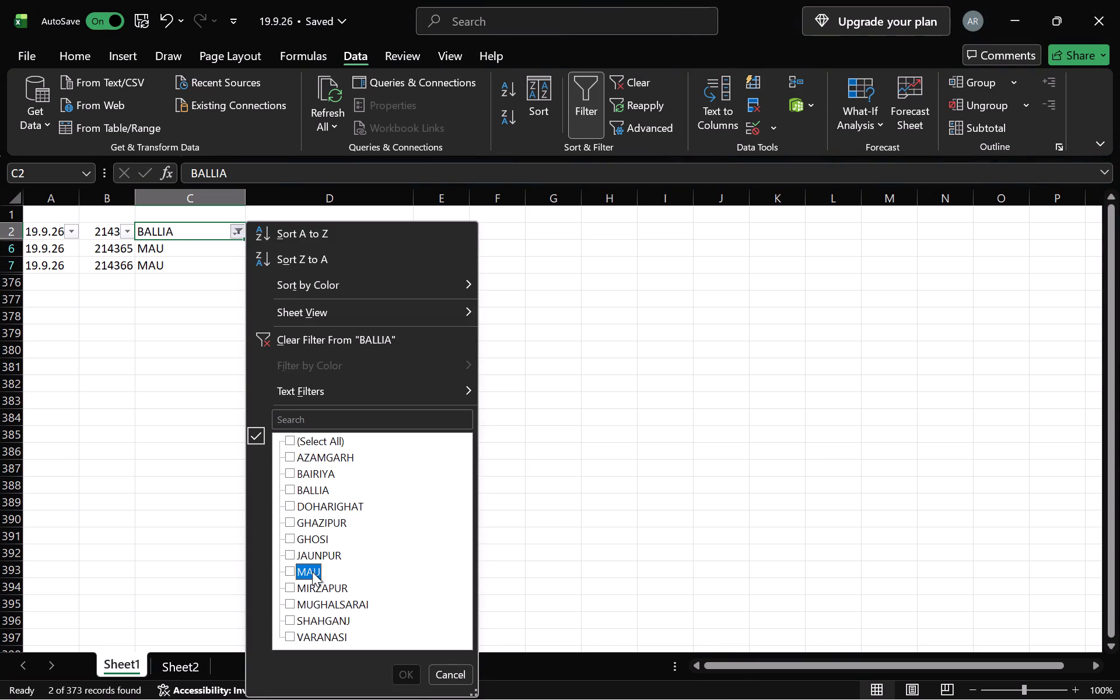
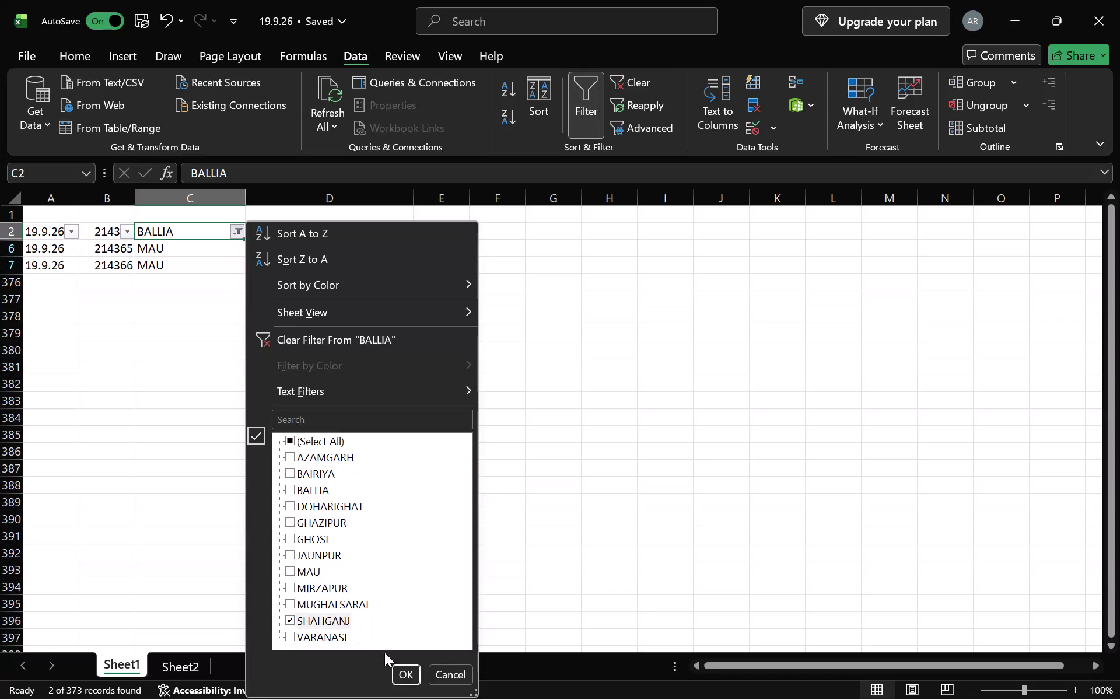
Apply the column C filter on Sheet1 so only the SHAHGANJ rows show.
{"action": "left_click", "coordinate": [410, 670]}
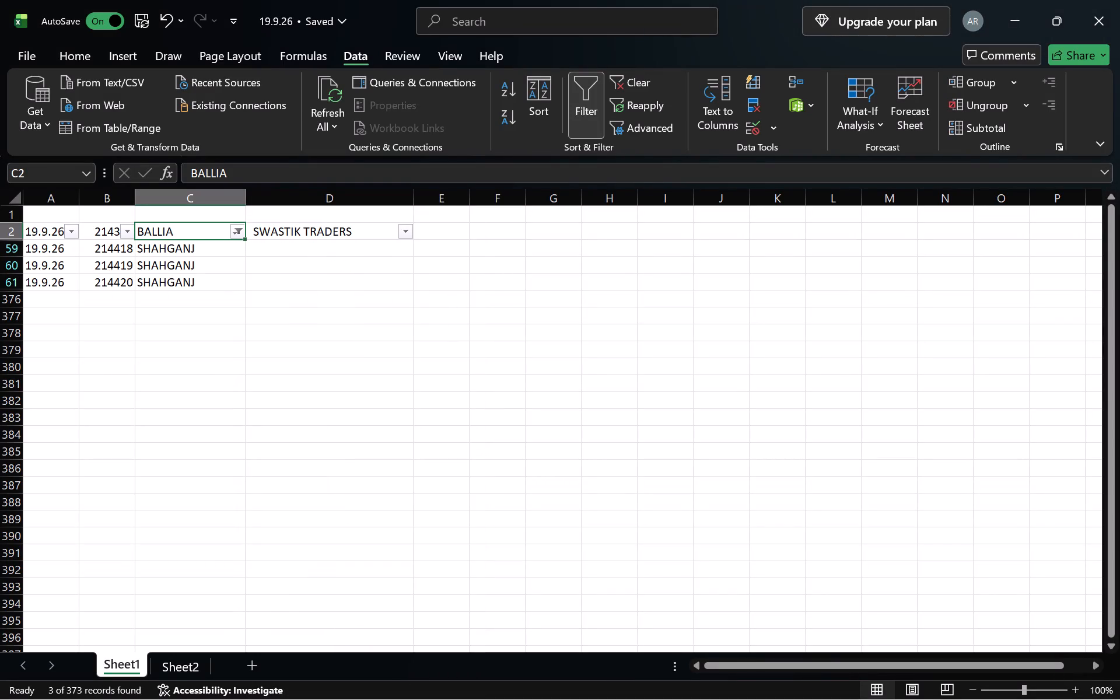
Change the column C filter on Sheet1 to show only BALLIA, and look through the dealers in those rows.
{"action": "left_click", "coordinate": [235, 229]}
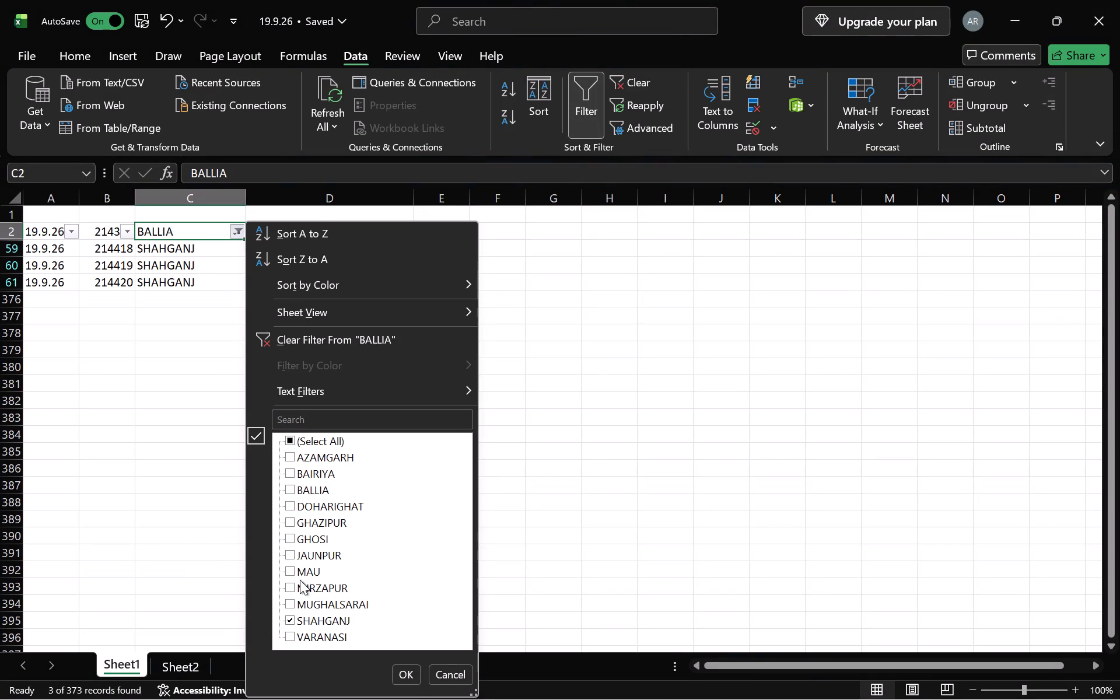
{"action": "left_click", "coordinate": [309, 622]}
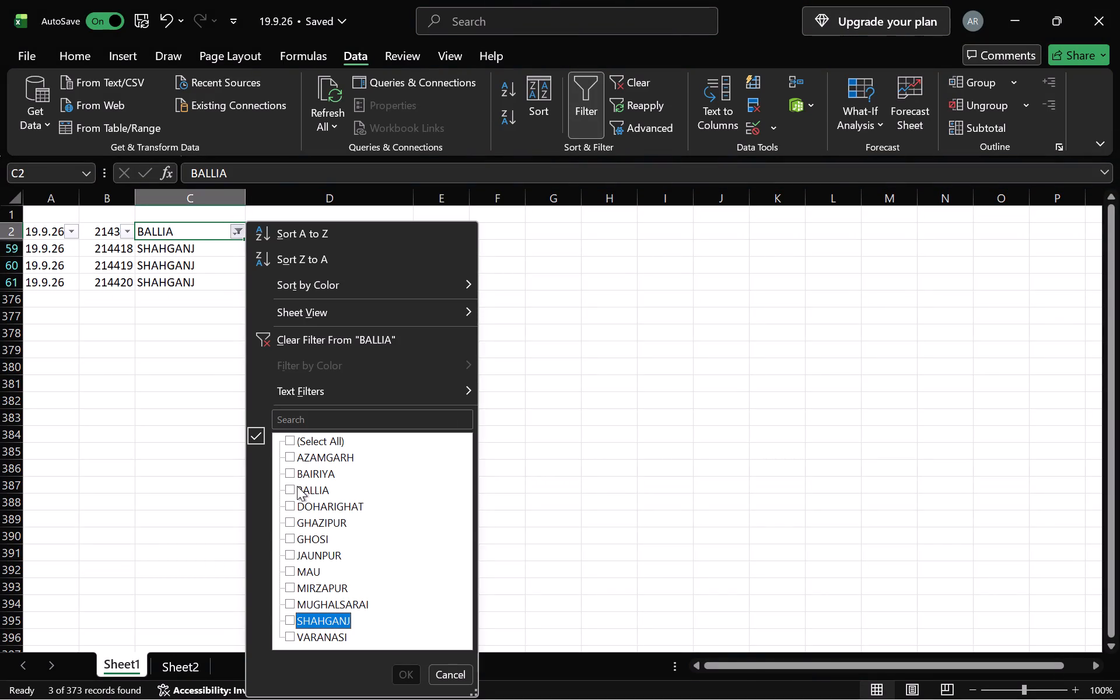
{"action": "left_click", "coordinate": [297, 486]}
{"action": "left_click", "coordinate": [397, 678]}
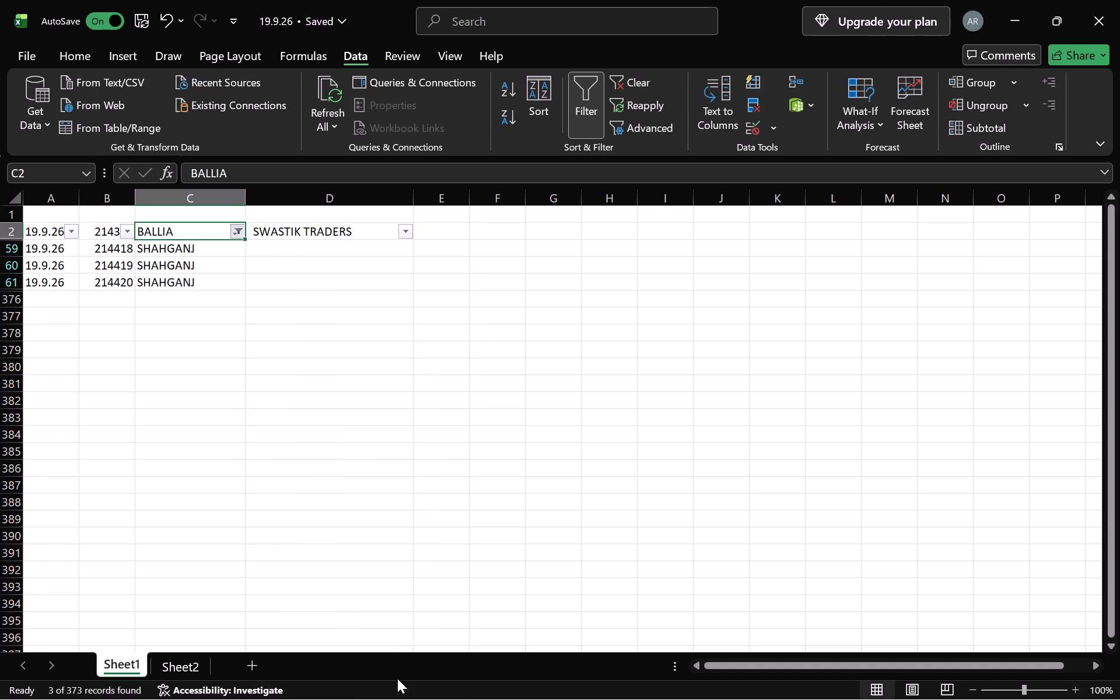
{"action": "scroll", "coordinate": [377, 546], "scroll_direction": "down", "scroll_amount": 6}
{"action": "scroll", "coordinate": [377, 546], "scroll_direction": "up", "scroll_amount": 3}
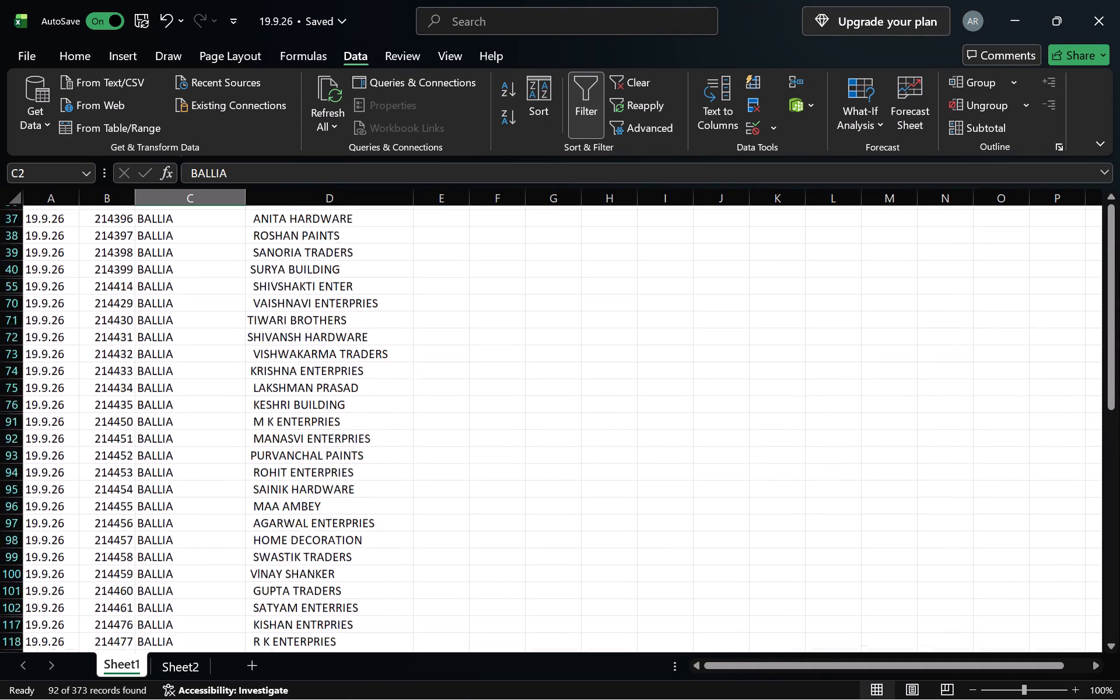
{"action": "scroll", "coordinate": [377, 546], "scroll_direction": "down", "scroll_amount": 6}
{"action": "scroll", "coordinate": [377, 546], "scroll_direction": "up", "scroll_amount": 7}
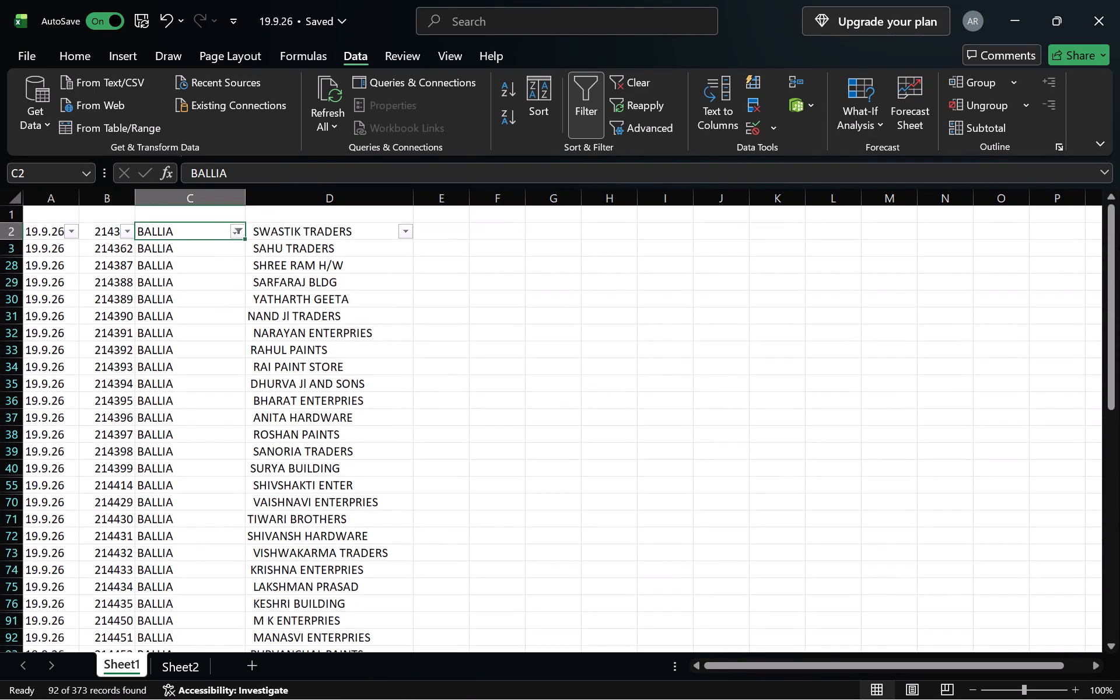
Change the column C filter on Sheet1 to show only the AZAMGARH rows and view their dealers.
{"action": "left_click", "coordinate": [239, 229]}
{"action": "left_click", "coordinate": [295, 489]}
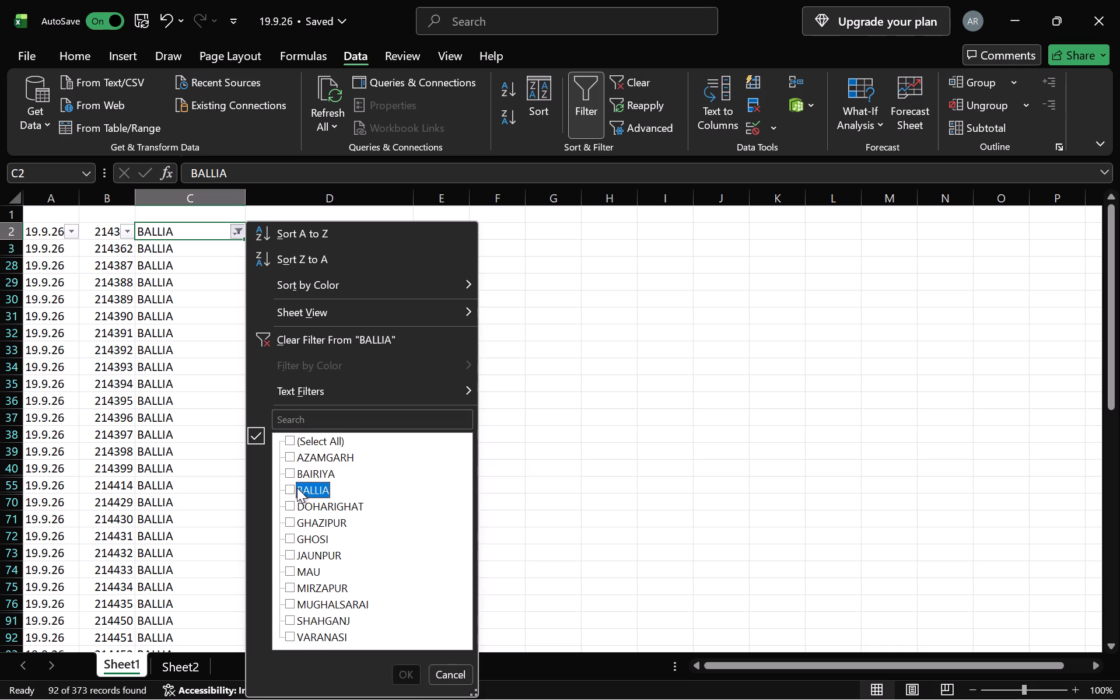
{"action": "left_click", "coordinate": [320, 455]}
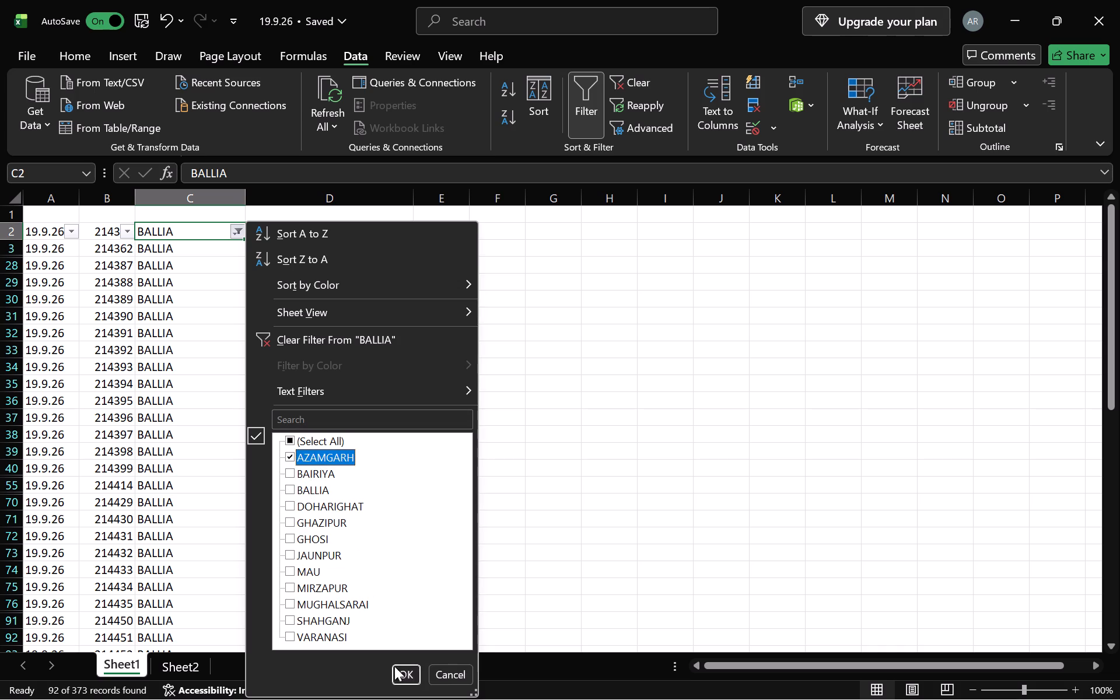
{"action": "left_click", "coordinate": [394, 672]}
{"action": "scroll", "coordinate": [360, 543], "scroll_direction": "down", "scroll_amount": 1}
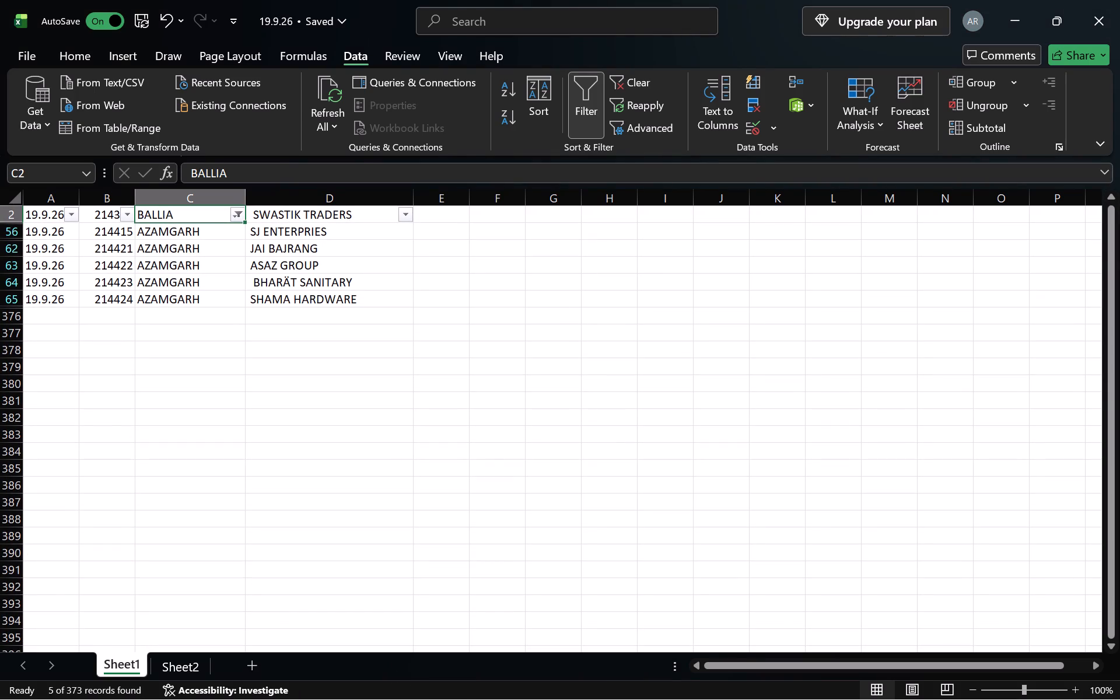
Change the column C filter on Sheet1 to show only VARANASI, and look through the dealers in those rows.
{"action": "left_click", "coordinate": [242, 216]}
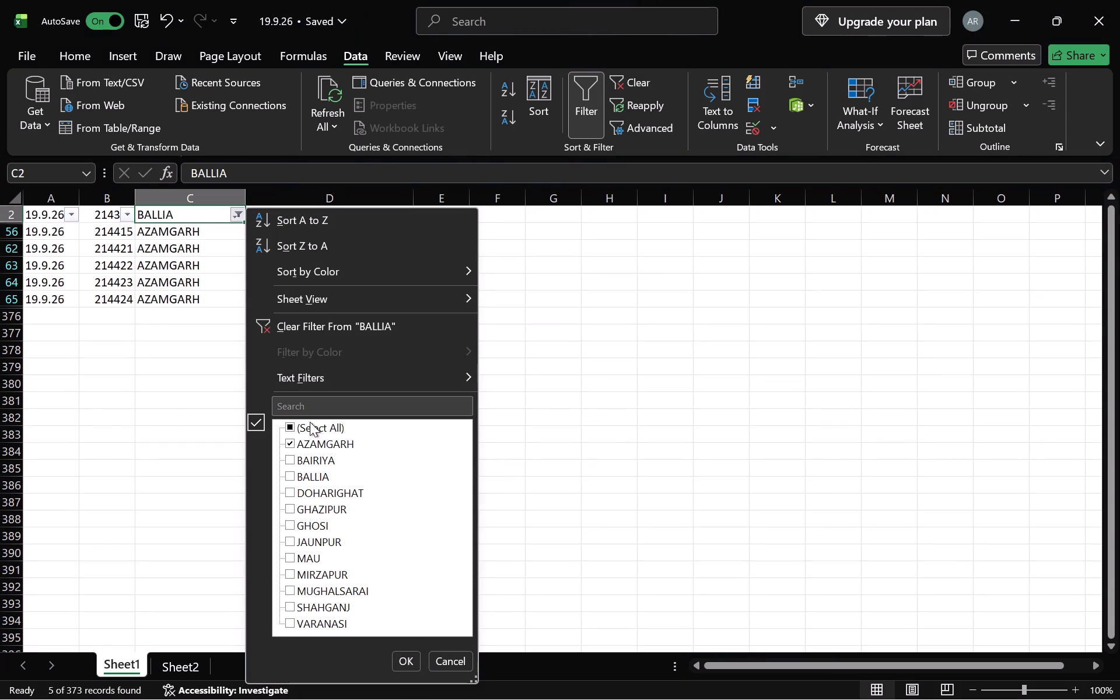
{"action": "left_click", "coordinate": [310, 442]}
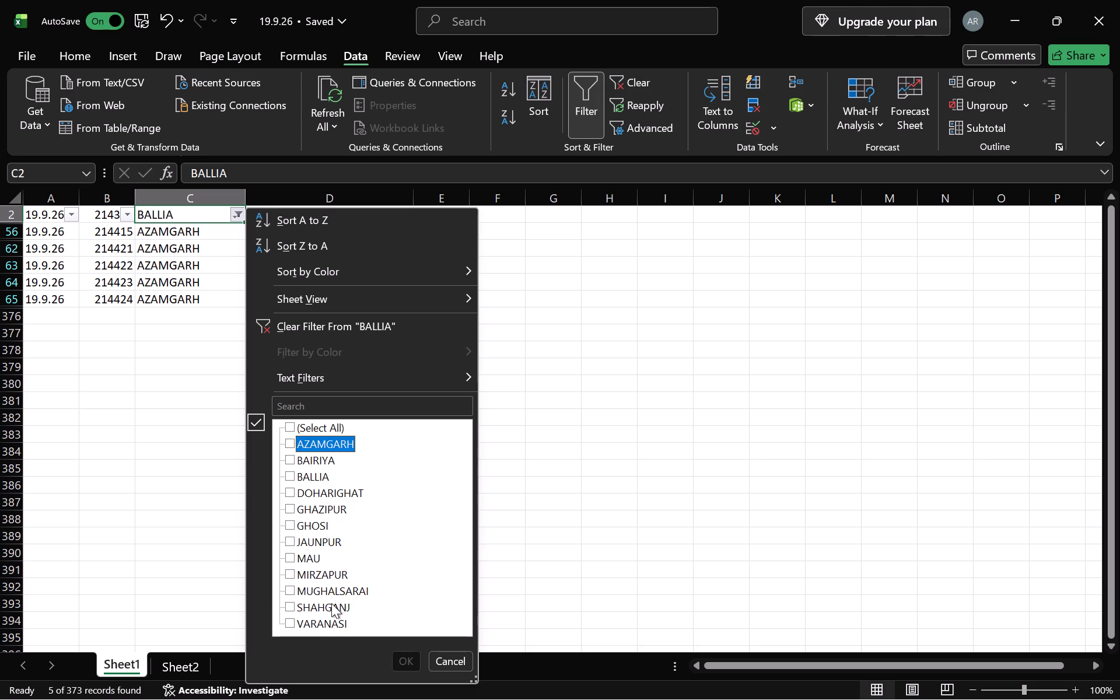
{"action": "left_click", "coordinate": [320, 621]}
{"action": "left_click", "coordinate": [402, 660]}
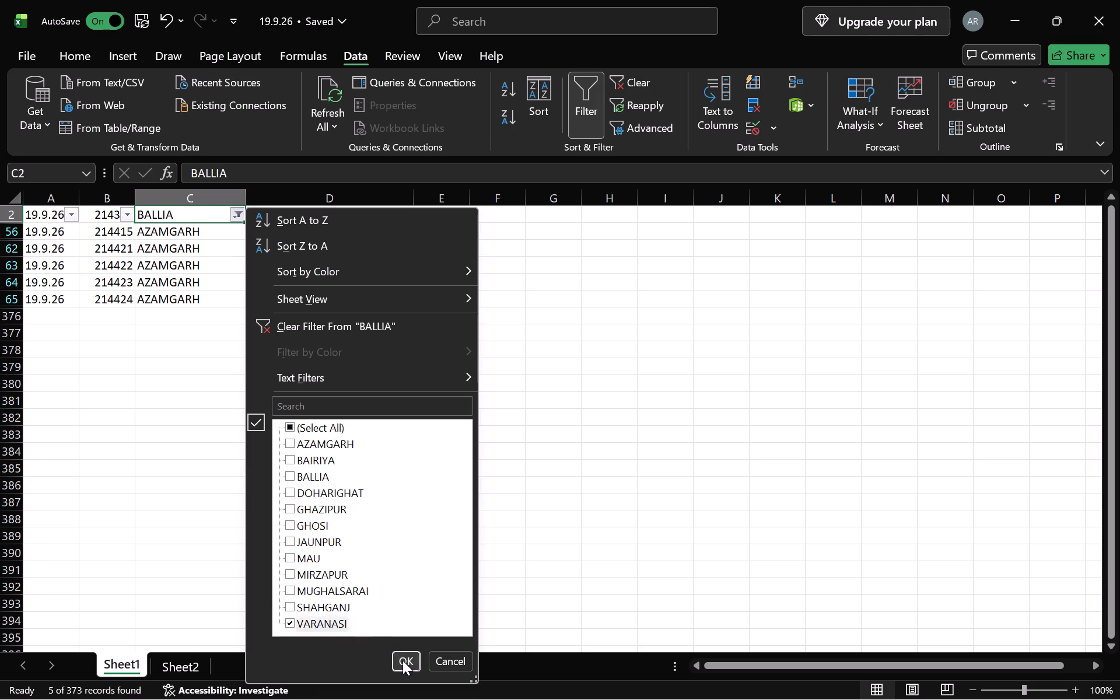
{"action": "scroll", "coordinate": [412, 516], "scroll_direction": "down", "scroll_amount": 6}
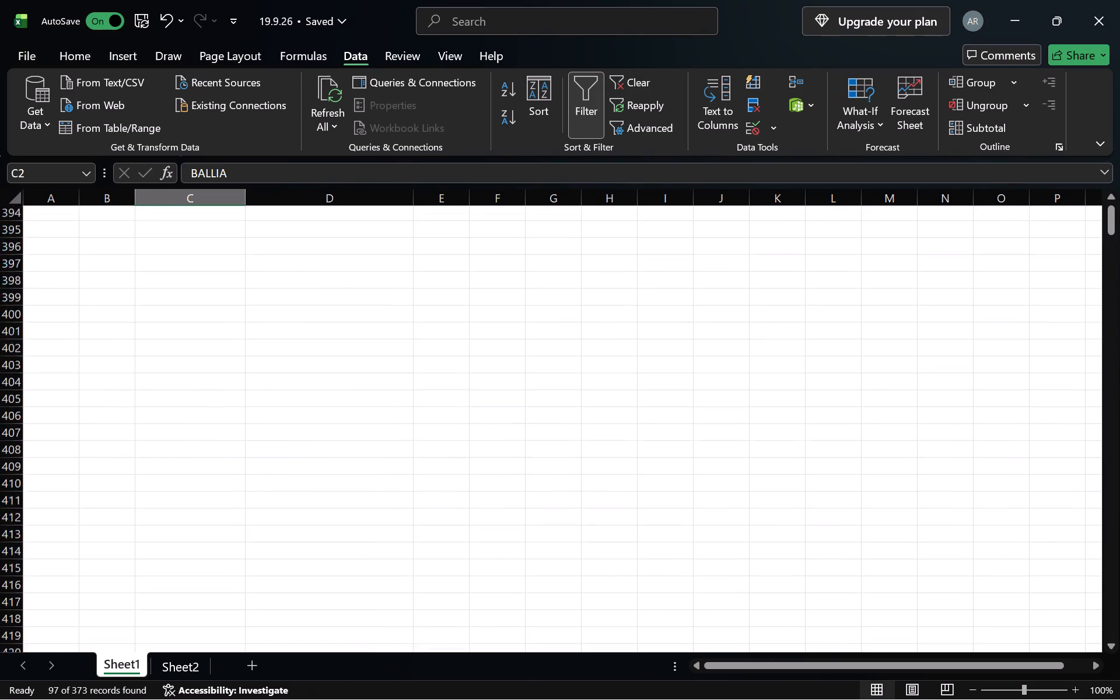
{"action": "scroll", "coordinate": [412, 516], "scroll_direction": "down", "scroll_amount": 2}
{"action": "scroll", "coordinate": [412, 516], "scroll_direction": "up", "scroll_amount": 16}
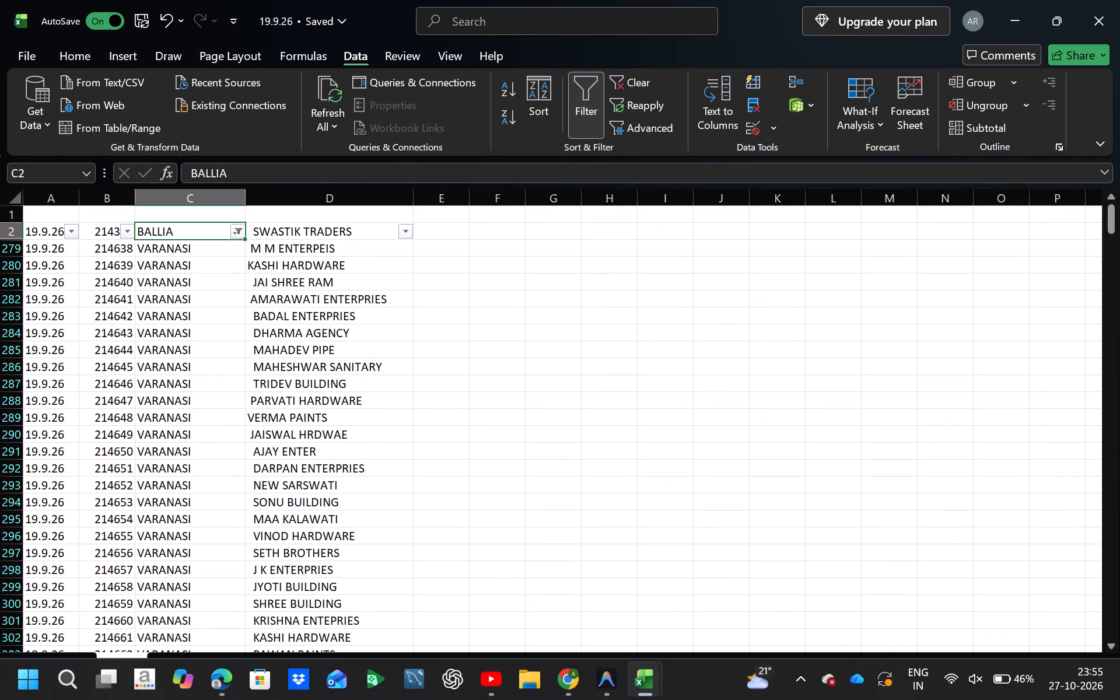
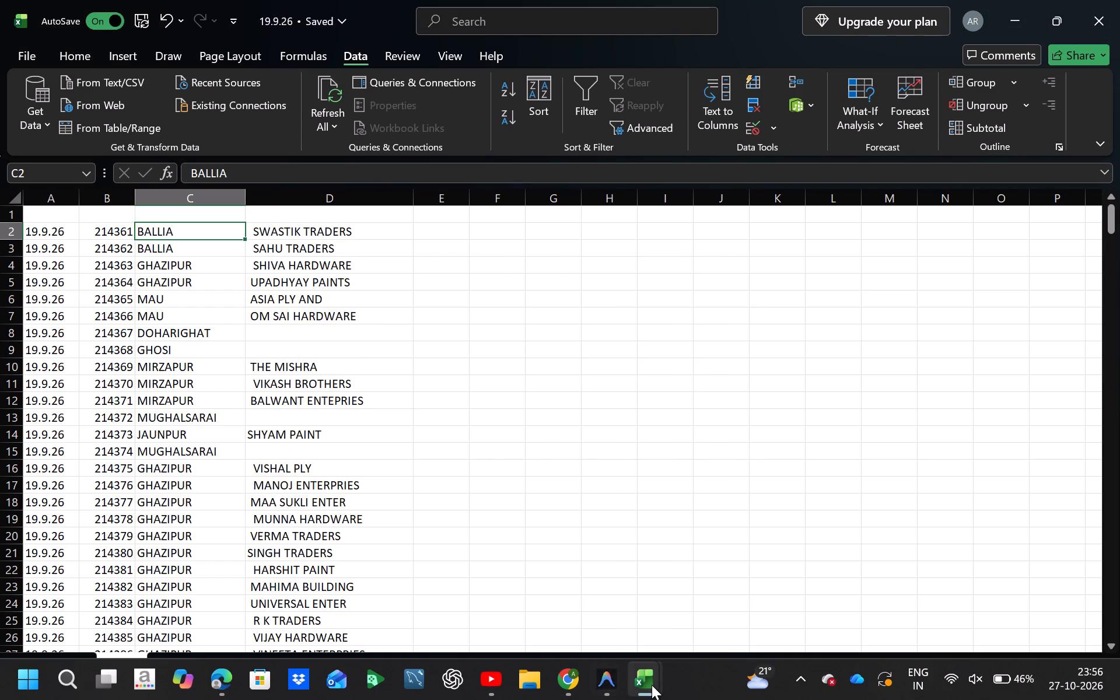
Switch to the 8.9.26 workbook and filter Sheet1's city column C to show only MIRZAPUR.
{"action": "left_click", "coordinate": [710, 593]}
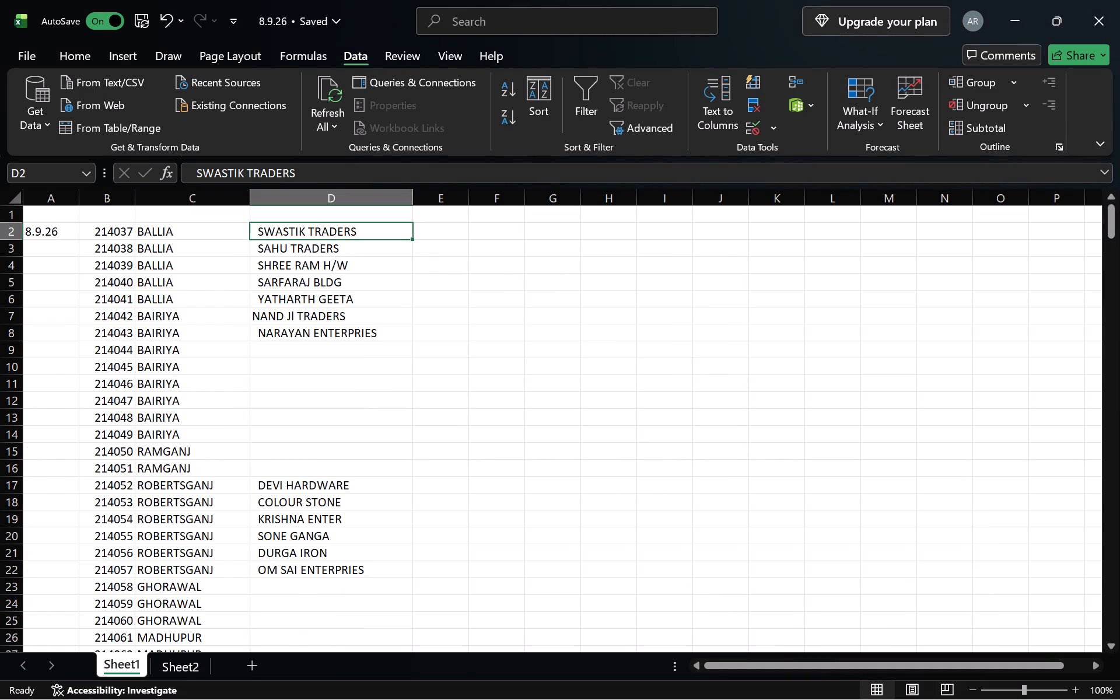
{"action": "left_click", "coordinate": [198, 235]}
{"action": "left_click", "coordinate": [572, 93]}
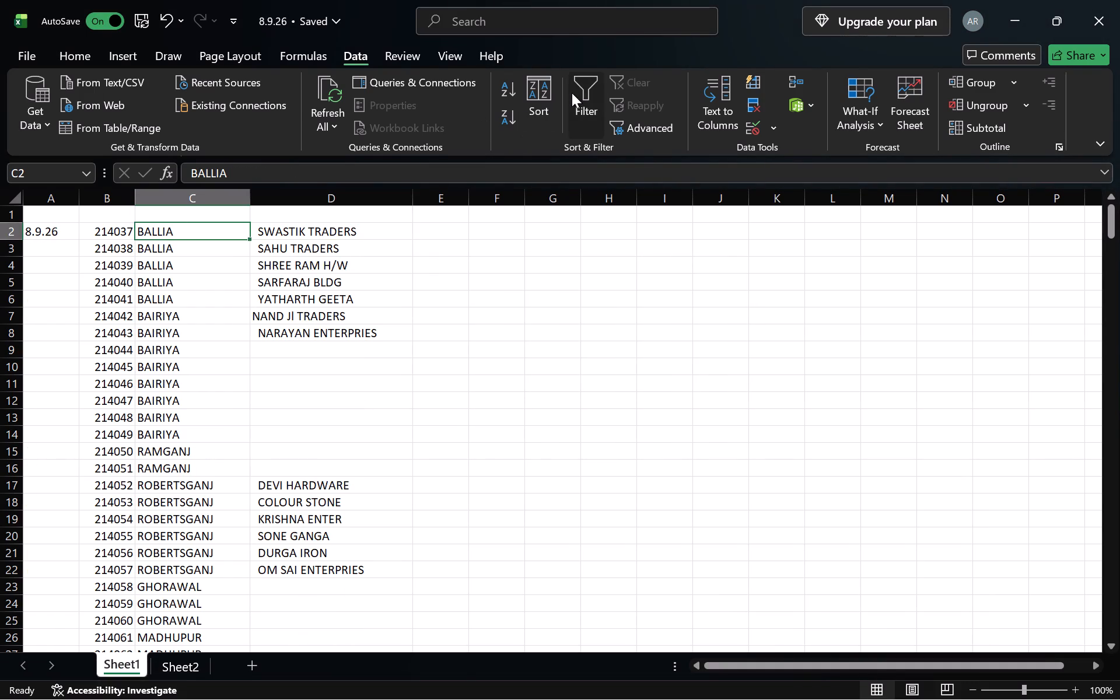
{"action": "left_click", "coordinate": [243, 228]}
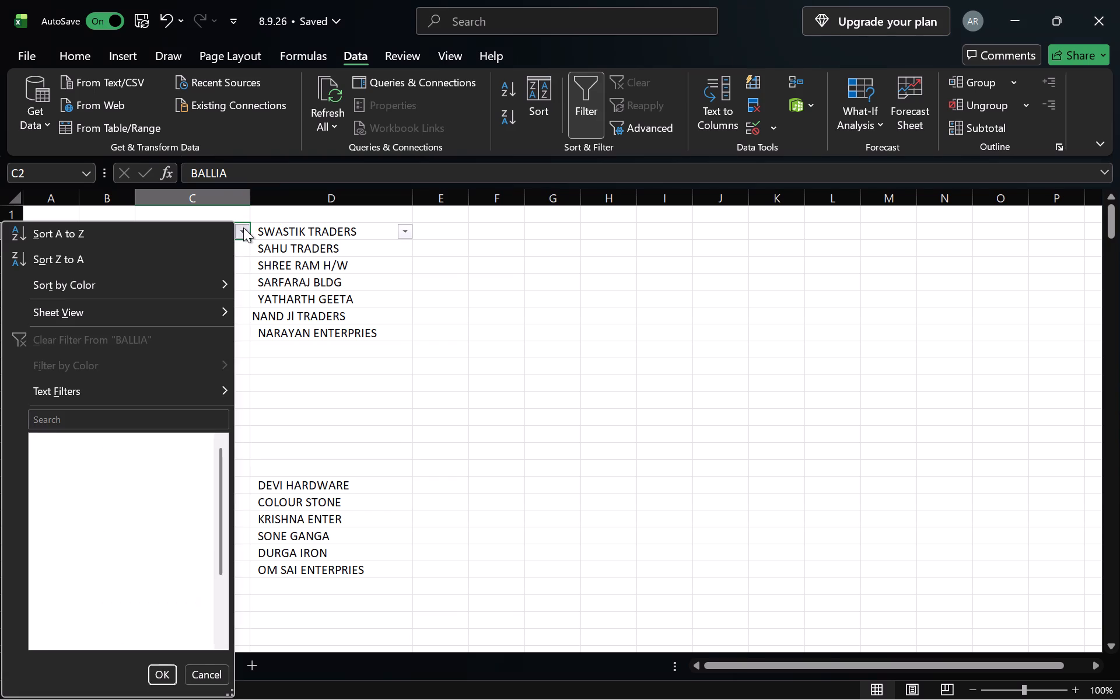
{"action": "left_click", "coordinate": [101, 442]}
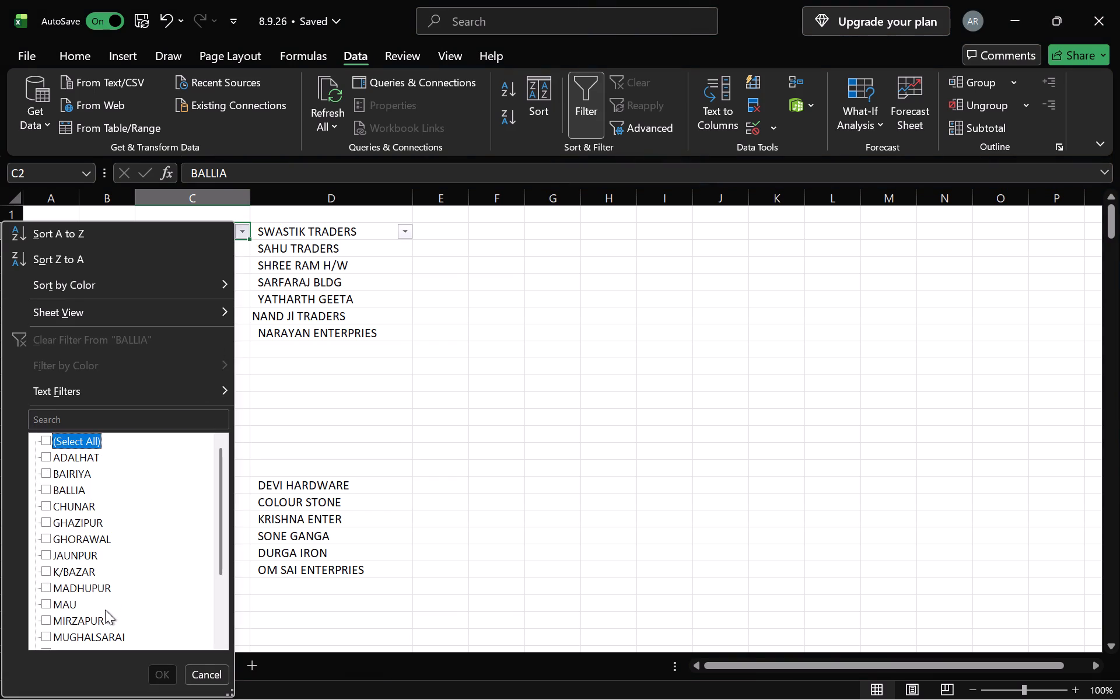
{"action": "left_click", "coordinate": [104, 612]}
{"action": "left_click", "coordinate": [160, 671]}
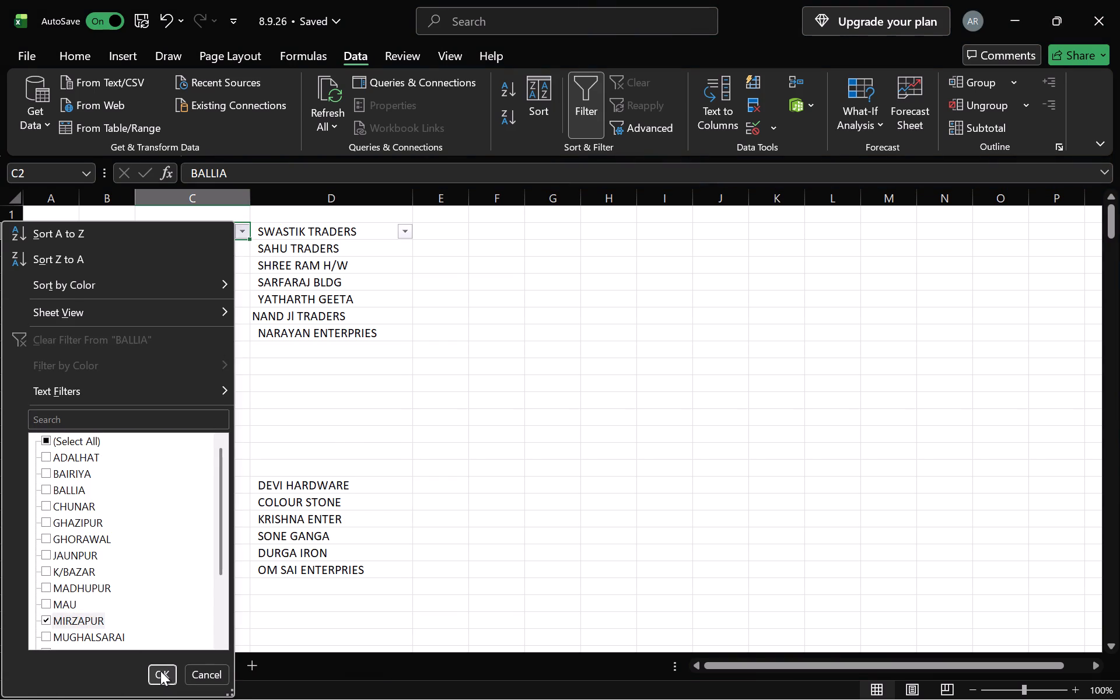
On Sheet2, change the city filter in column D from BALLIA to MIRZAPUR.
{"action": "left_click", "coordinate": [195, 671]}
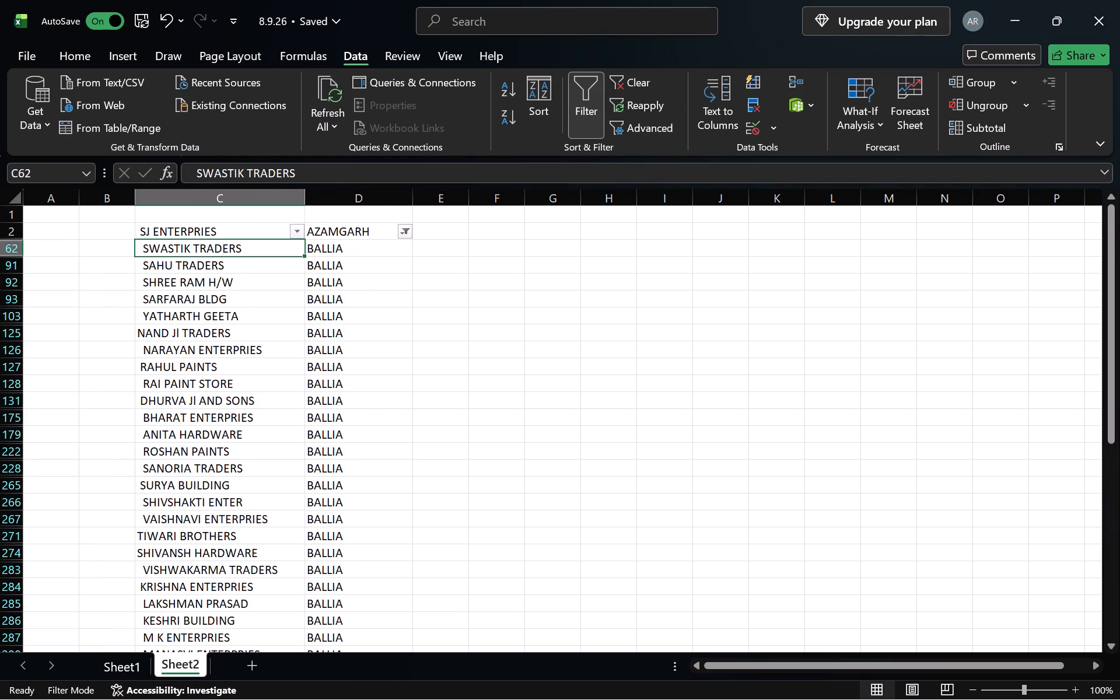
{"action": "left_click", "coordinate": [405, 233]}
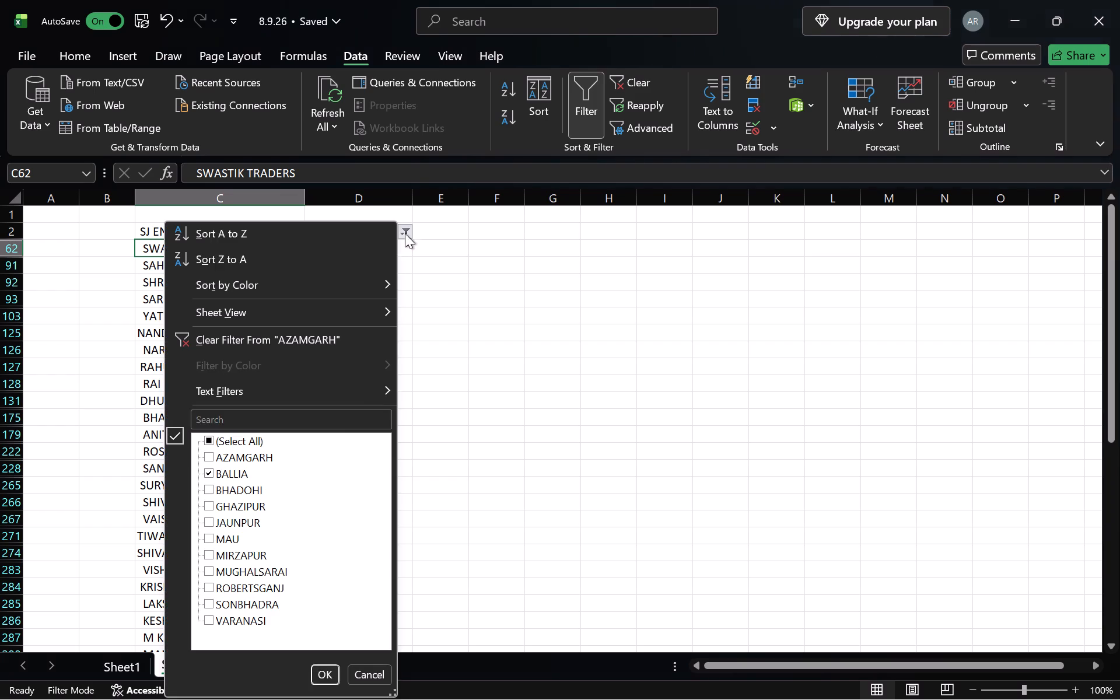
{"action": "left_click", "coordinate": [235, 555]}
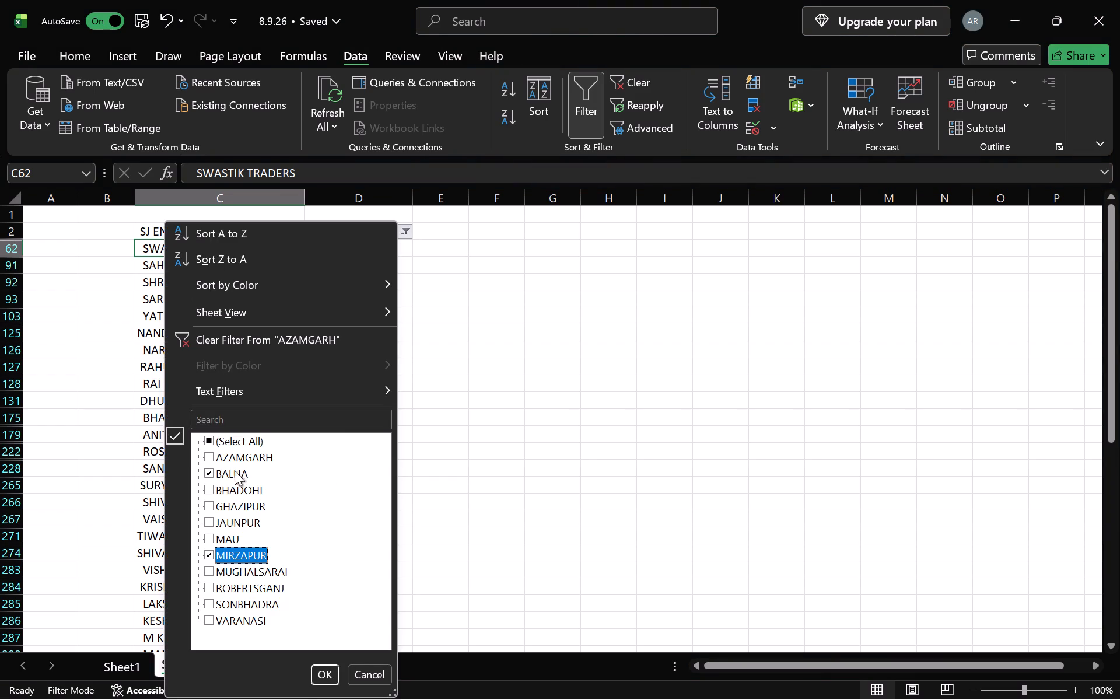
{"action": "left_click", "coordinate": [230, 468]}
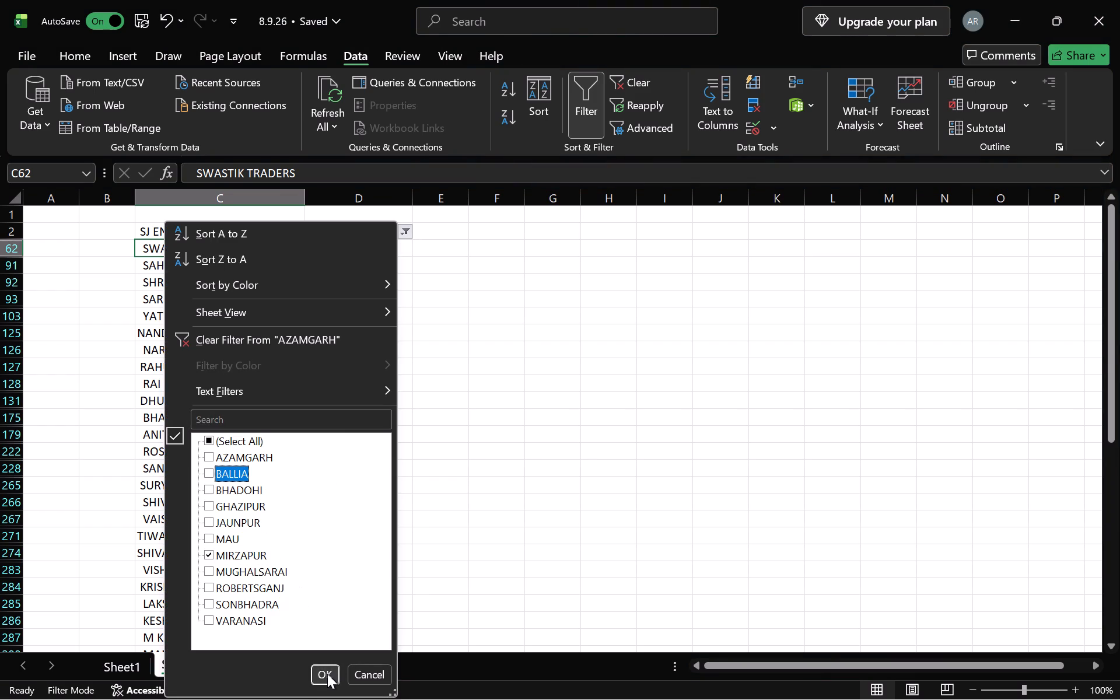
{"action": "left_click", "coordinate": [327, 674]}
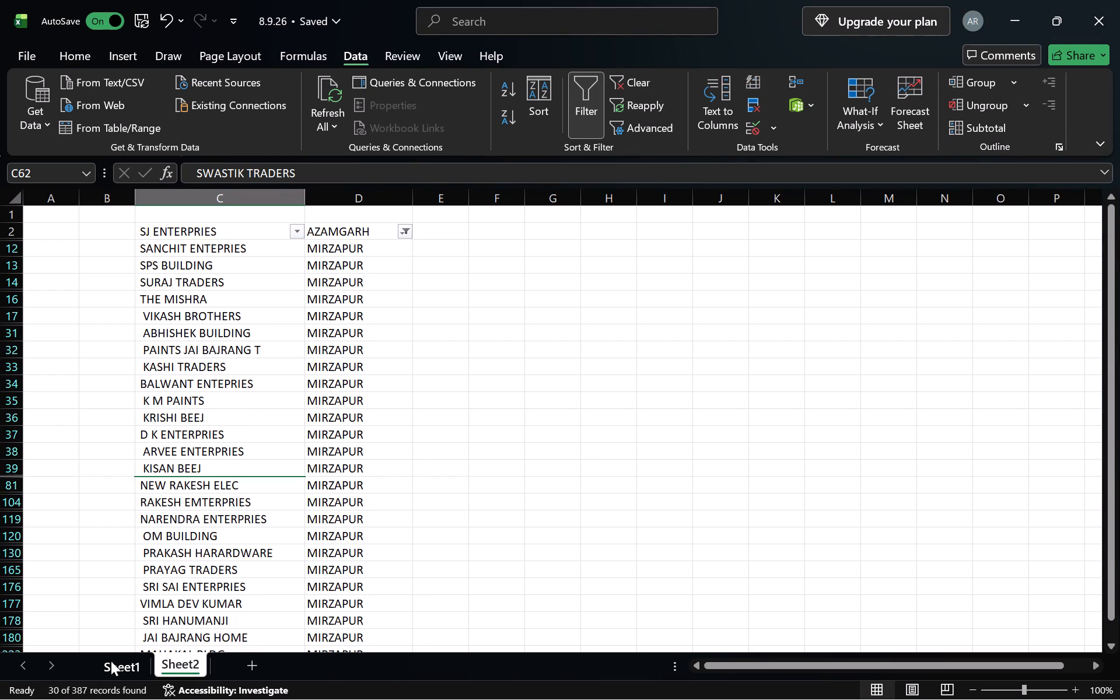
Compare the two Mirzapur lists, then copy SPS BUILDING from Sheet2 into cell D38 of Sheet1.
{"action": "left_click", "coordinate": [111, 661]}
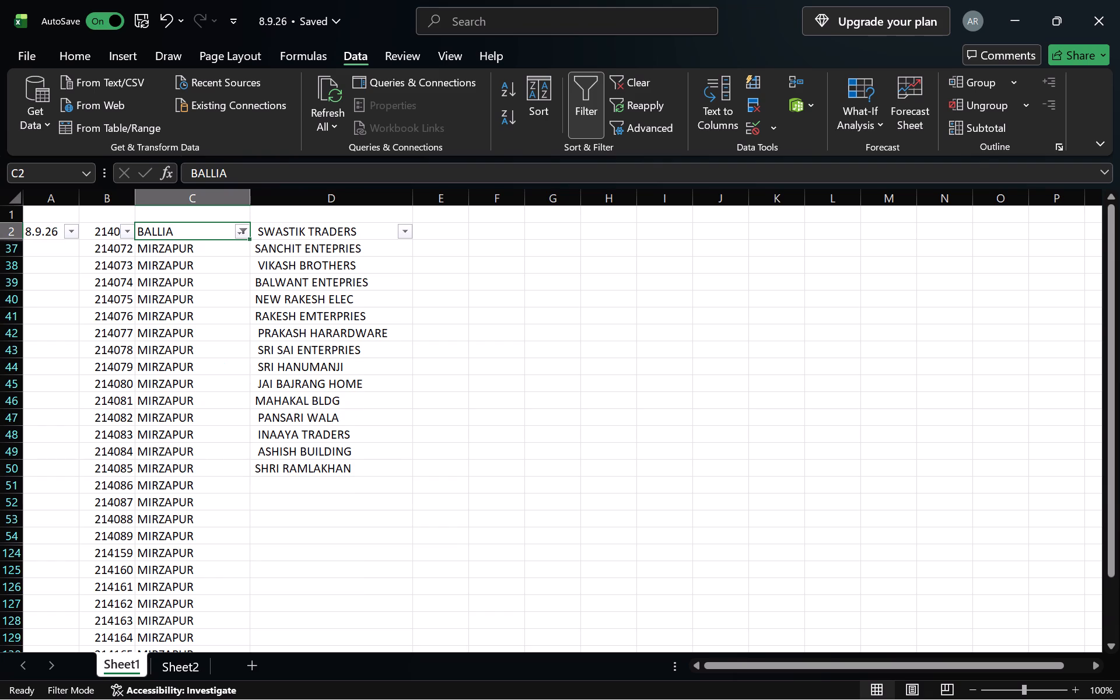
{"action": "left_click", "coordinate": [163, 660]}
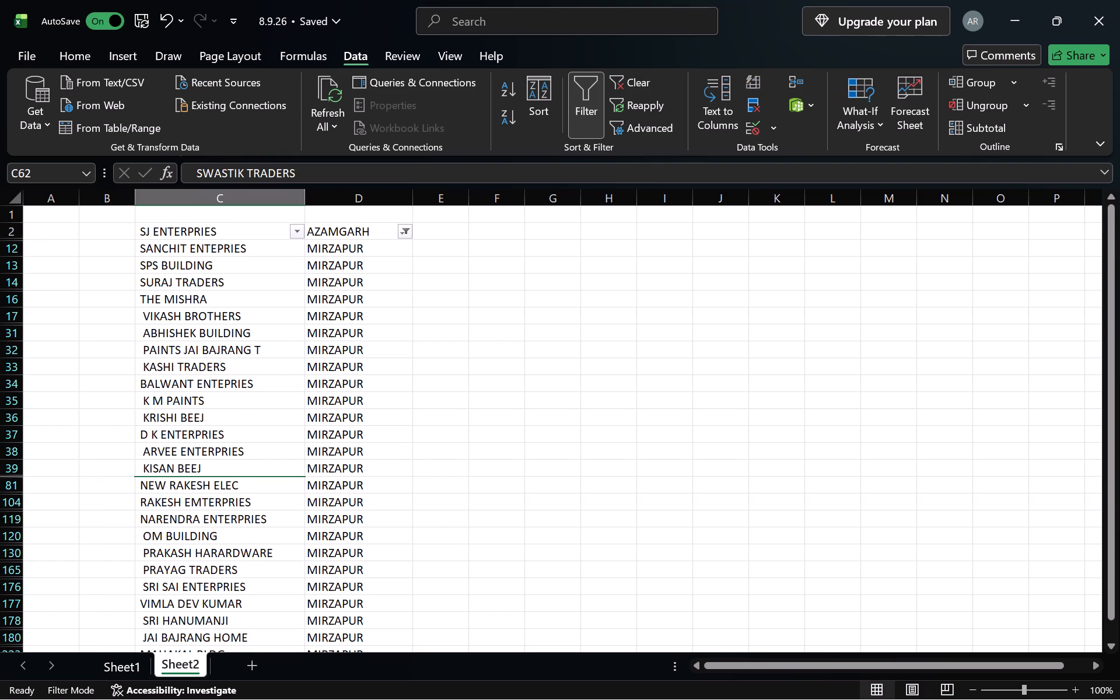
{"action": "left_click", "coordinate": [153, 267]}
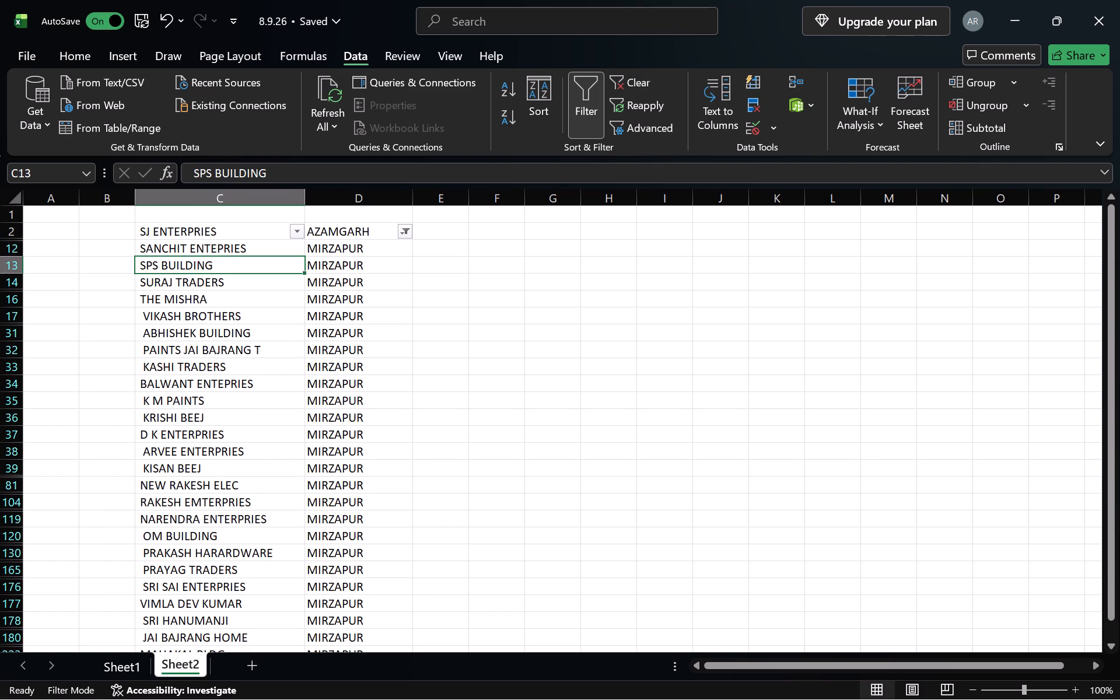
{"action": "key", "text": "ctrl+c"}
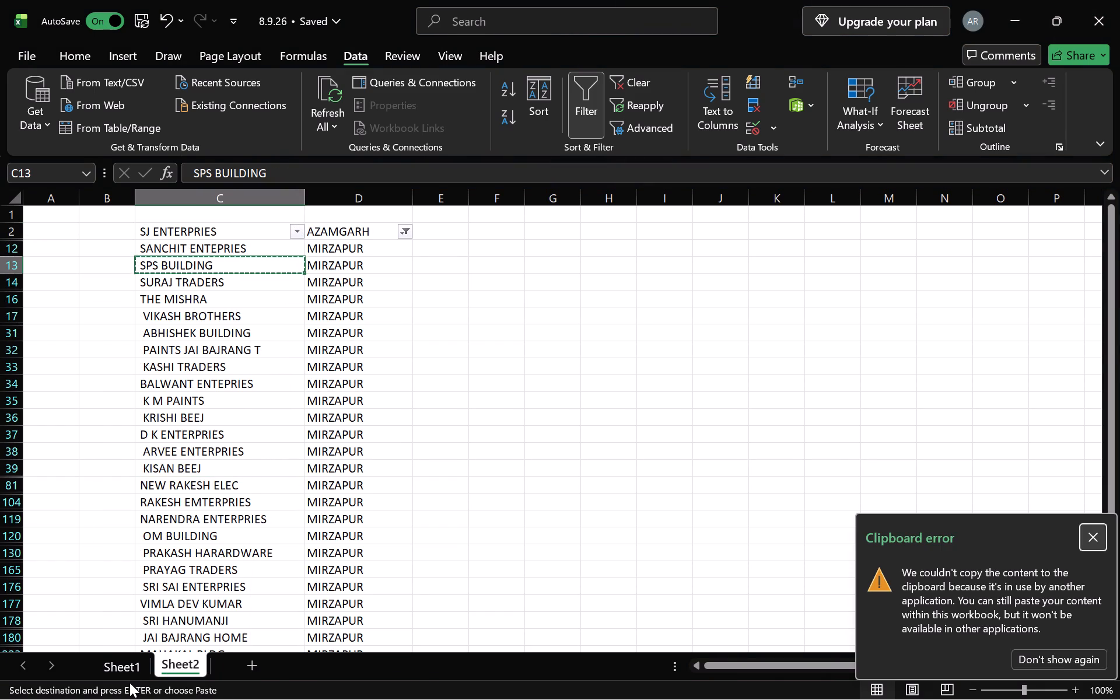
{"action": "left_click", "coordinate": [137, 671]}
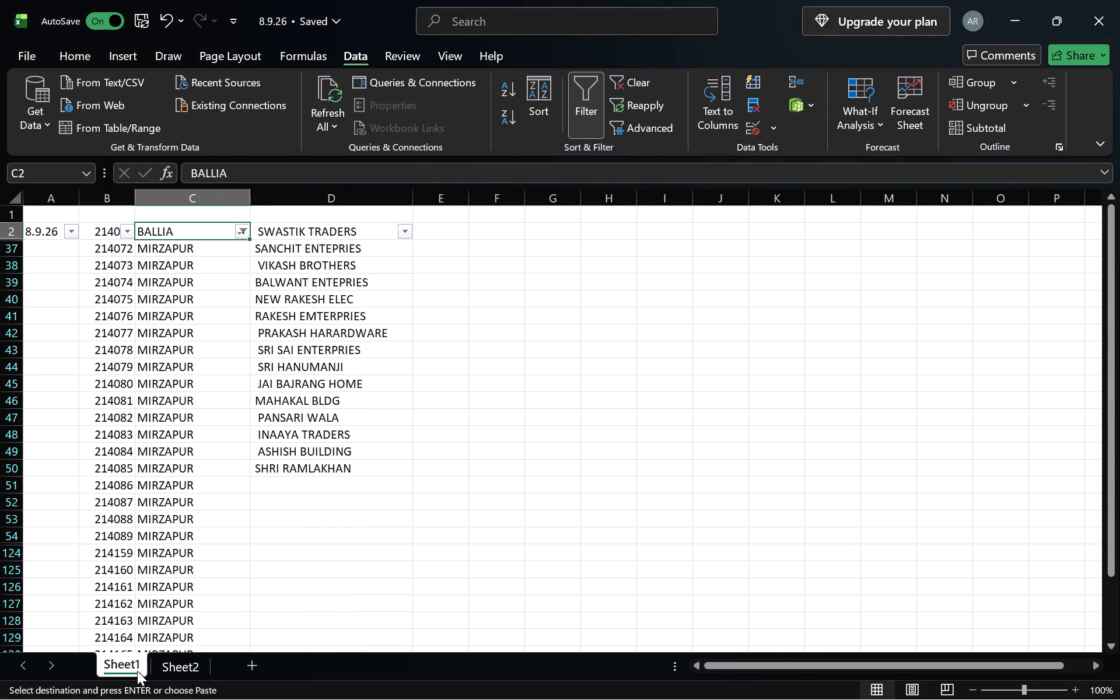
{"action": "left_click", "coordinate": [343, 270]}
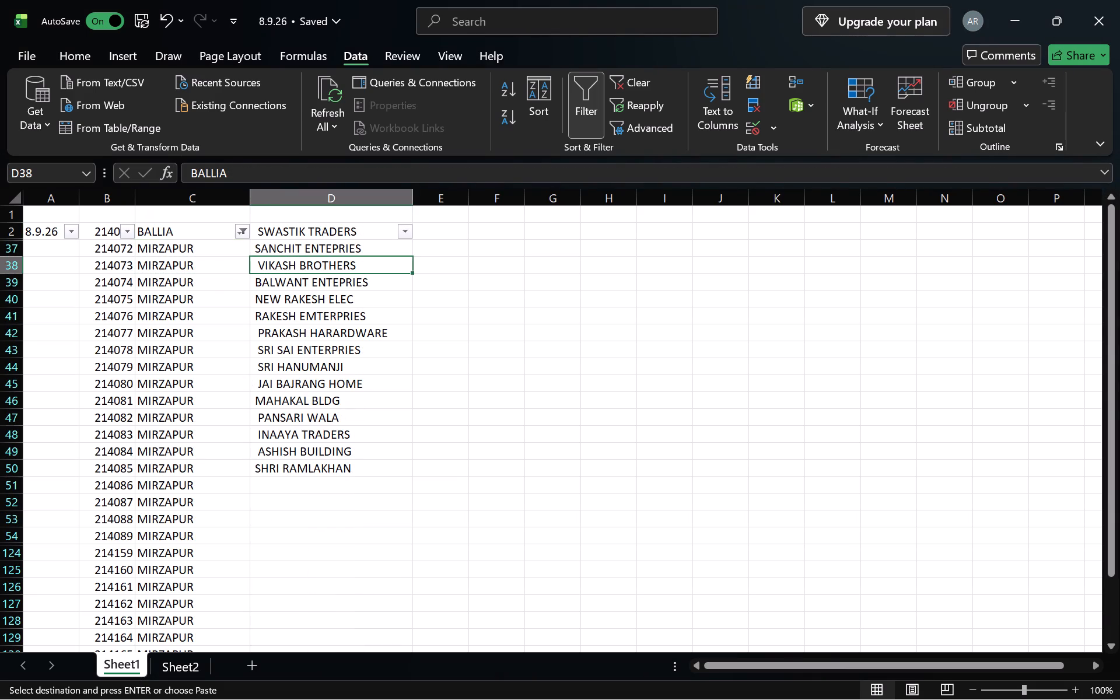
{"action": "key", "text": "ctrl+v"}
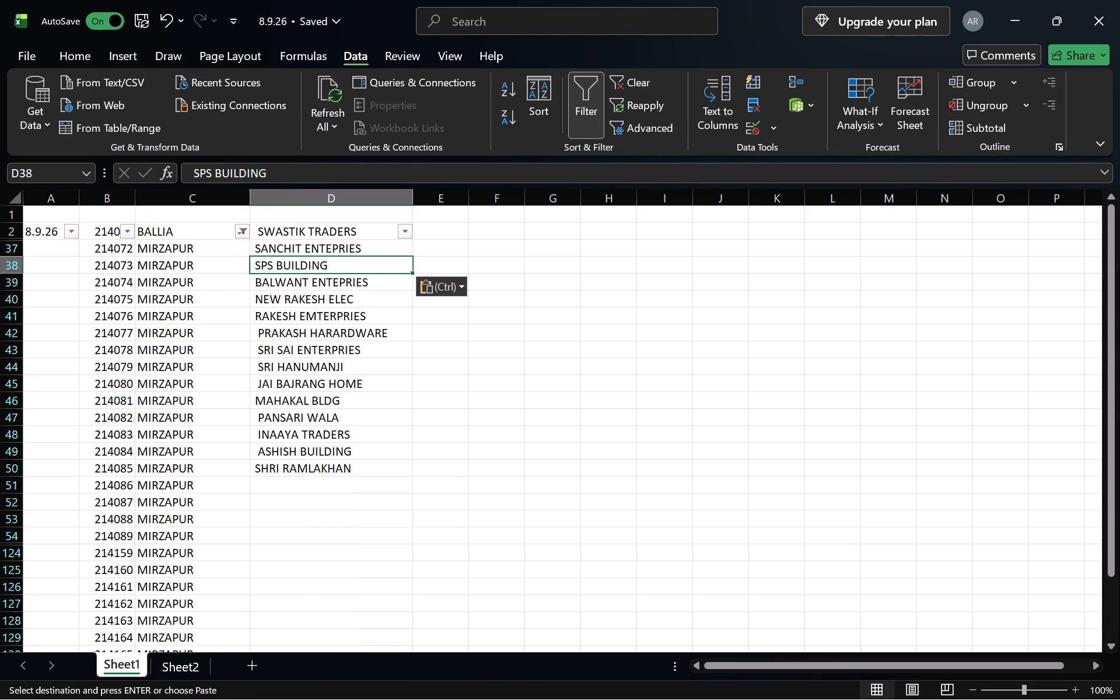
Copy SURAJ TRADERS and THE MISHRA from Sheet2 into cells D39 and D40 of Sheet1, one at a time.
{"action": "left_click", "coordinate": [174, 665]}
{"action": "key", "text": "Down"}
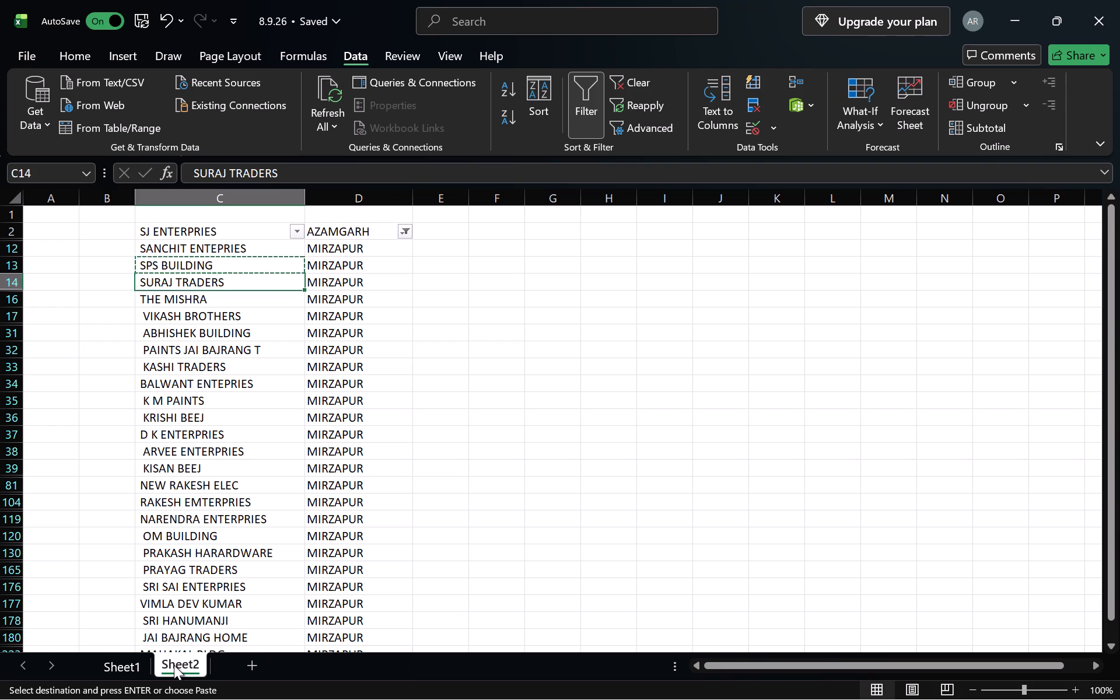
{"action": "key", "text": "ctrl+c"}
{"action": "left_click", "coordinate": [128, 667]}
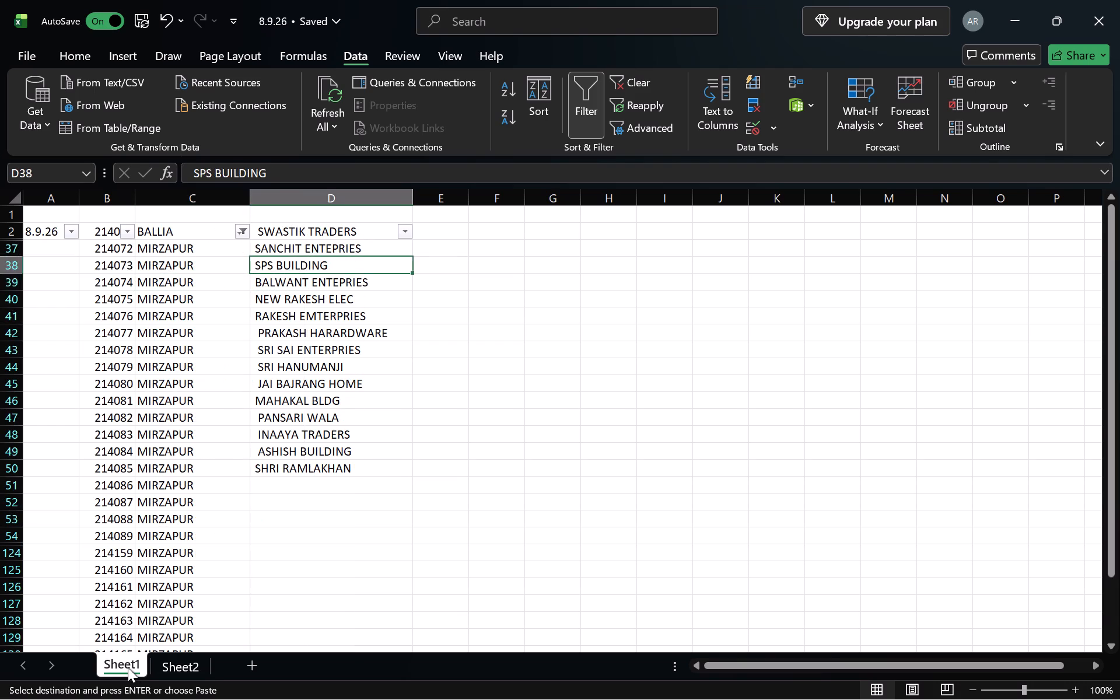
{"action": "key", "text": "Down"}
{"action": "key", "text": "ctrl+v"}
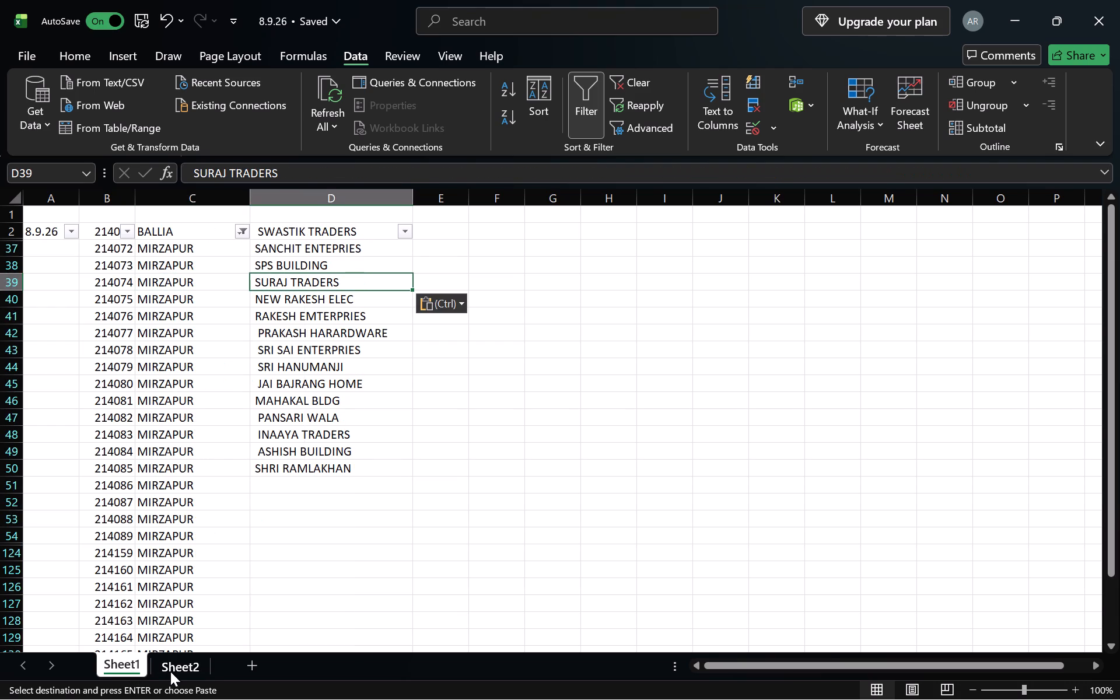
{"action": "left_click", "coordinate": [171, 671]}
{"action": "key", "text": "Down"}
{"action": "key", "text": "ctrl+c"}
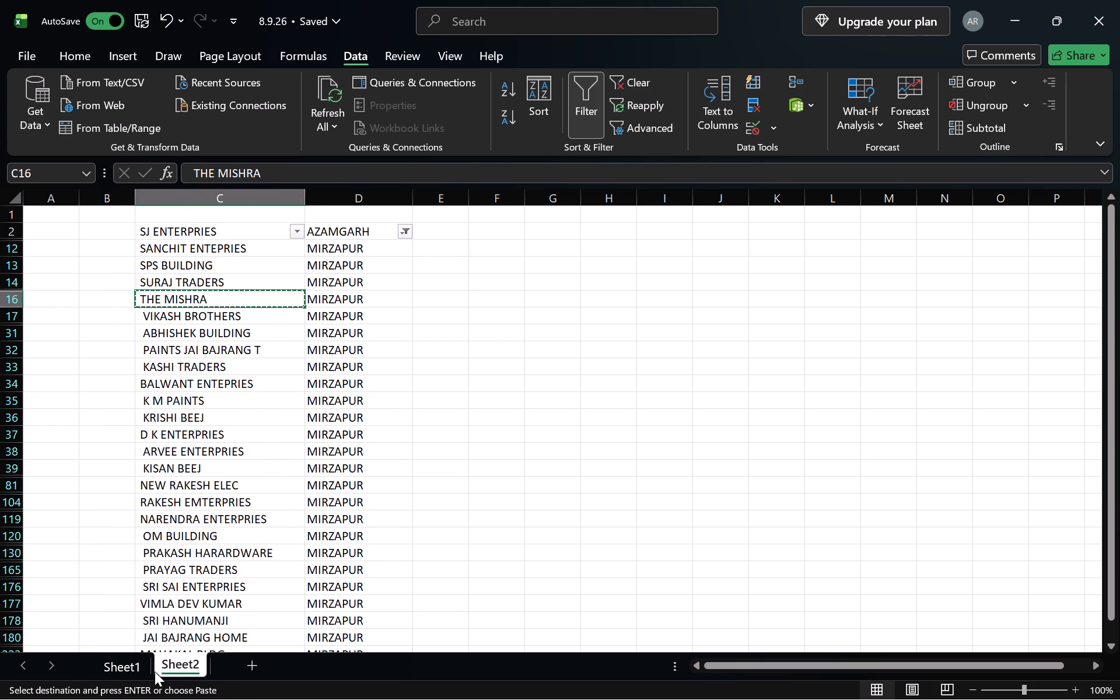
{"action": "left_click", "coordinate": [110, 668]}
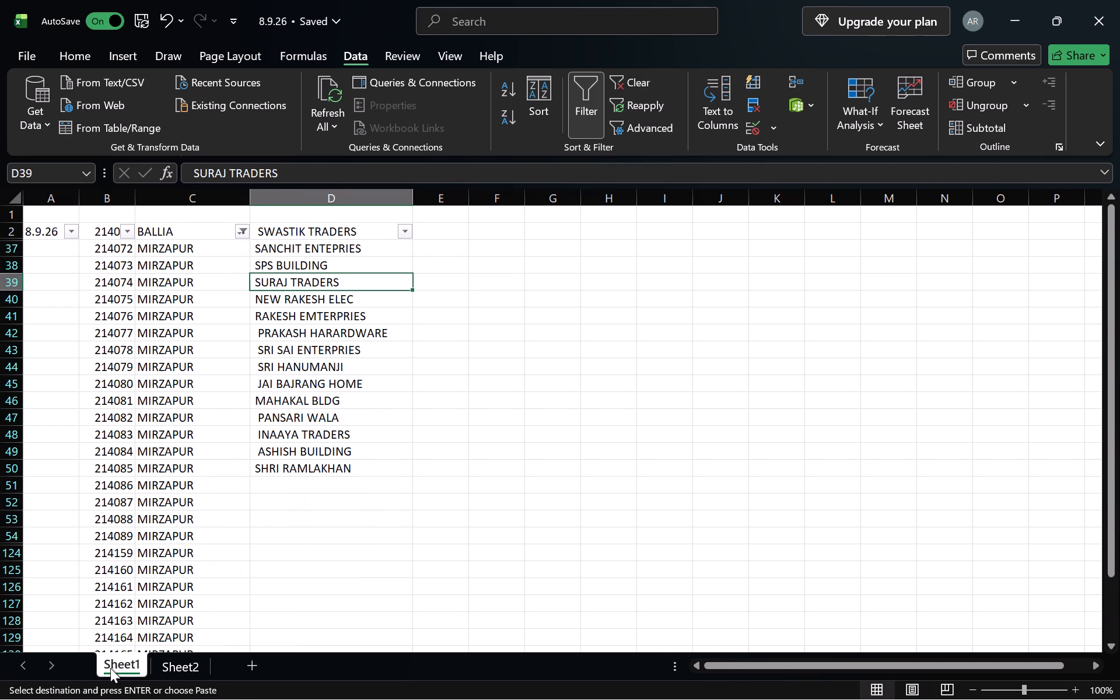
{"action": "key", "text": "Down"}
{"action": "key", "text": "ctrl+v"}
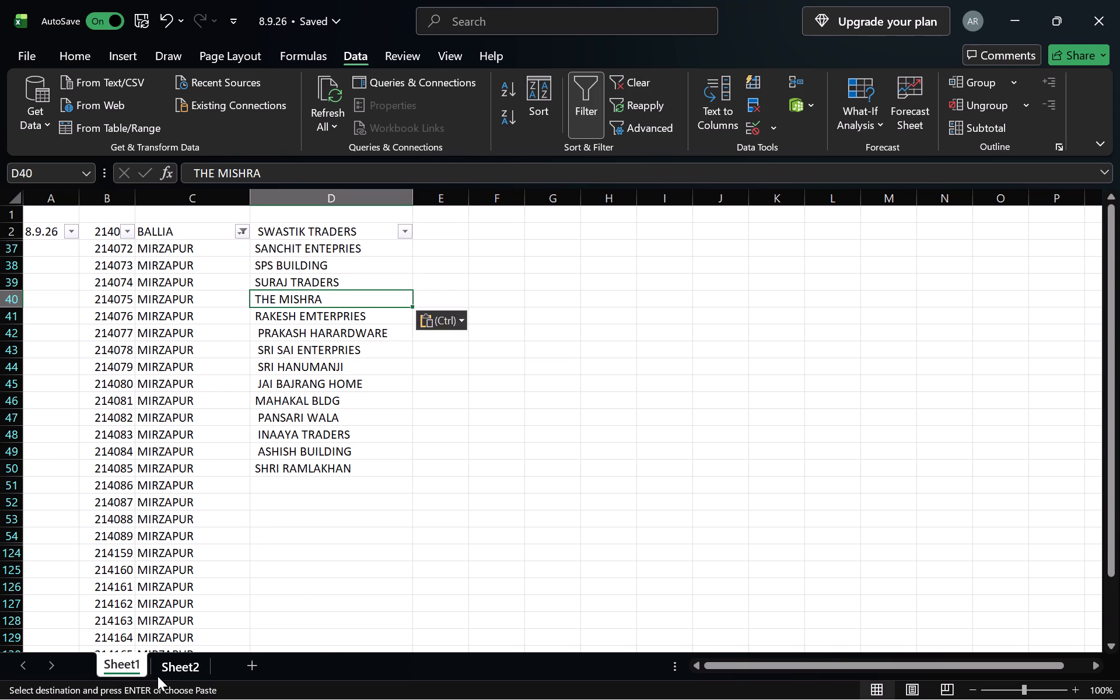
Copy VIKASH BROTHERS and ABHISHEK BUILDING from Sheet2 into cells D41 and D42 of Sheet1, one at a time.
{"action": "left_click", "coordinate": [162, 674]}
{"action": "key", "text": "Down"}
{"action": "key", "text": "ctrl+c"}
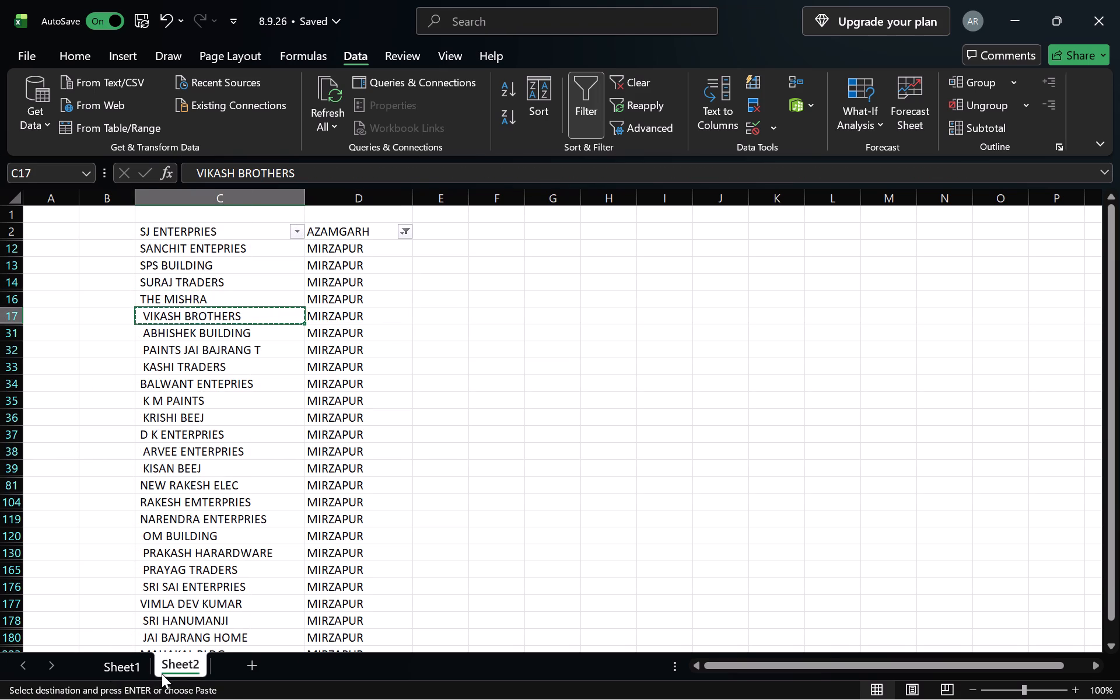
{"action": "left_click", "coordinate": [128, 670]}
{"action": "key", "text": "Down"}
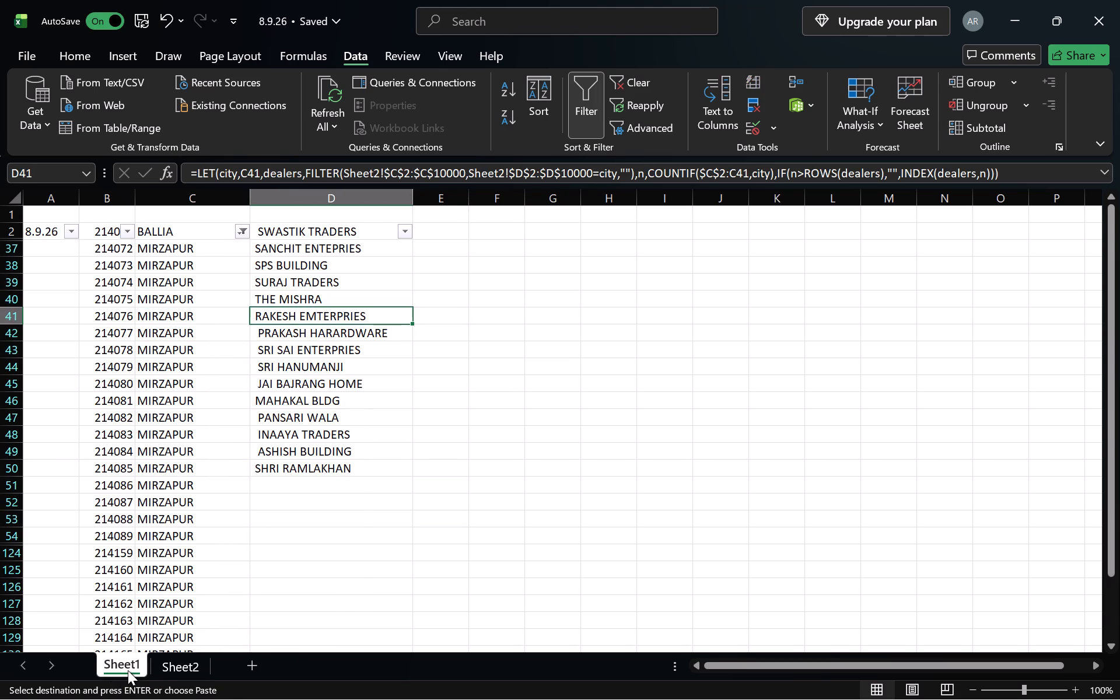
{"action": "key", "text": "ctrl+v"}
{"action": "left_click", "coordinate": [163, 671]}
{"action": "key", "text": "Down"}
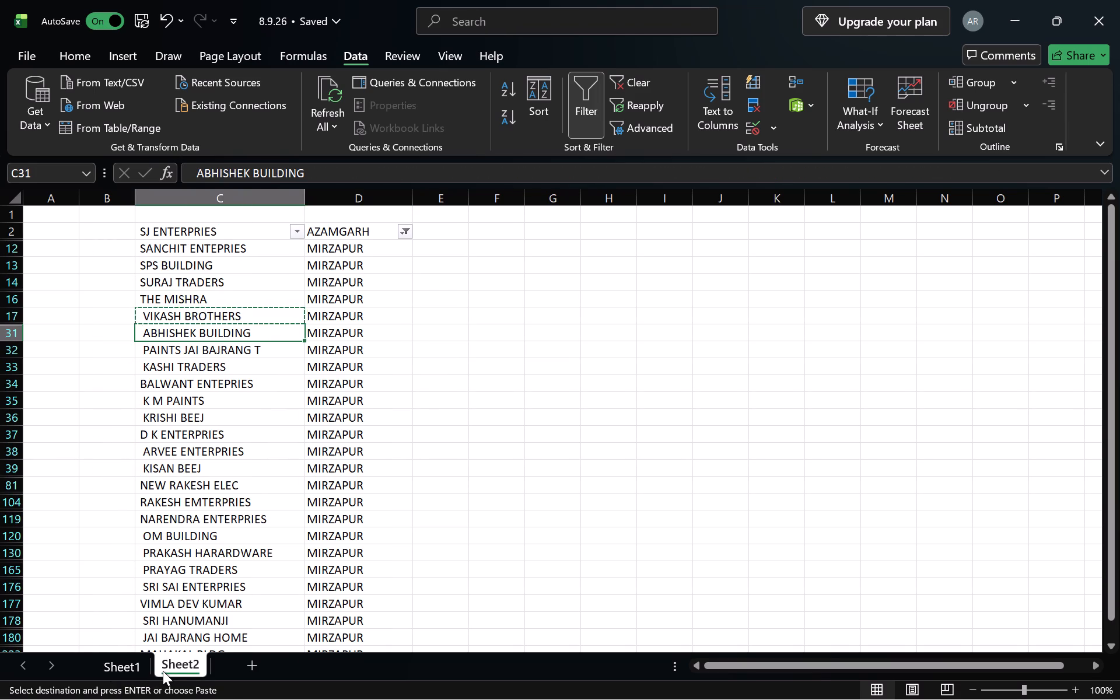
{"action": "key", "text": "ctrl+c"}
{"action": "left_click", "coordinate": [116, 671]}
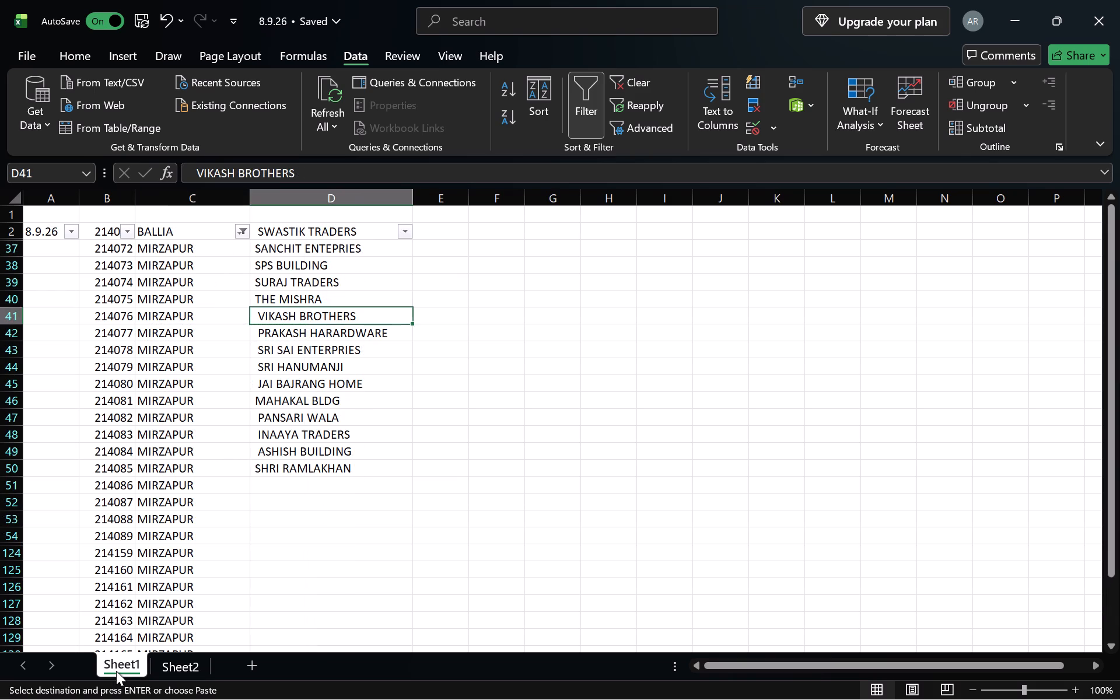
{"action": "key", "text": "Down"}
{"action": "key", "text": "ctrl+v"}
Copy PAINTS JAI BAJRANG T and KASHI TRADERS from Sheet2 into cells D43 and D44 of Sheet1, one at a time.
{"action": "left_click", "coordinate": [171, 669]}
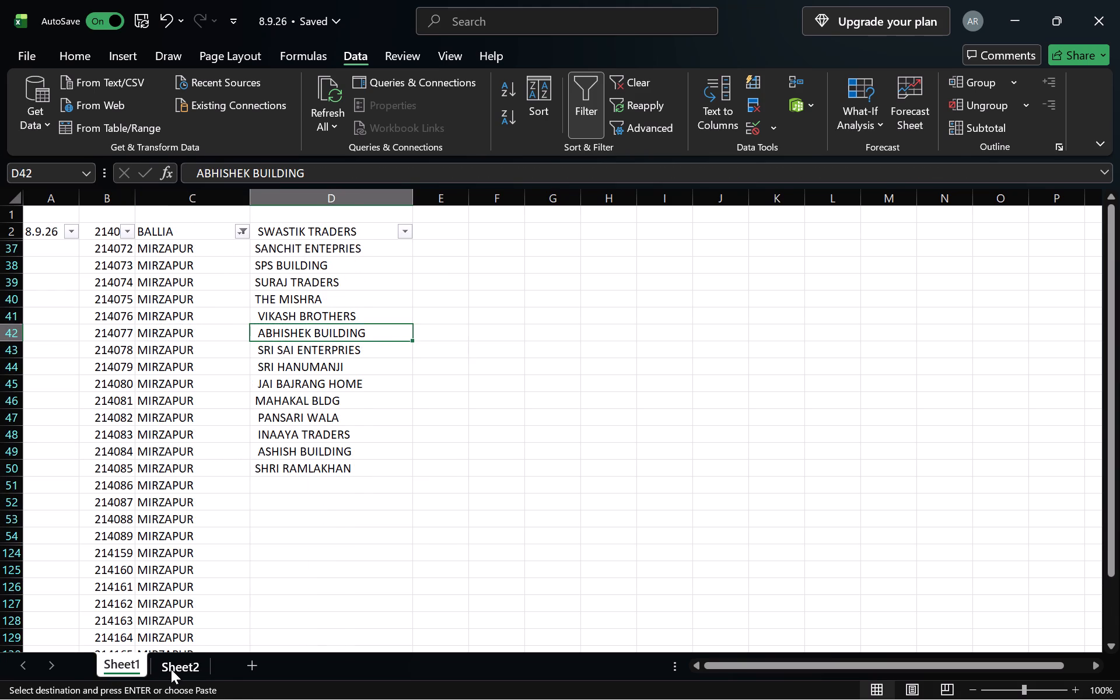
{"action": "key", "text": "Down"}
{"action": "key", "text": "ctrl+c"}
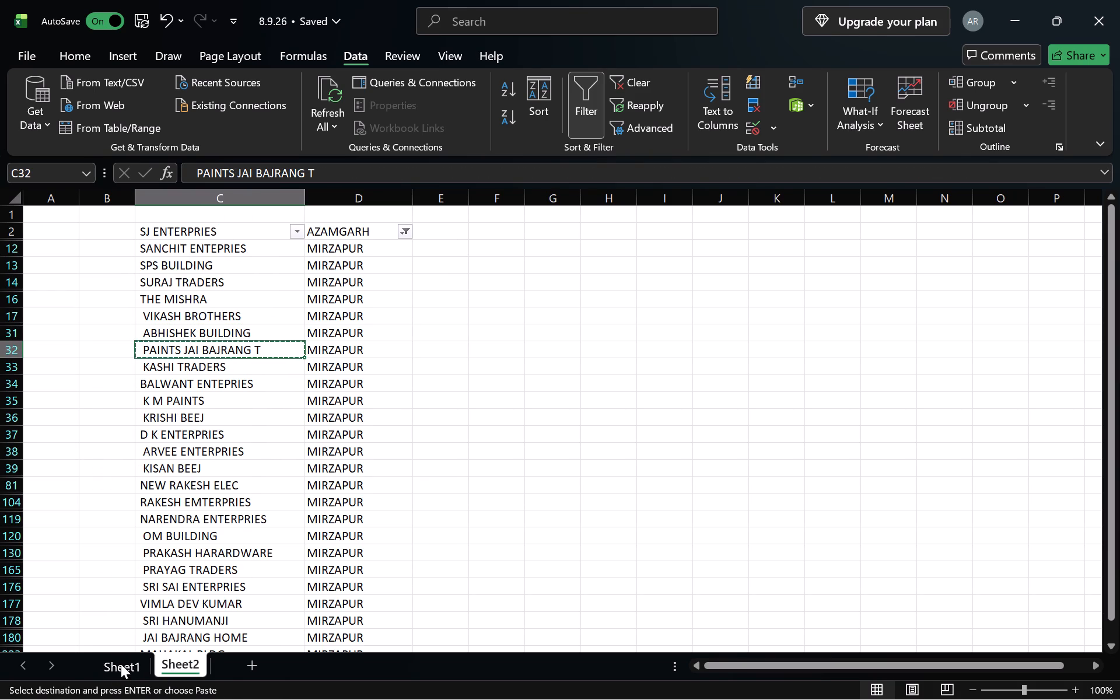
{"action": "left_click", "coordinate": [121, 664]}
{"action": "key", "text": "Down"}
{"action": "key", "text": "ctrl+v"}
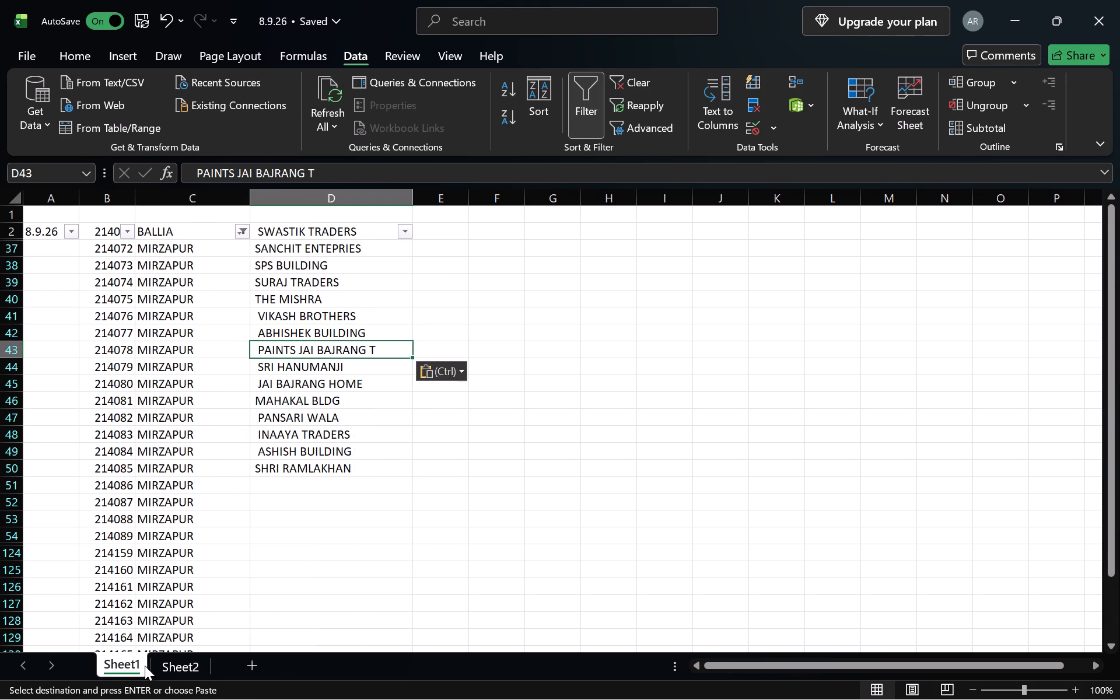
{"action": "left_click", "coordinate": [165, 667]}
{"action": "key", "text": "Down"}
{"action": "key", "text": "ctrl+c"}
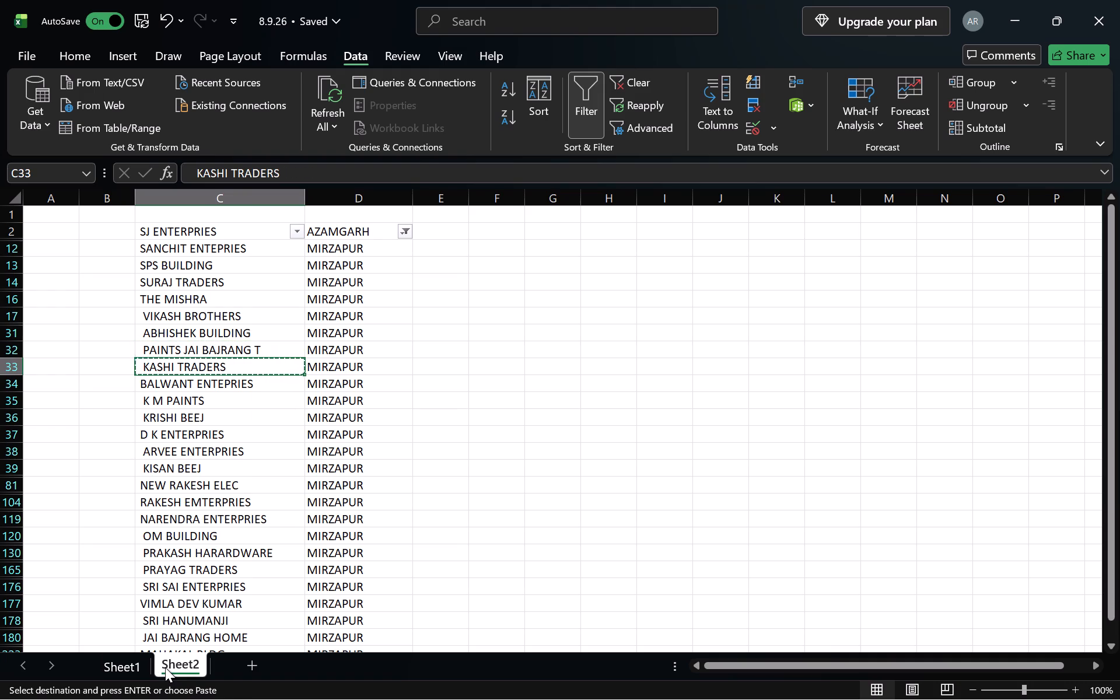
{"action": "left_click", "coordinate": [100, 661]}
{"action": "key", "text": "Down"}
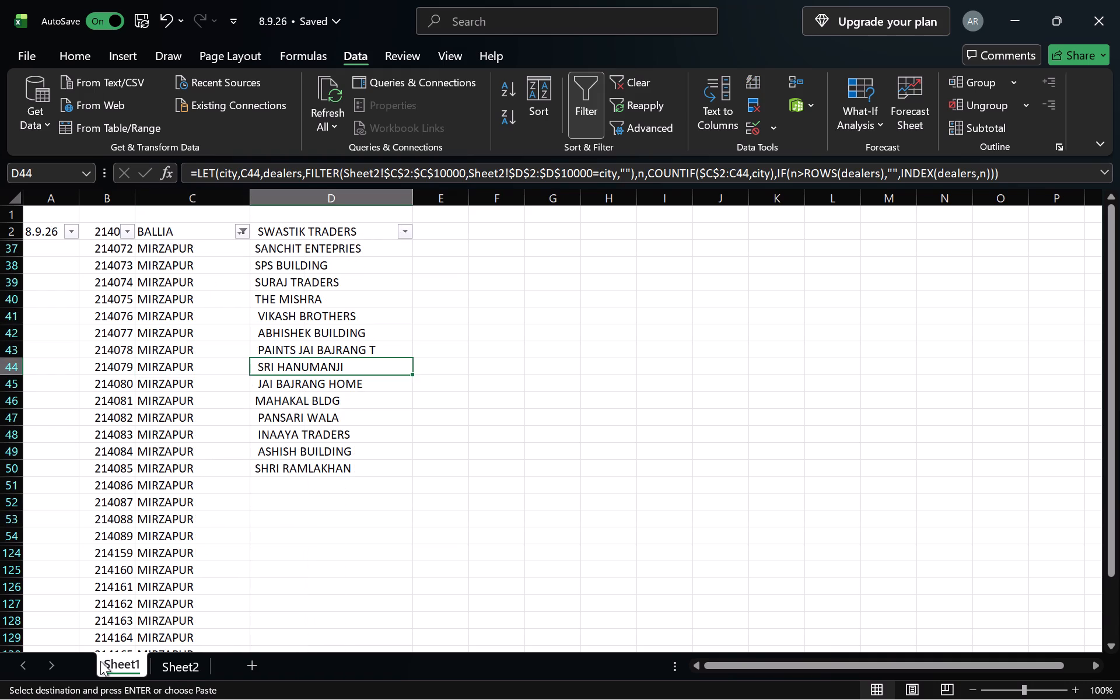
{"action": "key", "text": "ctrl+v"}
Copy BALWANT ENTEPRIES from Sheet2 into cell D45 of Sheet1.
{"action": "left_click", "coordinate": [164, 670]}
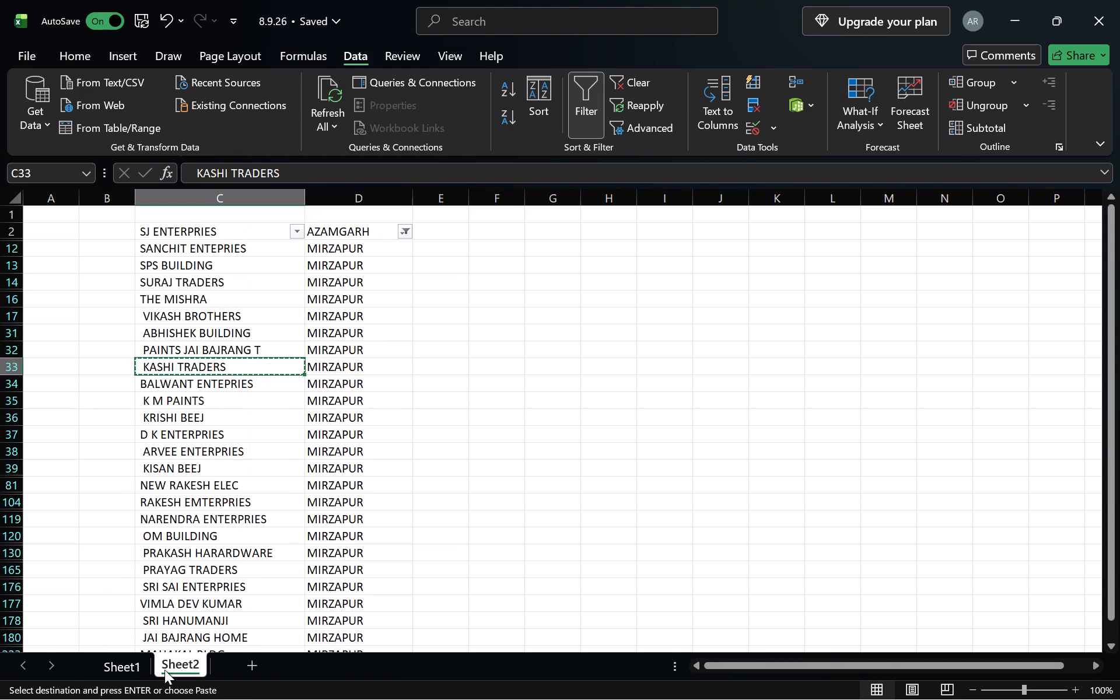
{"action": "key", "text": "Down"}
{"action": "key", "text": "ctrl+c"}
{"action": "left_click", "coordinate": [113, 672]}
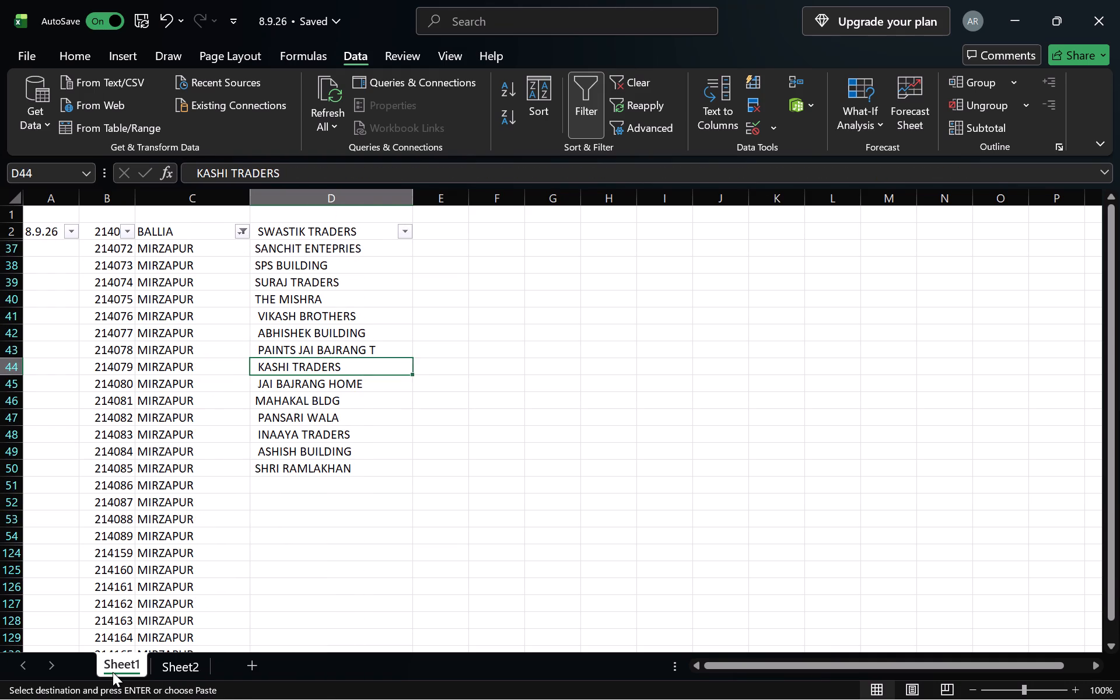
{"action": "key", "text": "Down"}
{"action": "key", "text": "ctrl+v"}
Copy K M PAINTS and KRISHI BEEJ from Sheet2 into cells D46 and D47 of Sheet1, one at a time.
{"action": "left_click", "coordinate": [177, 675]}
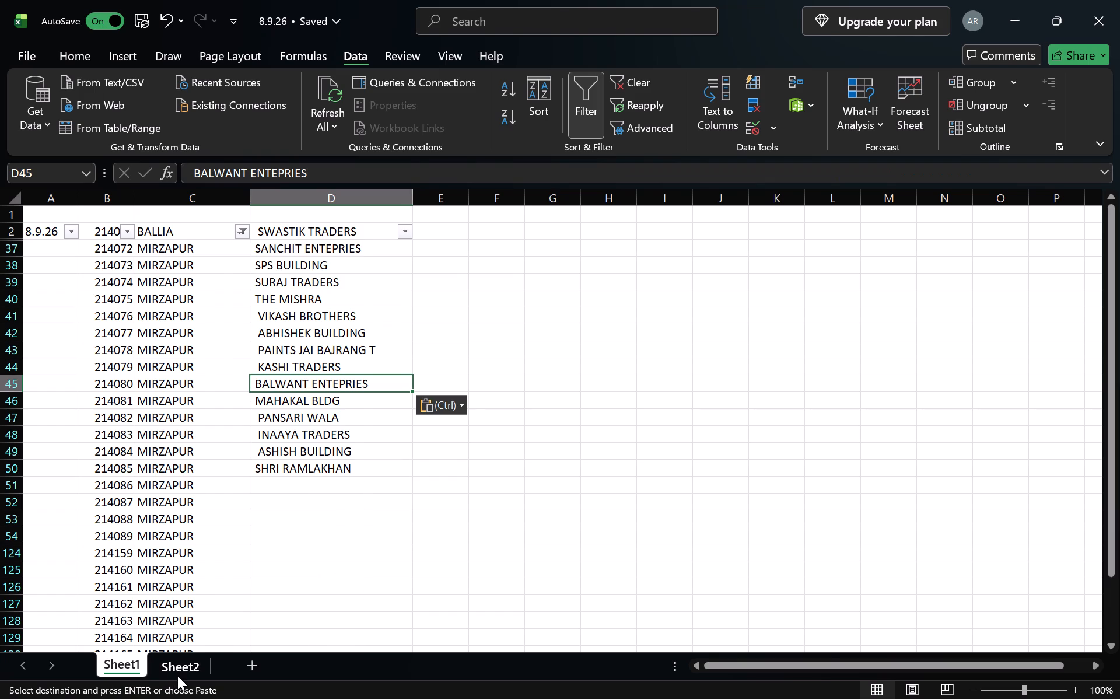
{"action": "key", "text": "Down"}
{"action": "key", "text": "ctrl+c"}
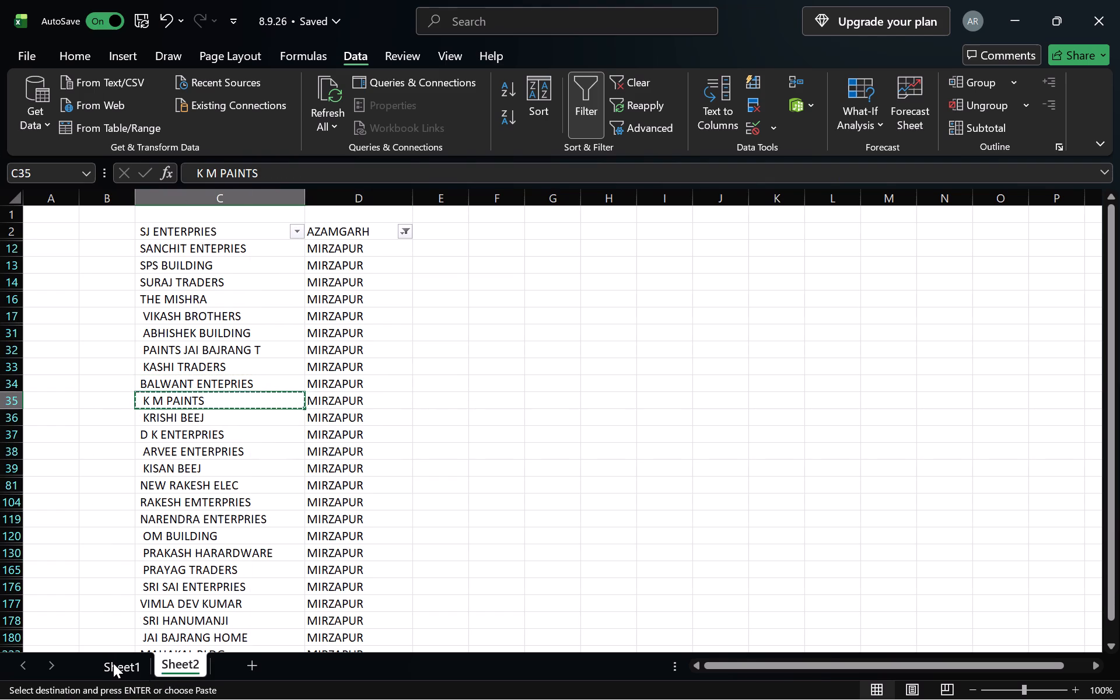
{"action": "left_click", "coordinate": [113, 663]}
{"action": "key", "text": "Down"}
{"action": "key", "text": "ctrl+v"}
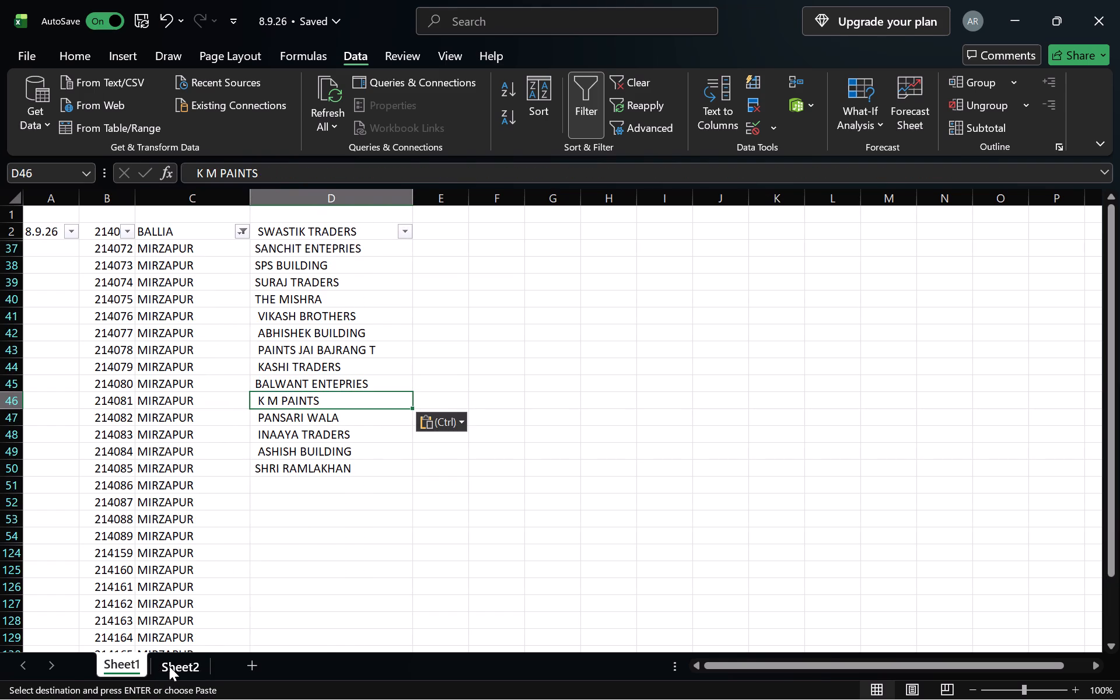
{"action": "left_click", "coordinate": [169, 666]}
{"action": "key", "text": "Down"}
{"action": "key", "text": "ctrl+c"}
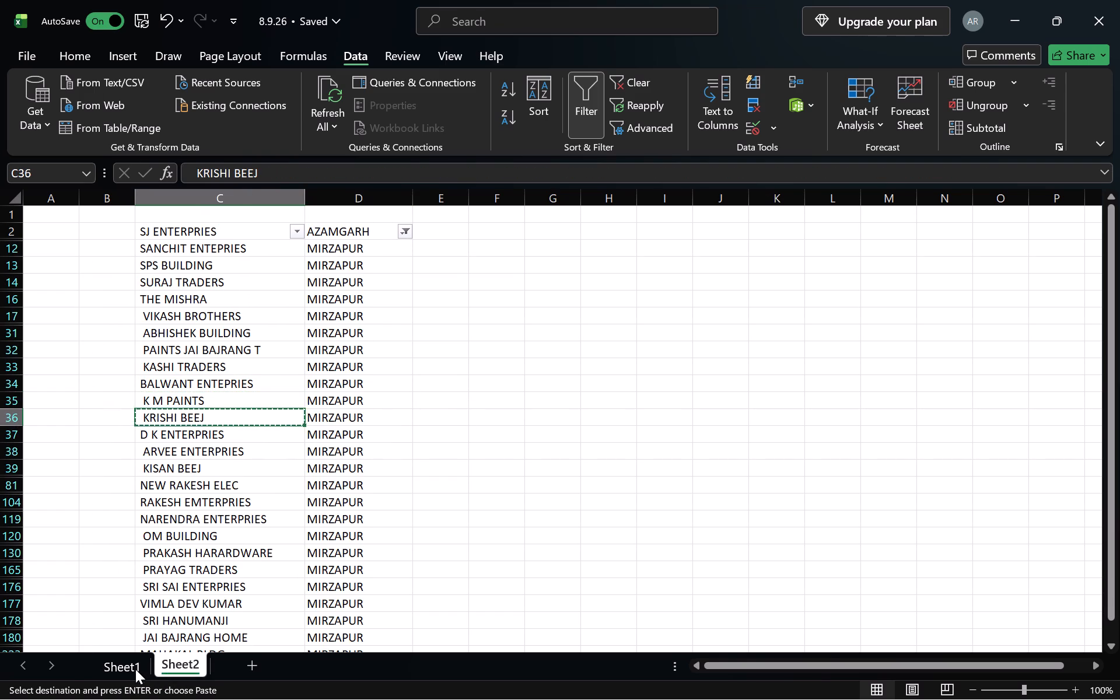
{"action": "left_click", "coordinate": [125, 667]}
{"action": "key", "text": "Down"}
{"action": "key", "text": "ctrl+v"}
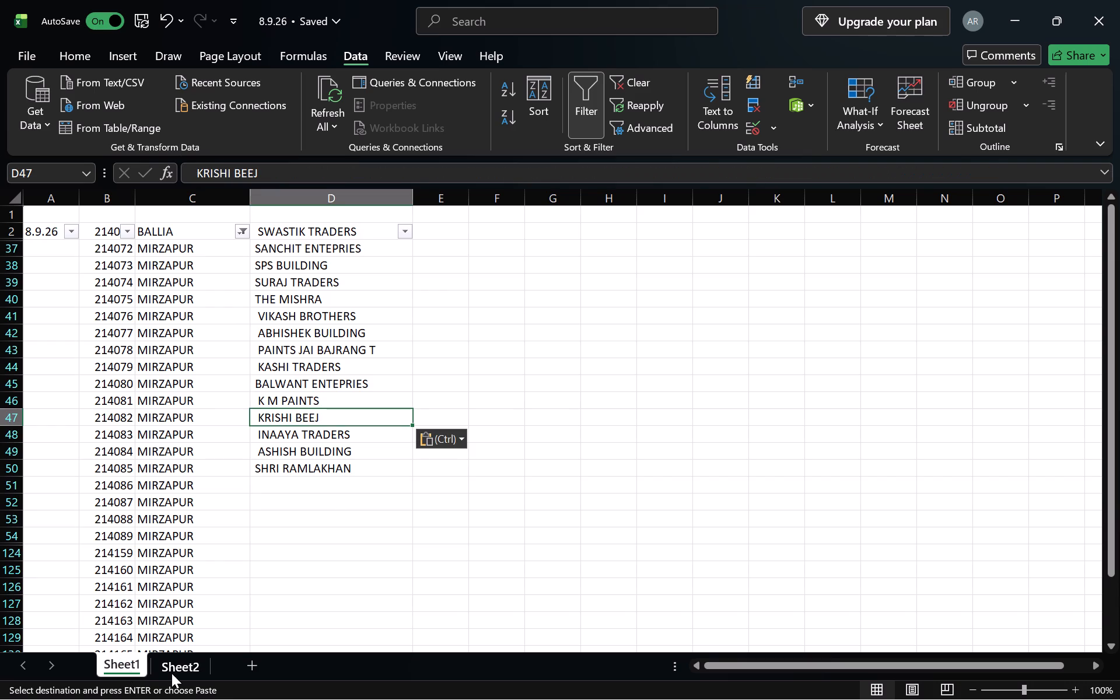
Copy D K ENTERPRIES and ARVEE ENTERPRIES from Sheet2 into cells D48 and D49 of Sheet1, one at a time.
{"action": "left_click", "coordinate": [179, 674]}
{"action": "key", "text": "Down"}
{"action": "key", "text": "ctrl+c"}
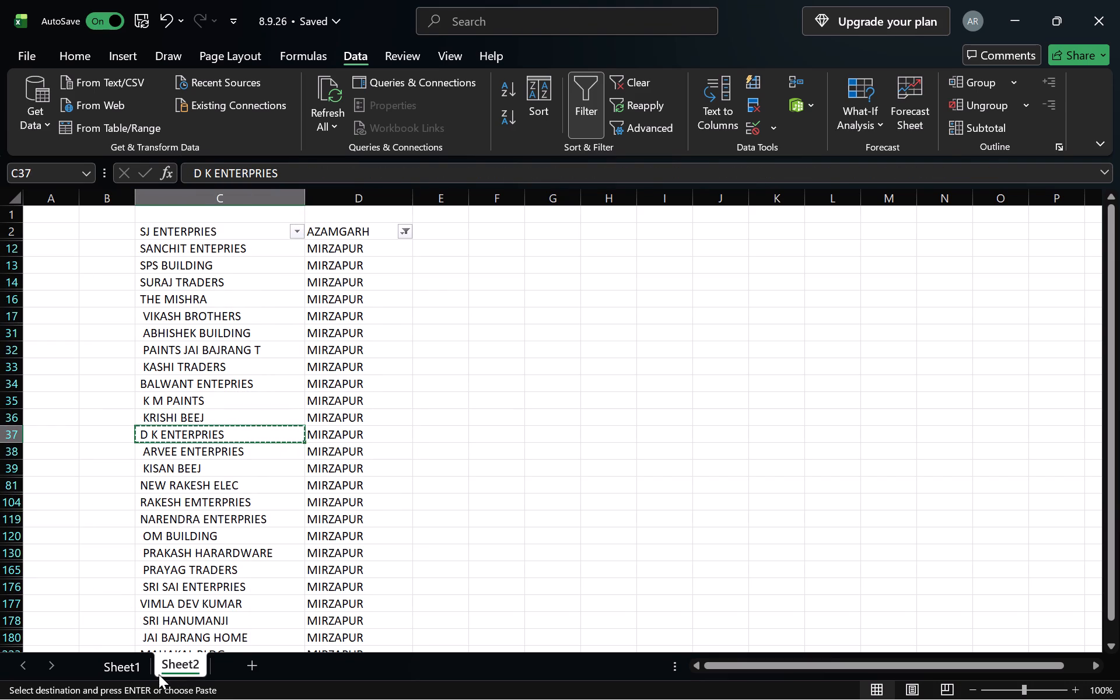
{"action": "left_click", "coordinate": [123, 670]}
{"action": "key", "text": "Down"}
{"action": "key", "text": "ctrl+v"}
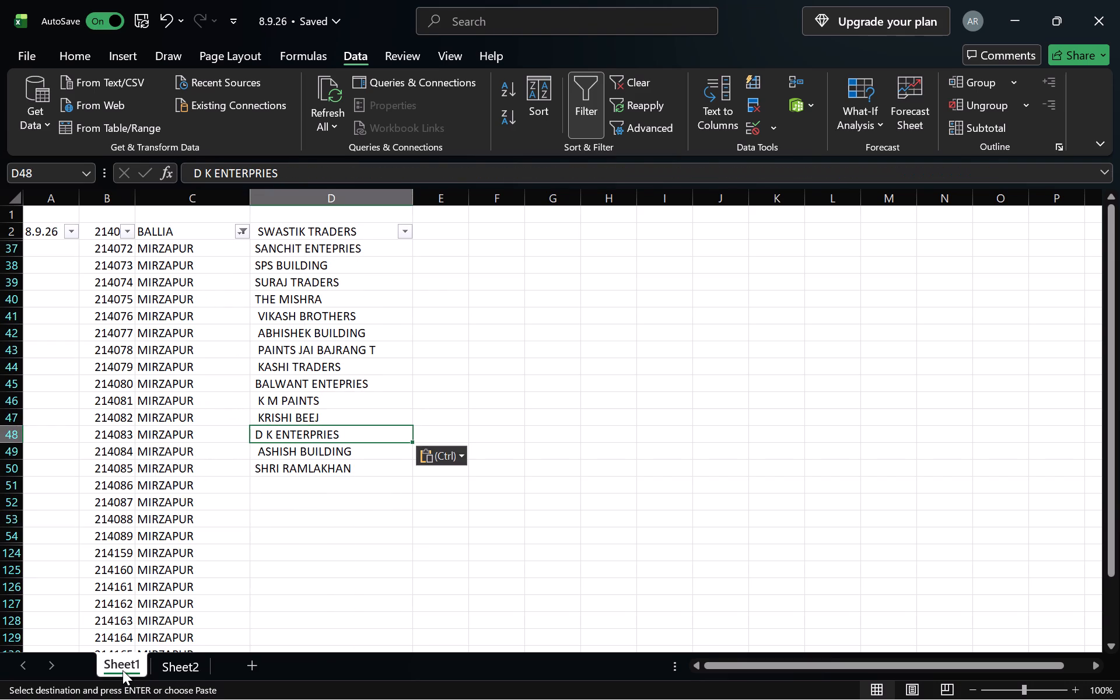
{"action": "left_click", "coordinate": [187, 667]}
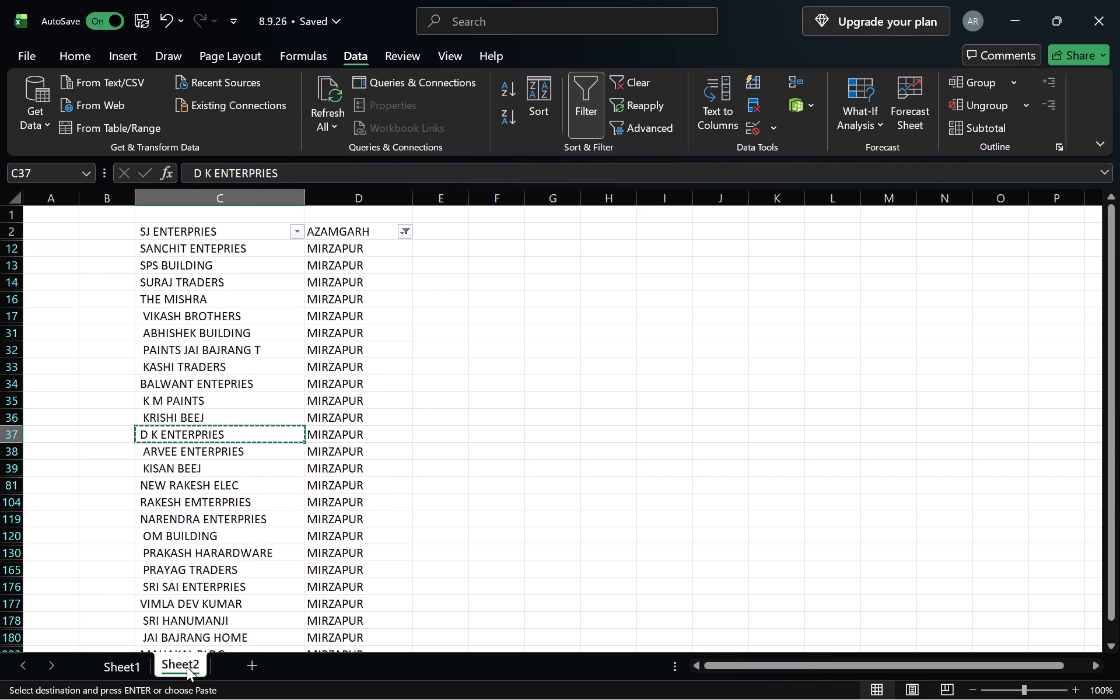
{"action": "key", "text": "Down"}
{"action": "key", "text": "ctrl+c"}
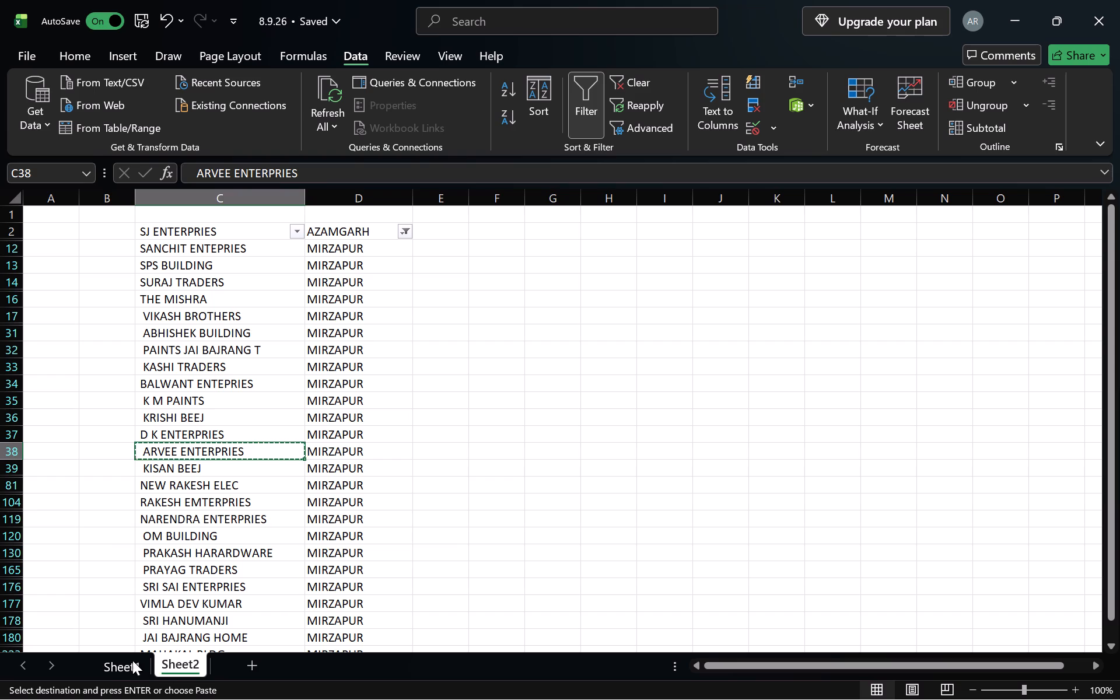
{"action": "left_click", "coordinate": [129, 660]}
{"action": "key", "text": "Down"}
{"action": "key", "text": "ctrl+v"}
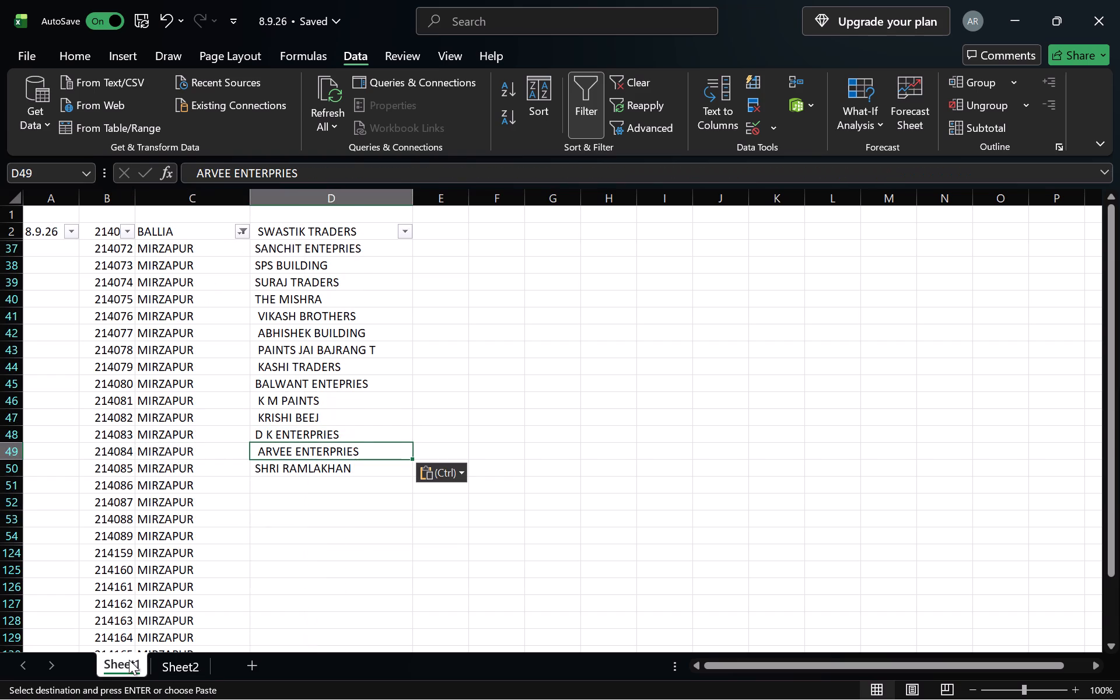
Copy KISAN BEEJ and NEW RAKESH ELEC from Sheet2 into cells D50 and D51 of Sheet1, one at a time.
{"action": "left_click", "coordinate": [190, 668]}
{"action": "key", "text": "Down"}
{"action": "key", "text": "ctrl+c"}
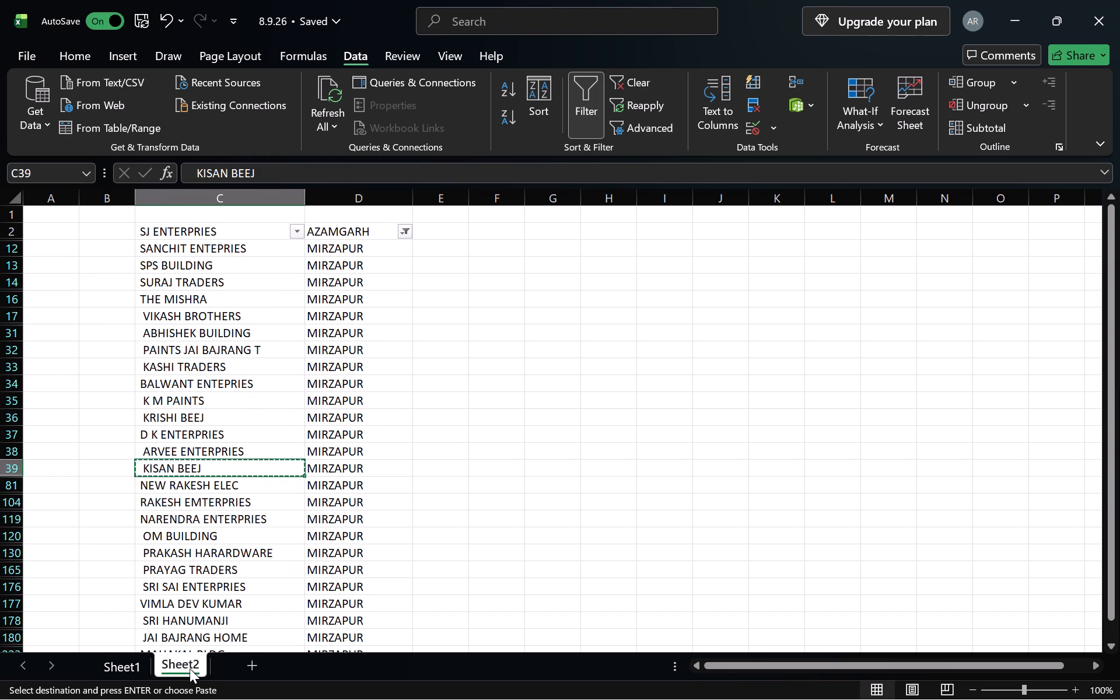
{"action": "left_click", "coordinate": [109, 659]}
{"action": "key", "text": "Down"}
{"action": "key", "text": "ctrl+v"}
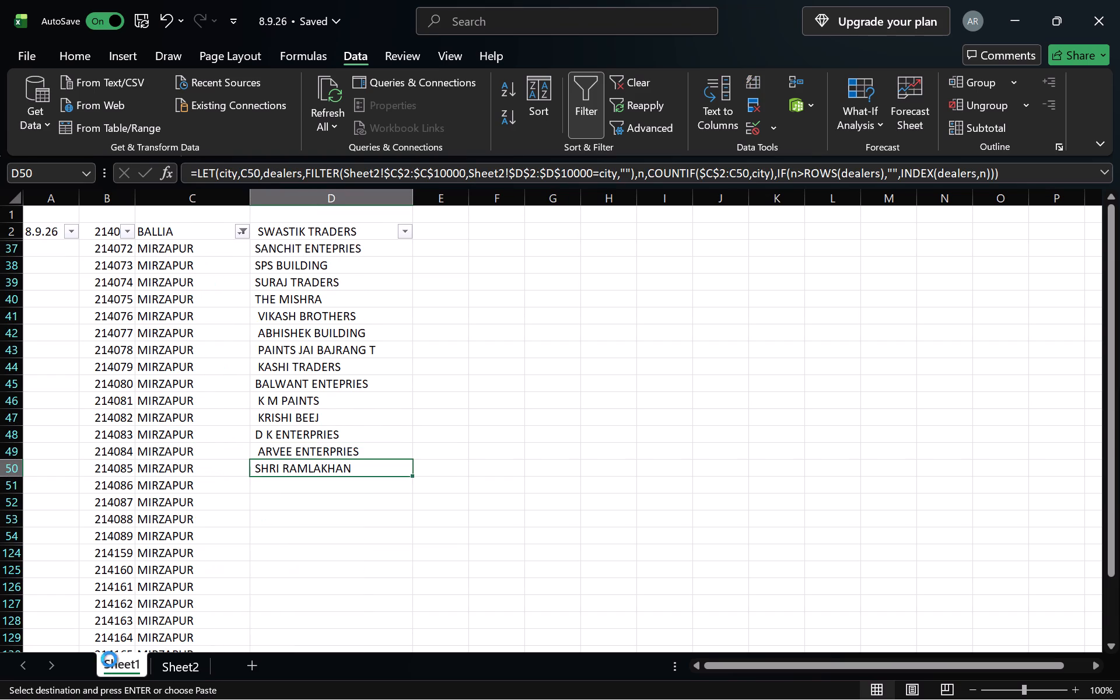
{"action": "left_click", "coordinate": [171, 663]}
{"action": "key", "text": "Down"}
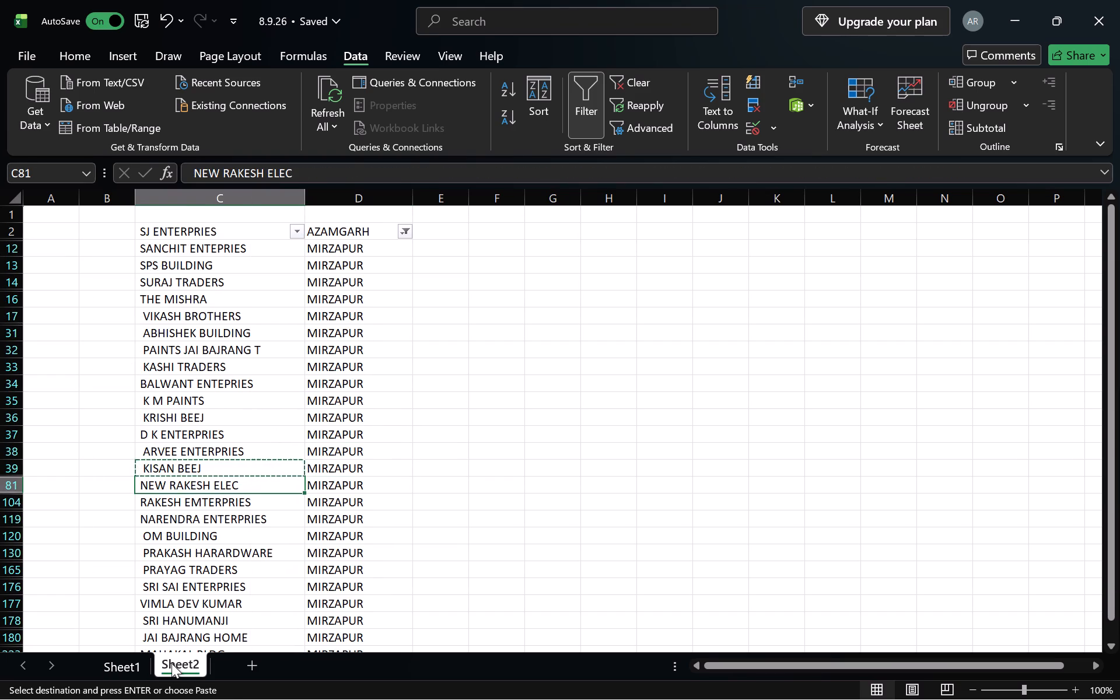
{"action": "key", "text": "ctrl+c"}
{"action": "left_click", "coordinate": [123, 668]}
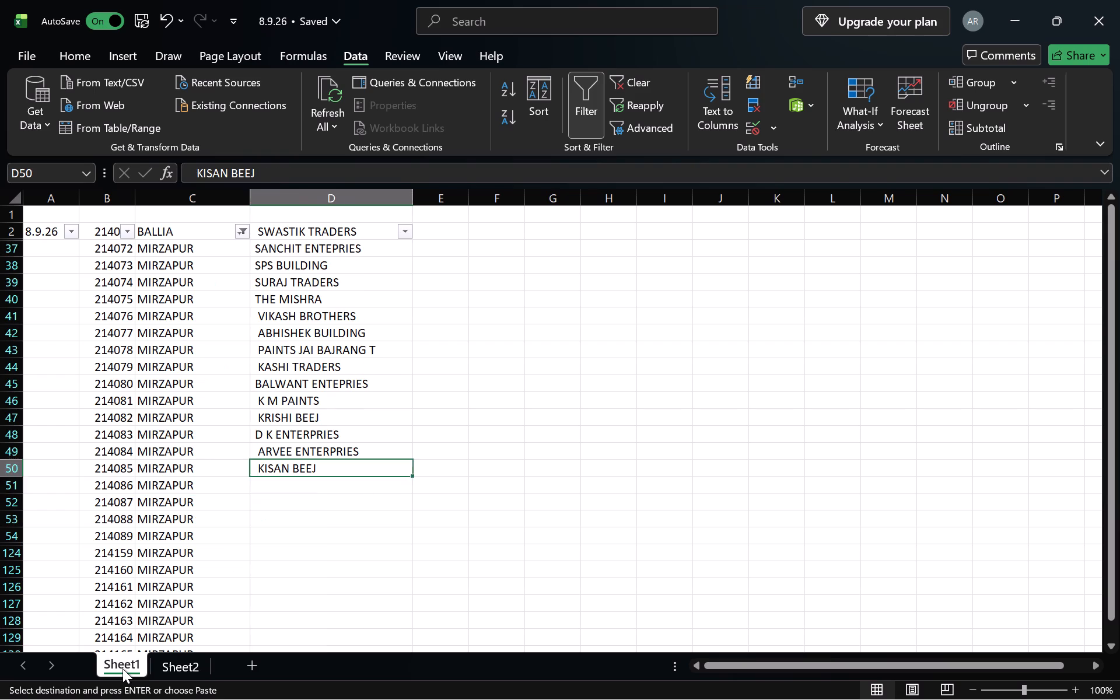
{"action": "key", "text": "Down"}
{"action": "key", "text": "ctrl+v"}
Copy RAKESH EMTERPRIES and NARENDRA ENTERPRIES from Sheet2 into cells D52 and D53 of Sheet1, one at a time.
{"action": "left_click", "coordinate": [163, 673]}
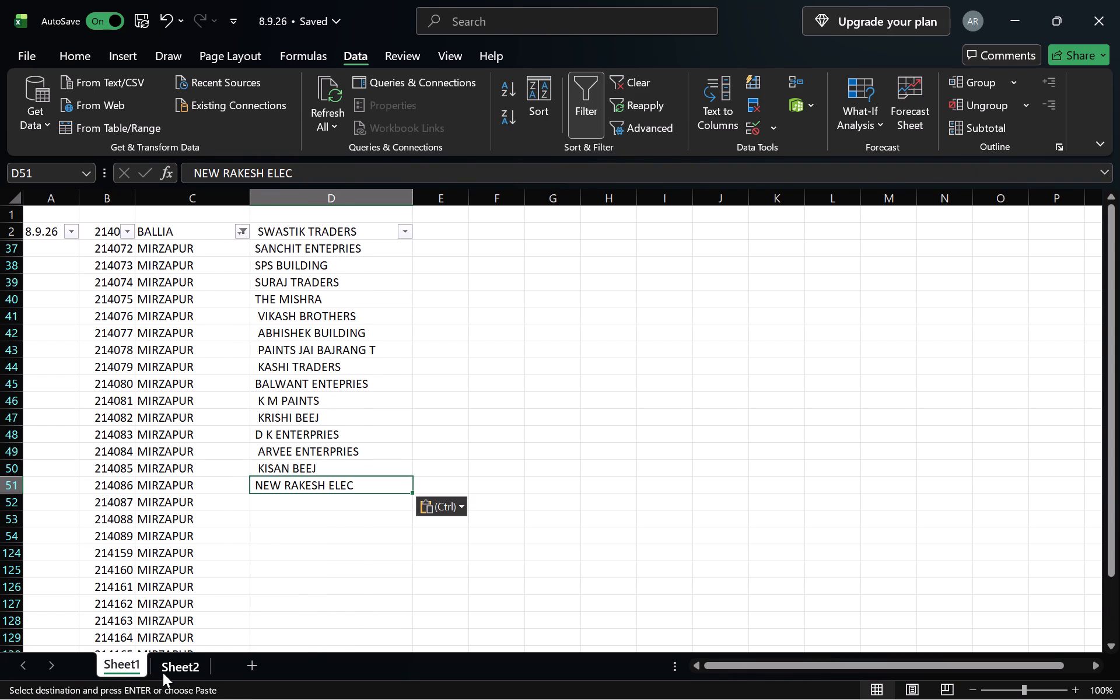
{"action": "key", "text": "Down"}
{"action": "key", "text": "ctrl+c"}
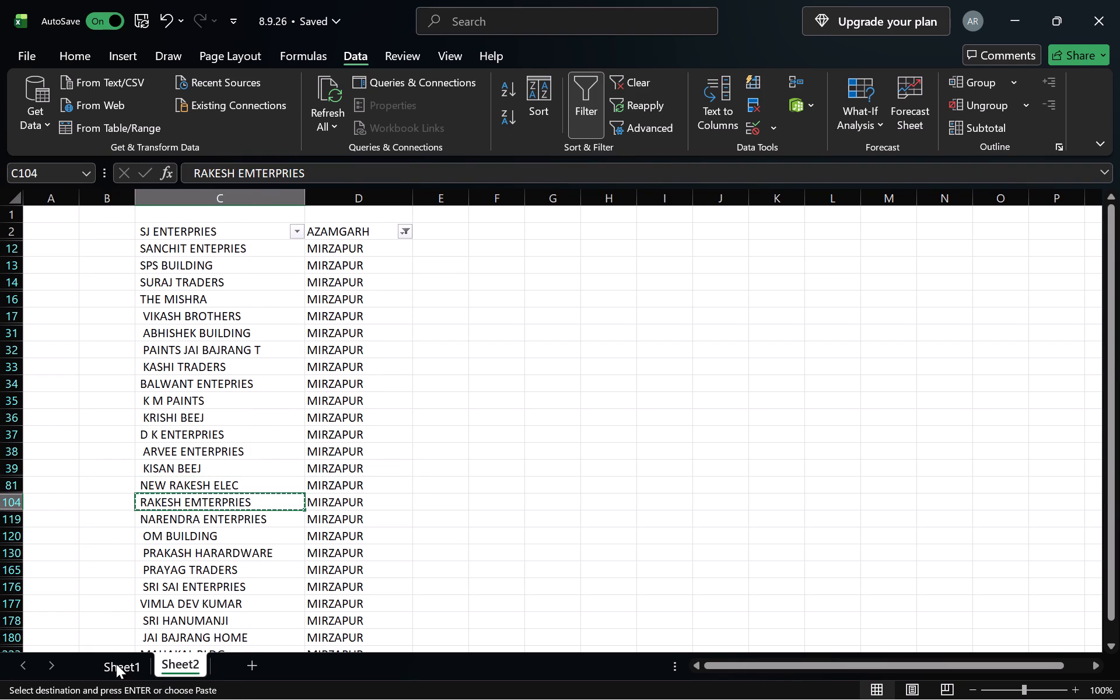
{"action": "left_click", "coordinate": [116, 664]}
{"action": "key", "text": "Down"}
{"action": "key", "text": "ctrl+c"}
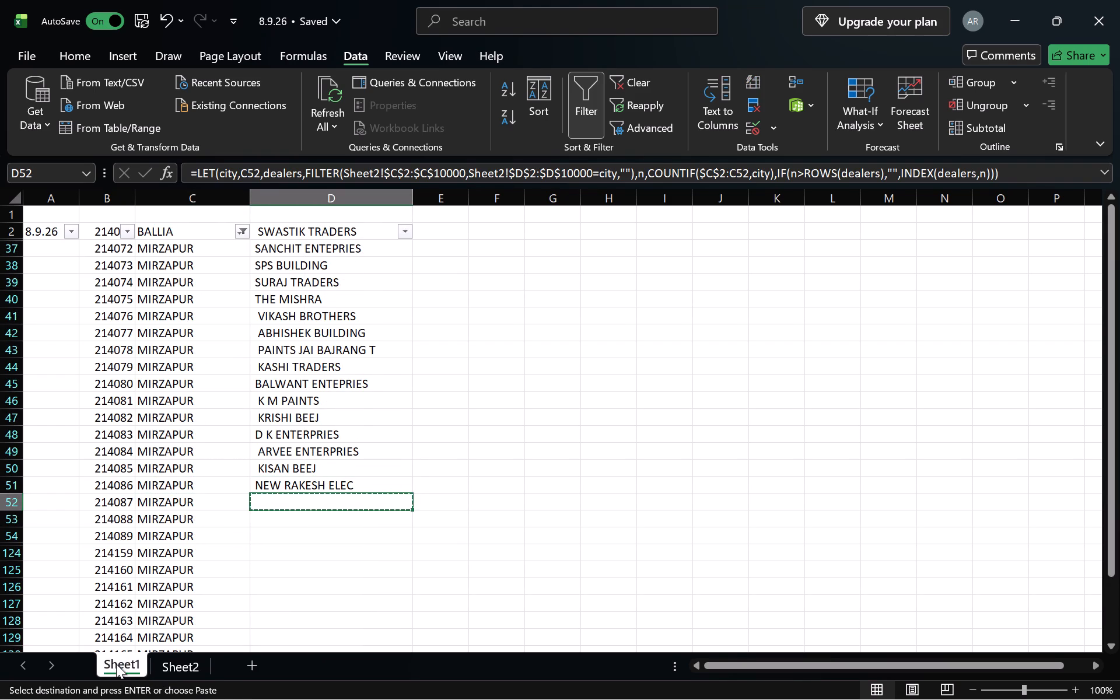
{"action": "left_click", "coordinate": [177, 659]}
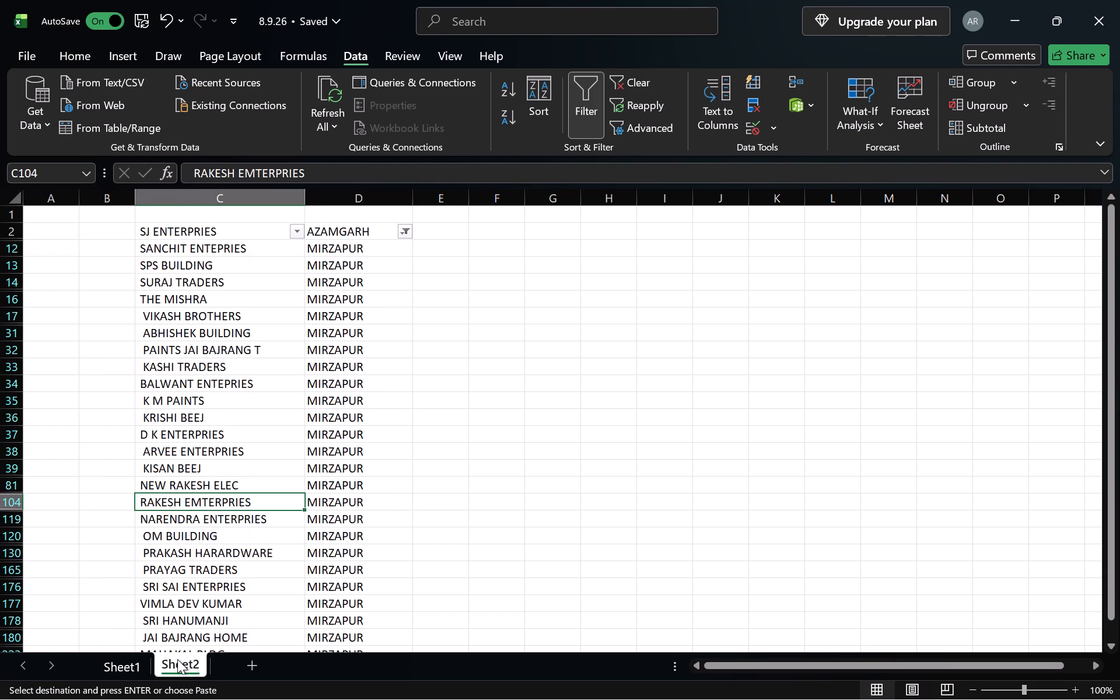
{"action": "key", "text": "ctrl+c"}
{"action": "left_click", "coordinate": [111, 664]}
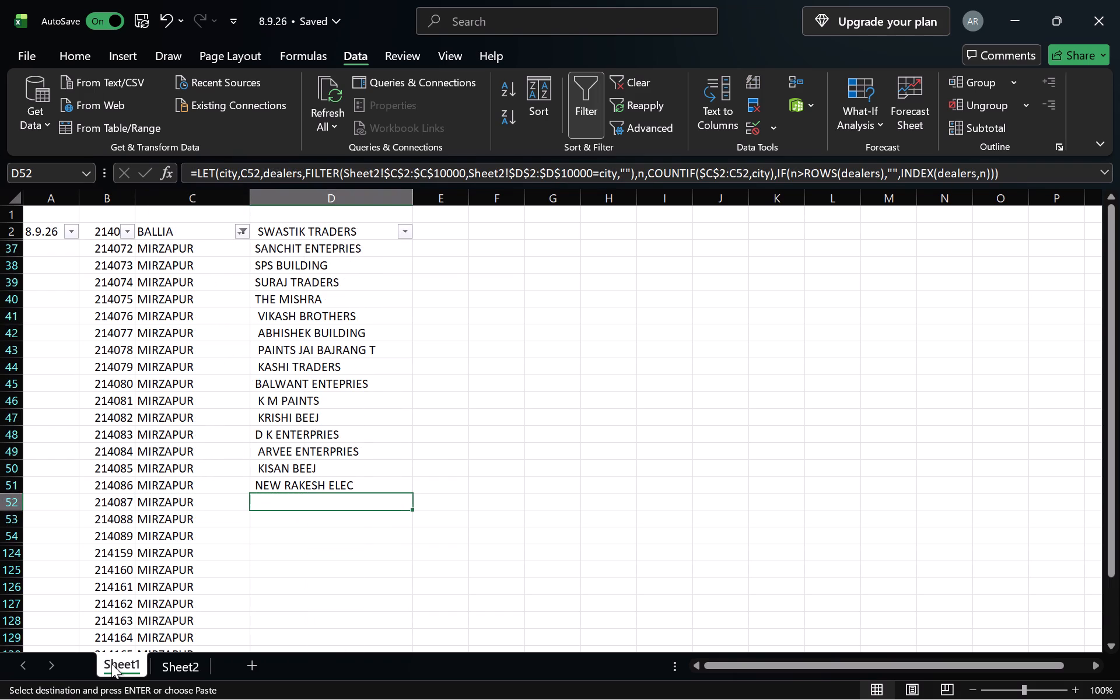
{"action": "key", "text": "ctrl+v"}
{"action": "left_click", "coordinate": [168, 671]}
{"action": "key", "text": "Down"}
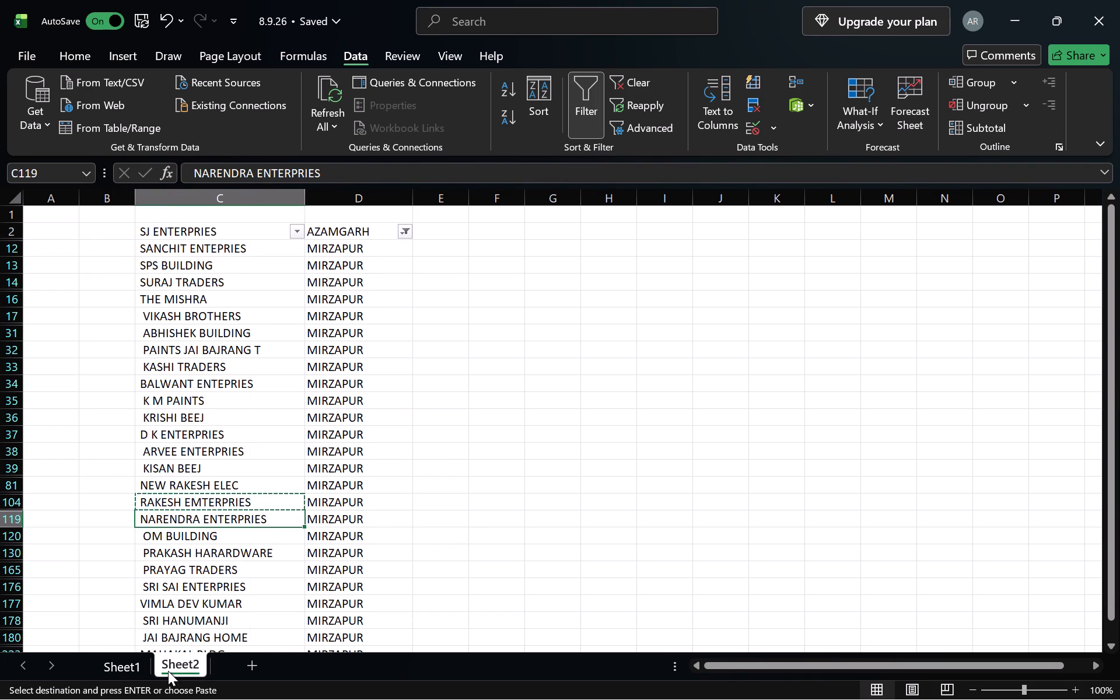
{"action": "key", "text": "ctrl+c"}
{"action": "left_click", "coordinate": [118, 667]}
{"action": "key", "text": "Down"}
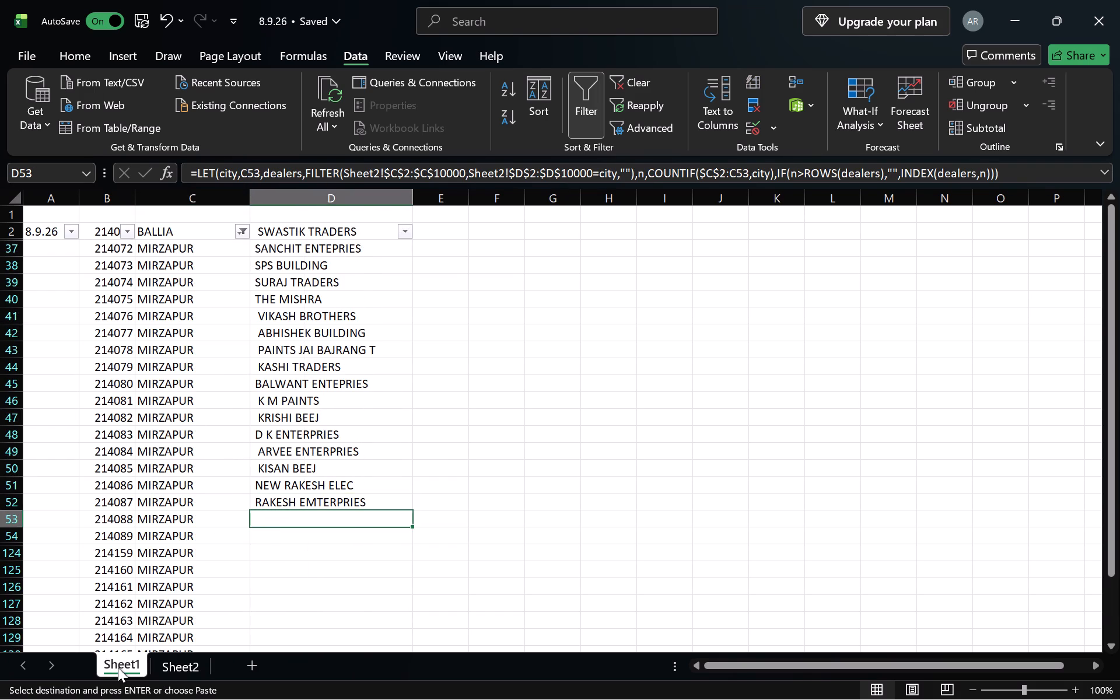
{"action": "key", "text": "ctrl+v"}
Copy OM BUILDING and PRAKASH HARARDWARE from Sheet2 into cells D54 and D124 of Sheet1, one at a time.
{"action": "left_click", "coordinate": [183, 666]}
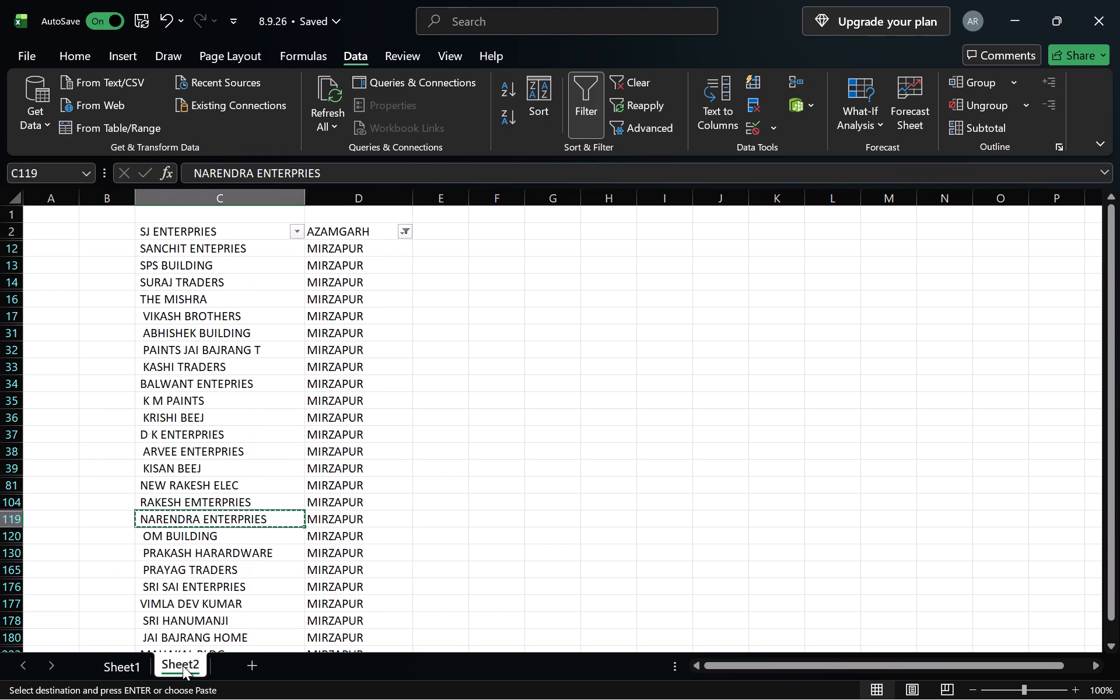
{"action": "key", "text": "Down"}
{"action": "key", "text": "ctrl+c"}
{"action": "left_click", "coordinate": [125, 664]}
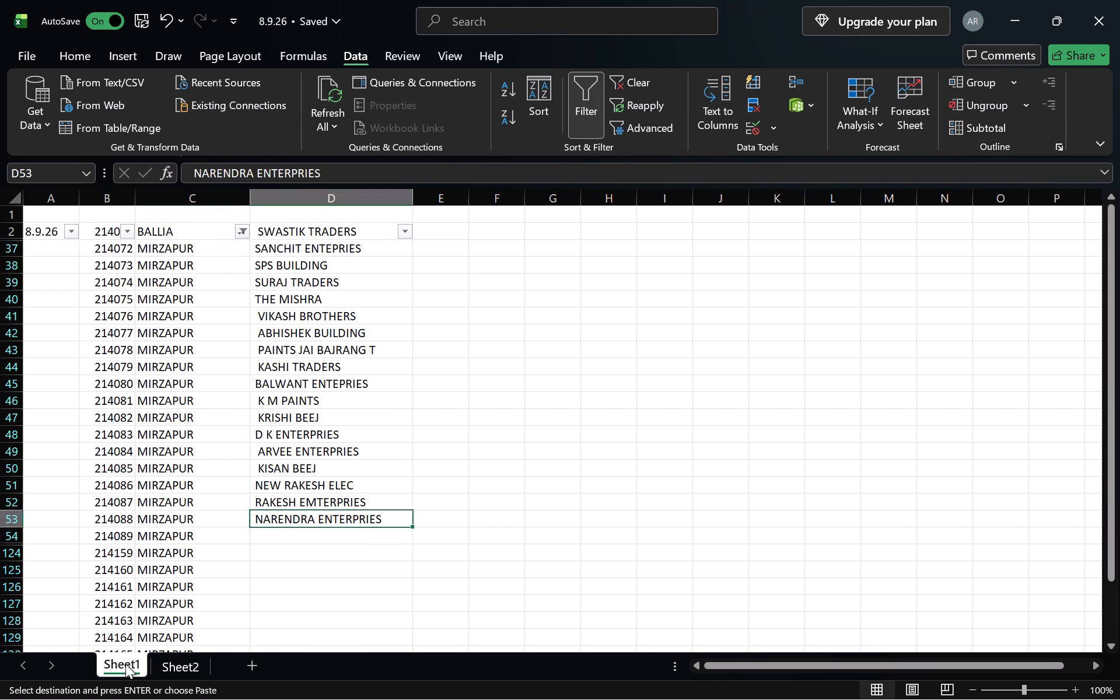
{"action": "key", "text": "Down"}
{"action": "key", "text": "ctrl+v"}
{"action": "left_click", "coordinate": [190, 664]}
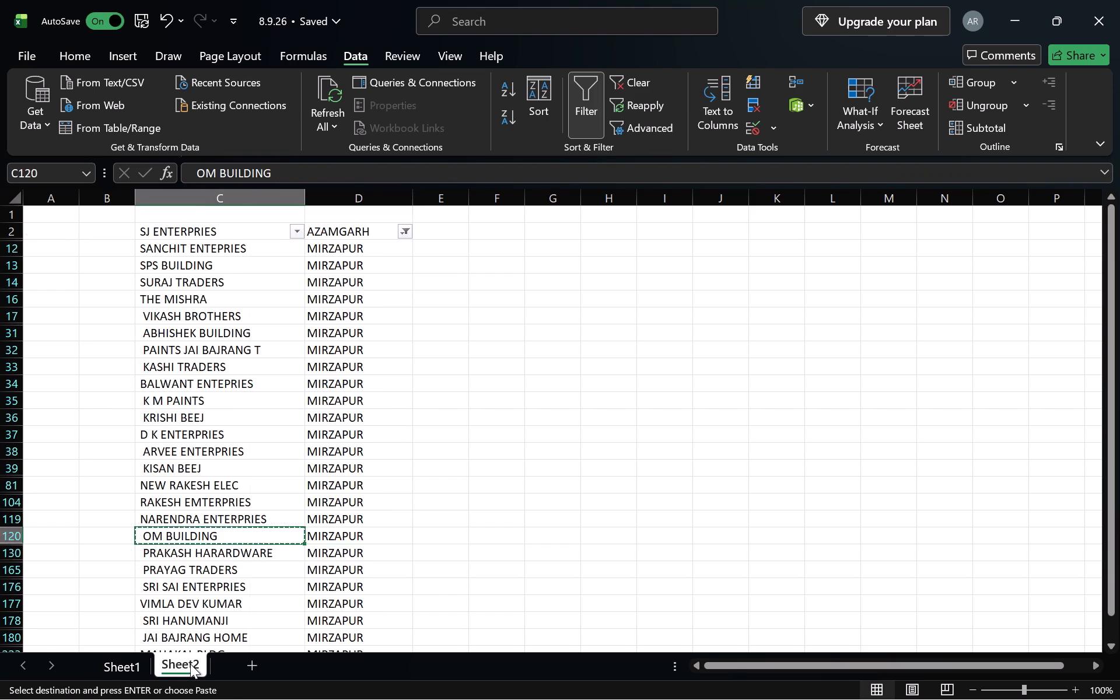
{"action": "key", "text": "Down"}
{"action": "key", "text": "ctrl+c"}
{"action": "left_click", "coordinate": [122, 667]}
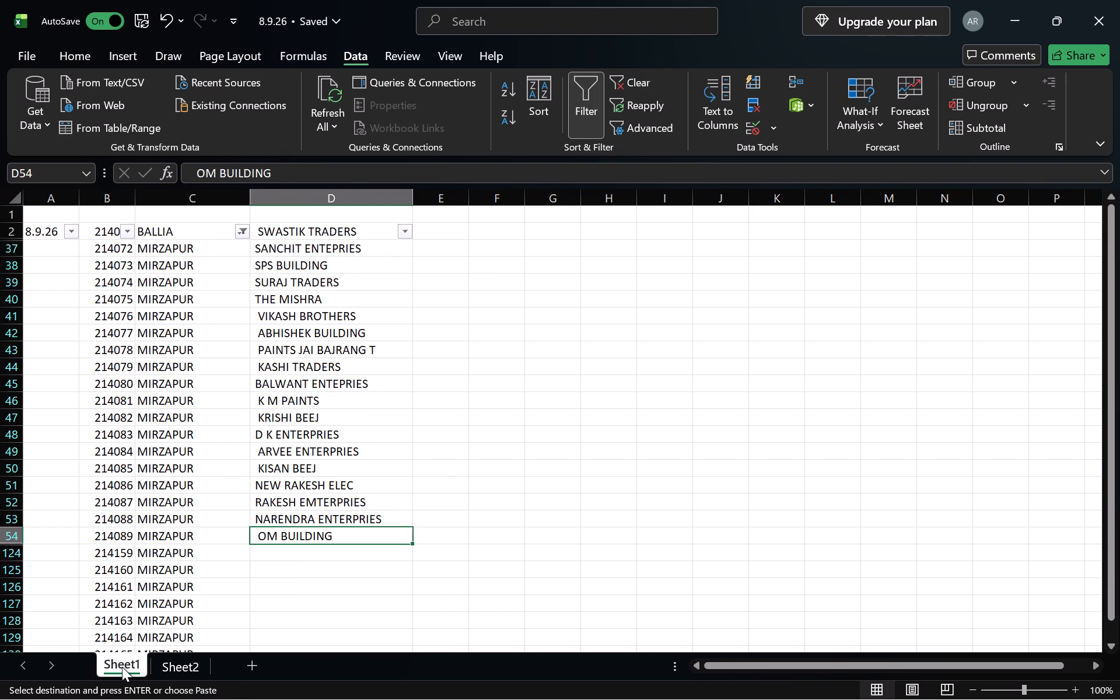
{"action": "key", "text": "Down"}
{"action": "key", "text": "ctrl+v"}
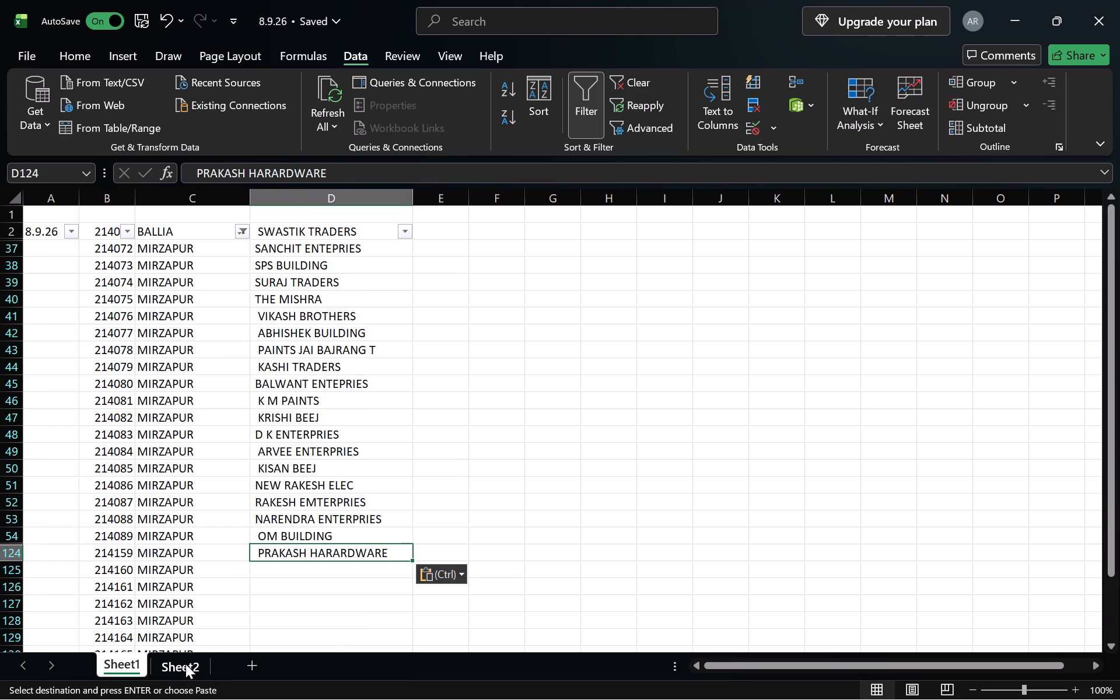
Copy PRAYAG TRADERS and SRI SAI ENTERPRIES from Sheet2 into cells D125 and D126 of Sheet1, one at a time.
{"action": "left_click", "coordinate": [185, 664]}
{"action": "key", "text": "Down"}
{"action": "key", "text": "ctrl+c"}
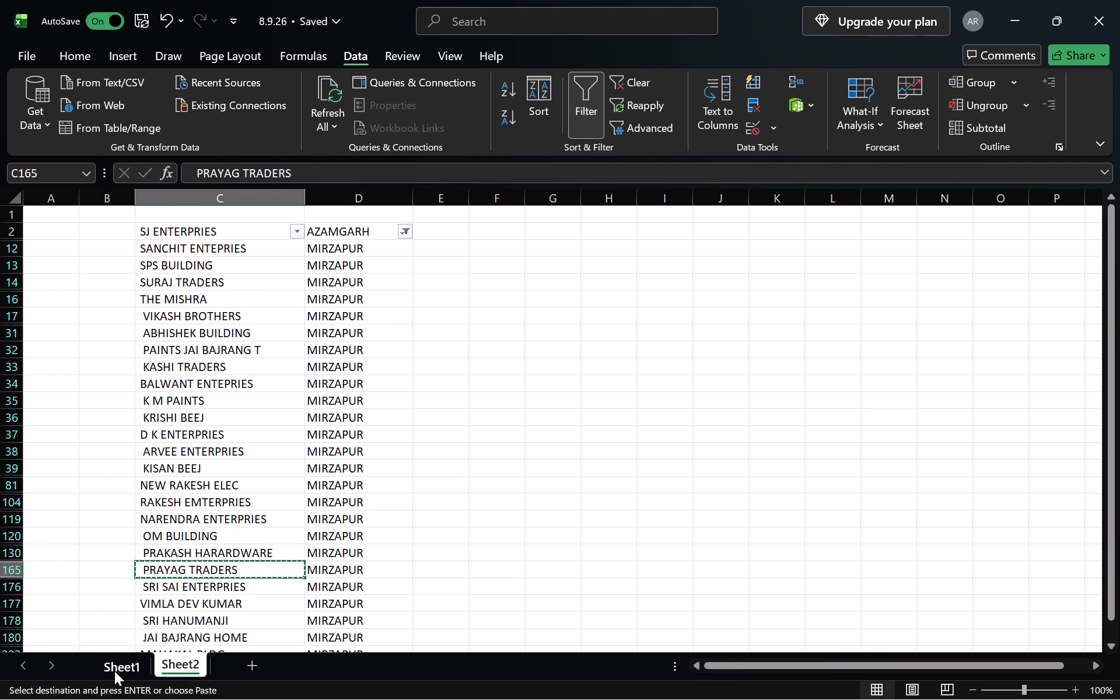
{"action": "left_click", "coordinate": [114, 671]}
{"action": "key", "text": "Down"}
{"action": "key", "text": "ctrl+v"}
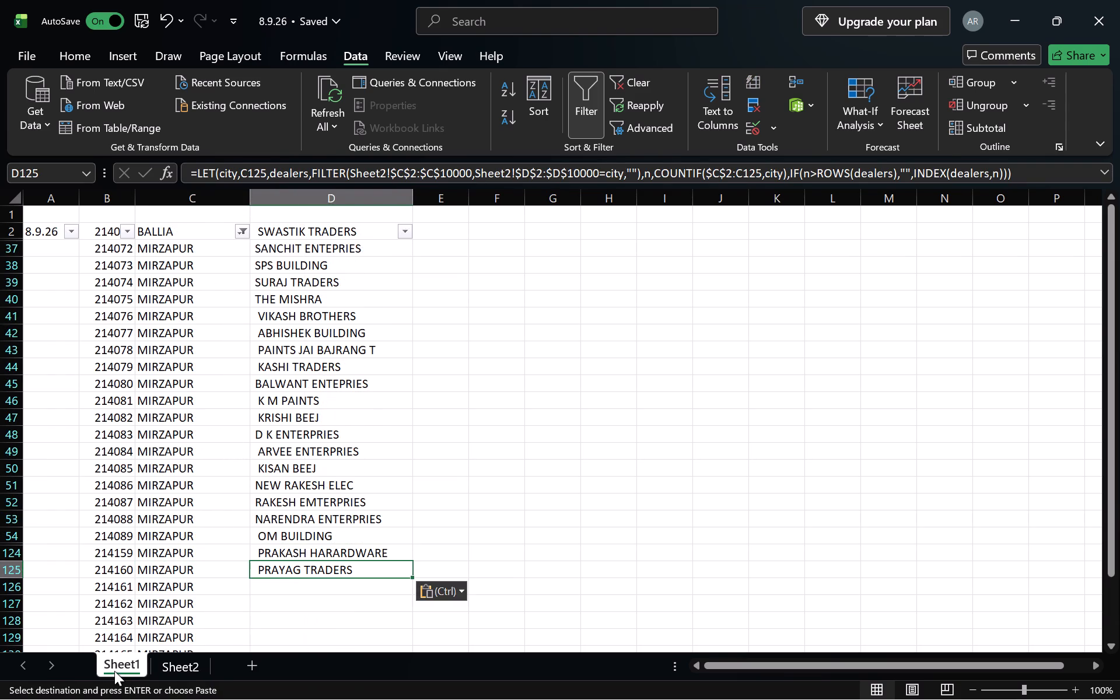
{"action": "left_click", "coordinate": [185, 667]}
{"action": "key", "text": "Down"}
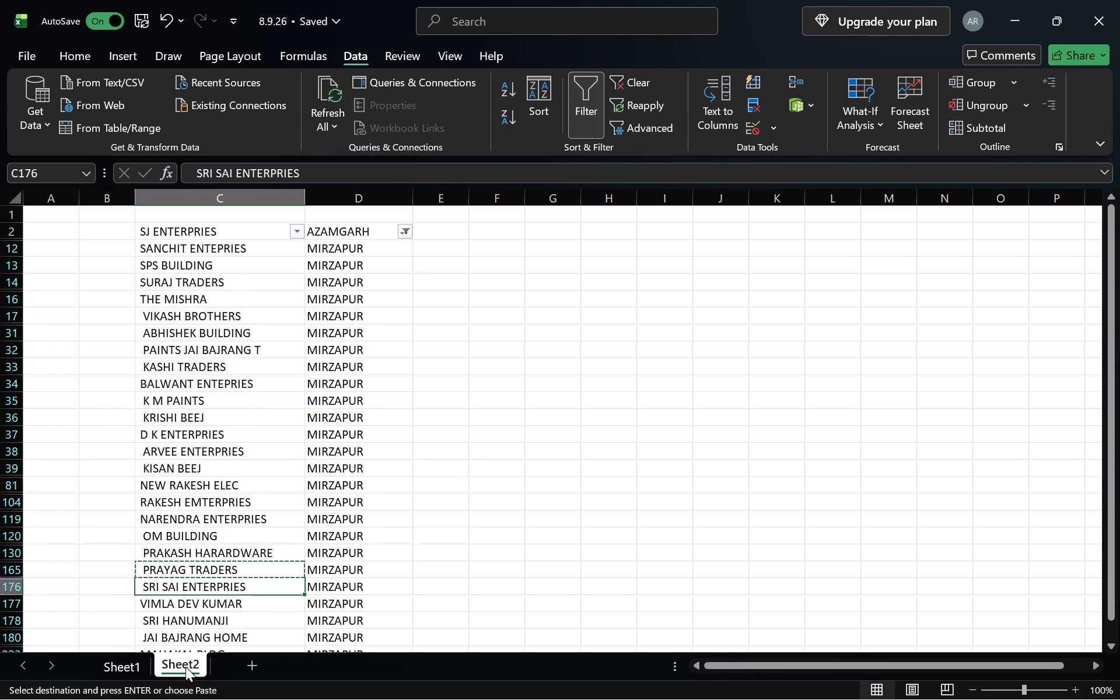
{"action": "key", "text": "ctrl+c"}
{"action": "left_click", "coordinate": [115, 667]}
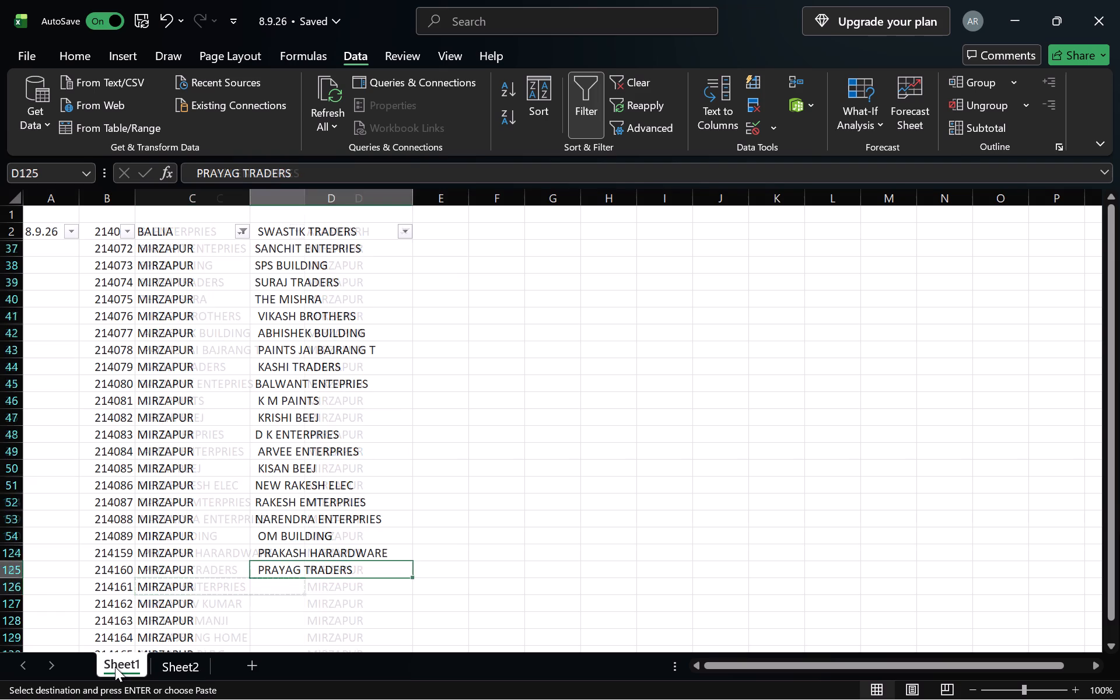
{"action": "key", "text": "Down"}
{"action": "key", "text": "ctrl+v"}
Copy the dealer name in Sheet2's C177 and SRI HANUMANJI into cells D127 and D128 of Sheet1, one at a time.
{"action": "left_click", "coordinate": [164, 664]}
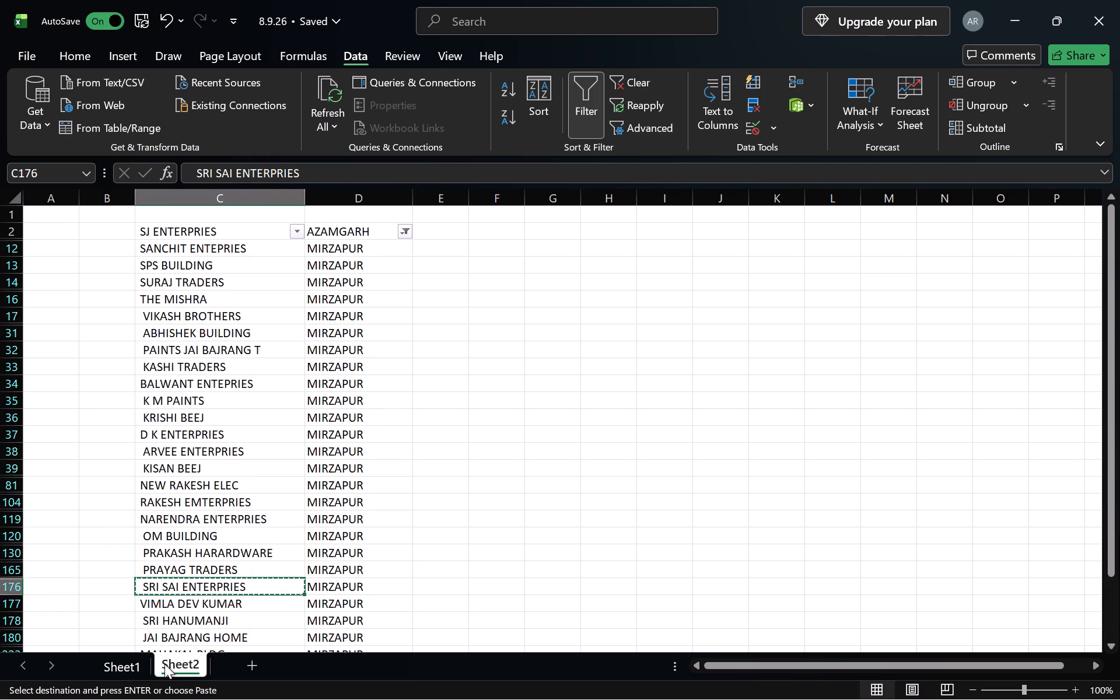
{"action": "key", "text": "Down"}
{"action": "key", "text": "ctrl+c"}
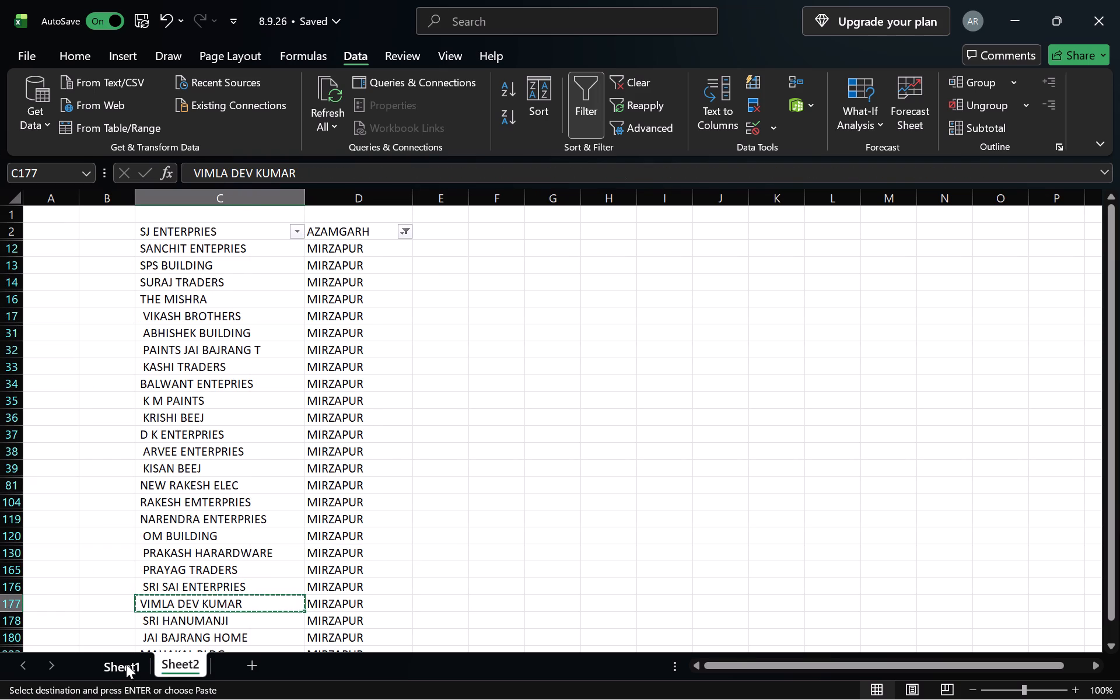
{"action": "left_click", "coordinate": [126, 664]}
{"action": "key", "text": "Down"}
{"action": "key", "text": "ctrl+v"}
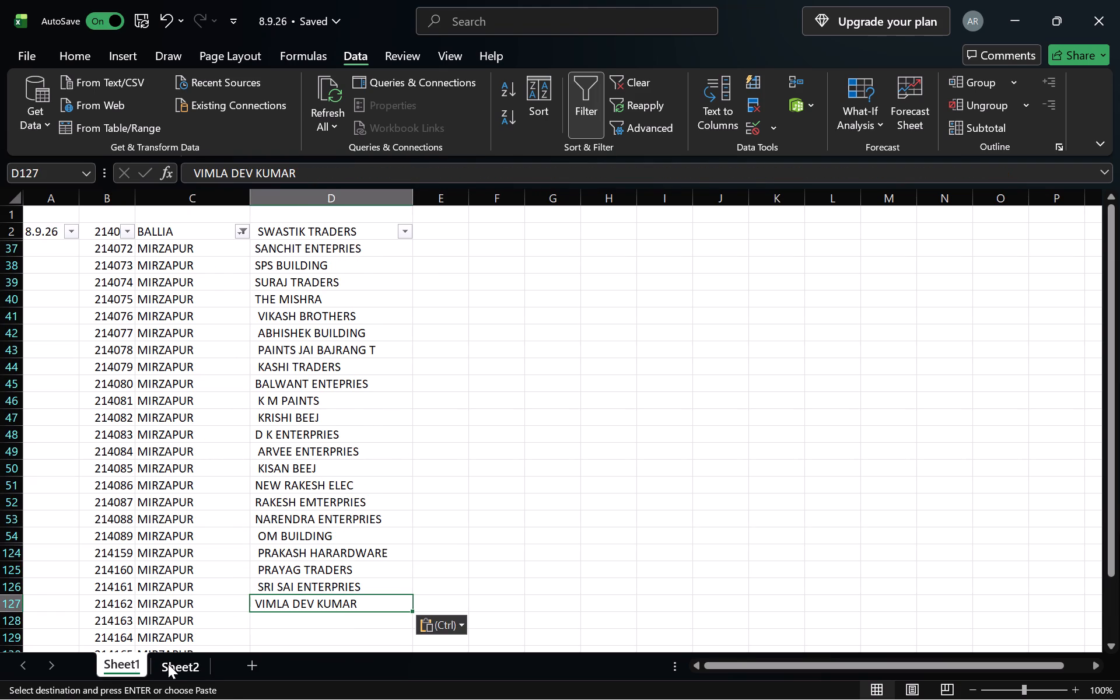
{"action": "left_click", "coordinate": [169, 664]}
{"action": "key", "text": "Down"}
{"action": "key", "text": "ctrl+c"}
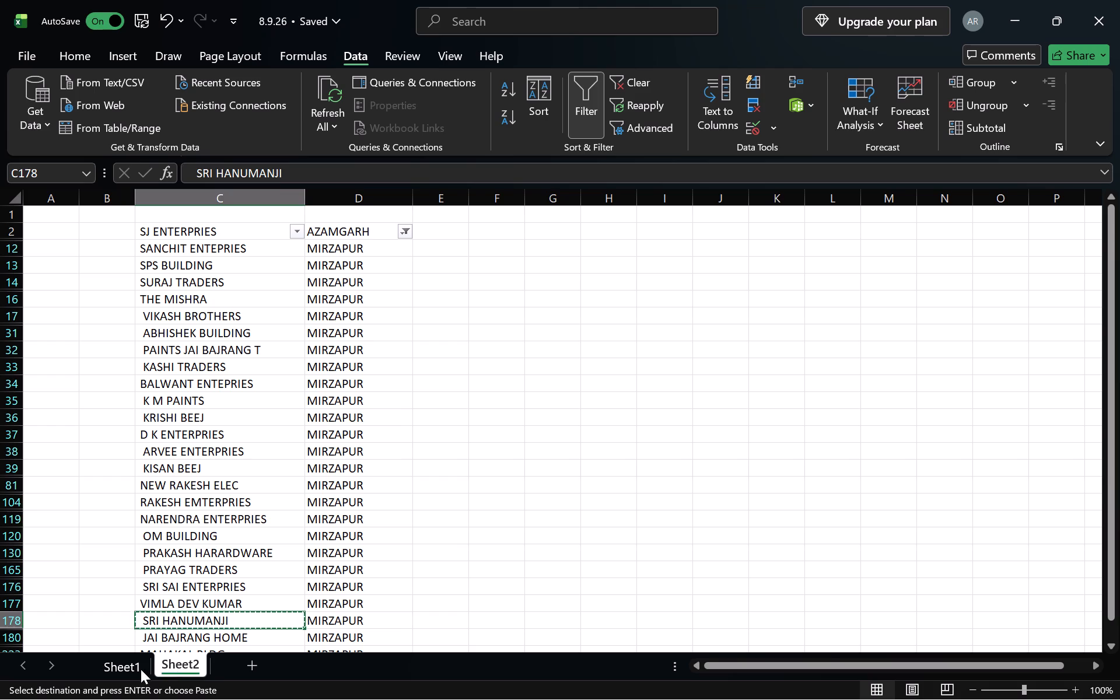
{"action": "left_click", "coordinate": [118, 663]}
{"action": "key", "text": "Down"}
{"action": "key", "text": "ctrl+v"}
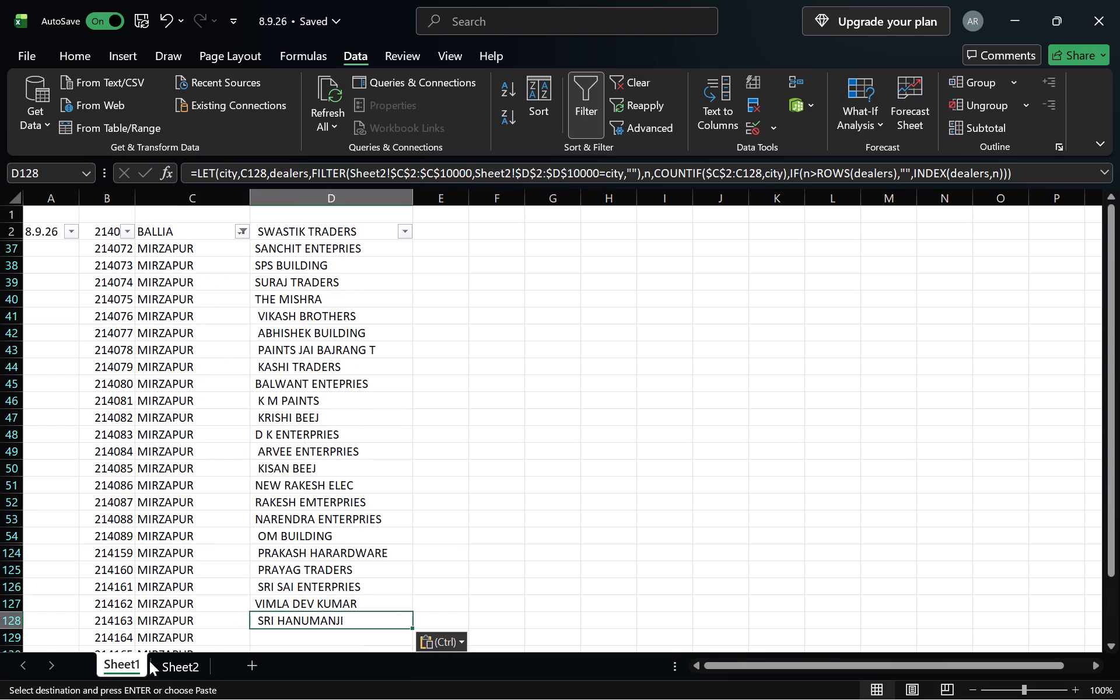
Copy JAI BAJRANG HOME and MAHAKAL BLDG from Sheet2 into cells D129 and D130 of Sheet1, one at a time.
{"action": "left_click", "coordinate": [178, 662]}
{"action": "key", "text": "Down"}
{"action": "key", "text": "ctrl+c"}
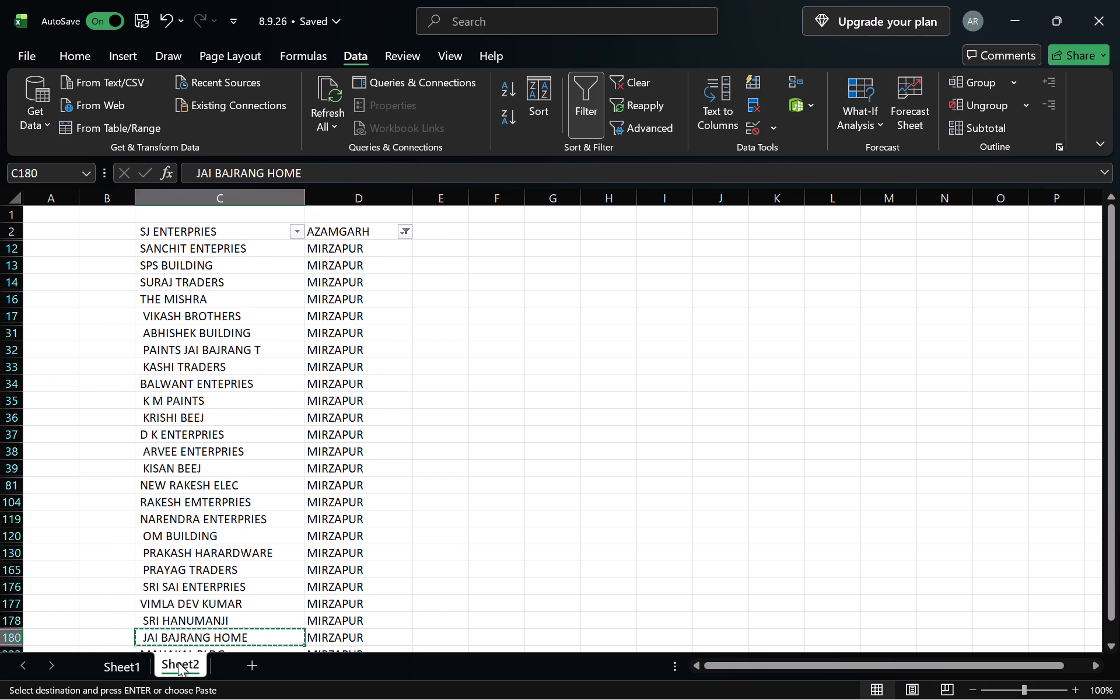
{"action": "left_click", "coordinate": [118, 660]}
{"action": "key", "text": "Down"}
{"action": "key", "text": "ctrl+v"}
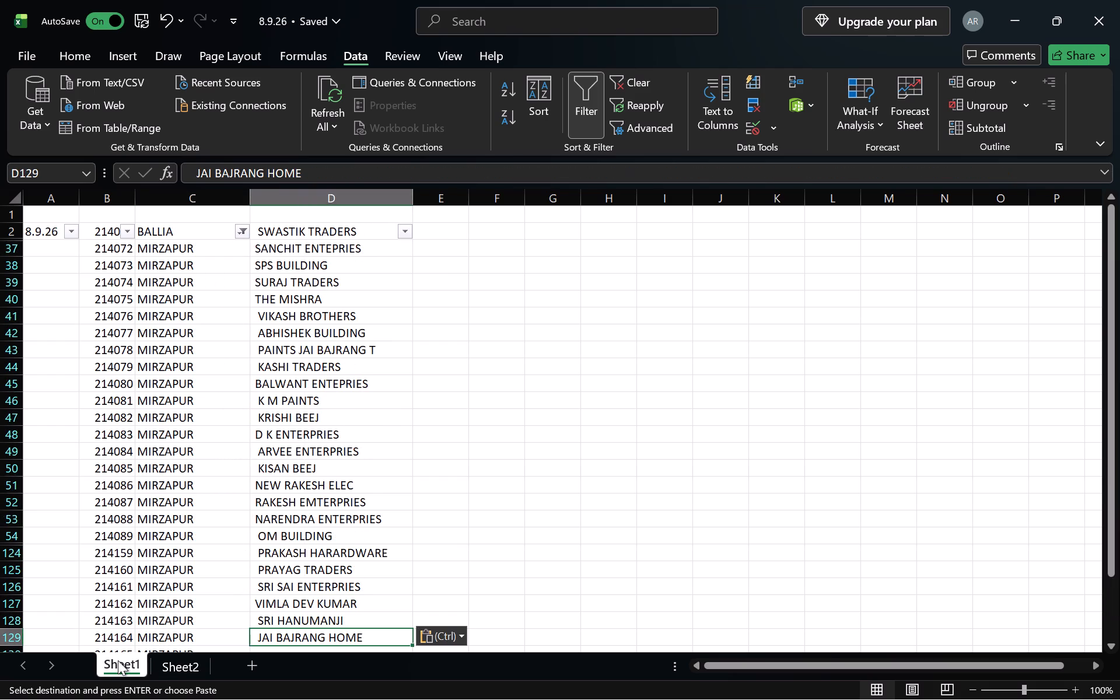
{"action": "left_click", "coordinate": [164, 662]}
{"action": "key", "text": "Down"}
{"action": "key", "text": "ctrl+c"}
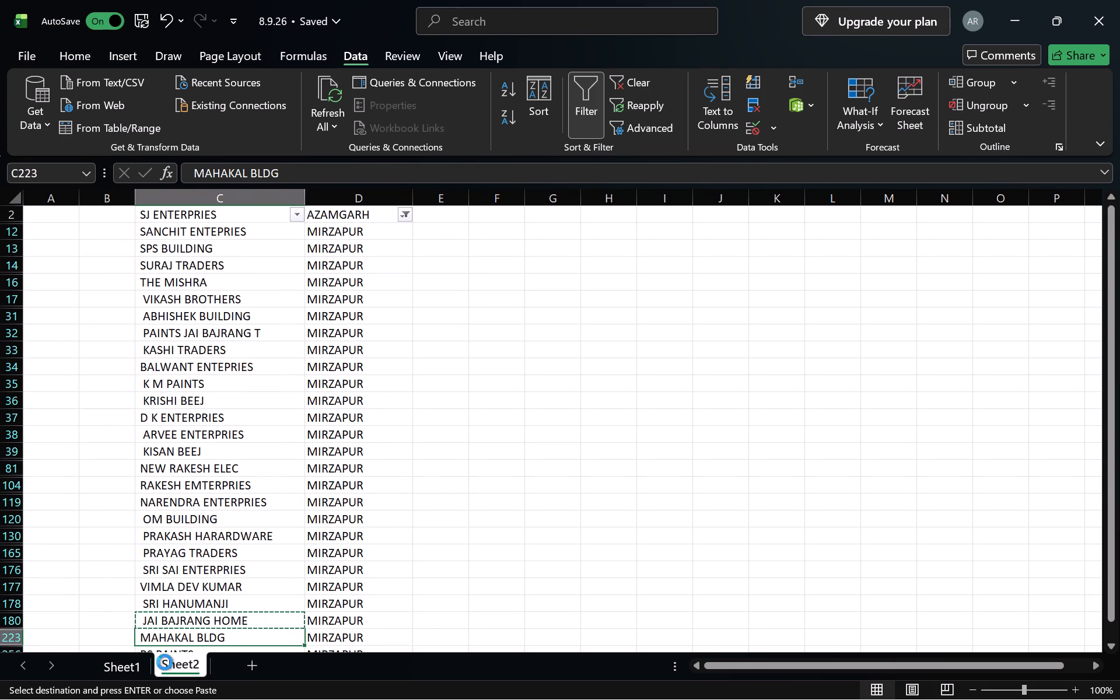
{"action": "left_click", "coordinate": [122, 665]}
{"action": "key", "text": "Down"}
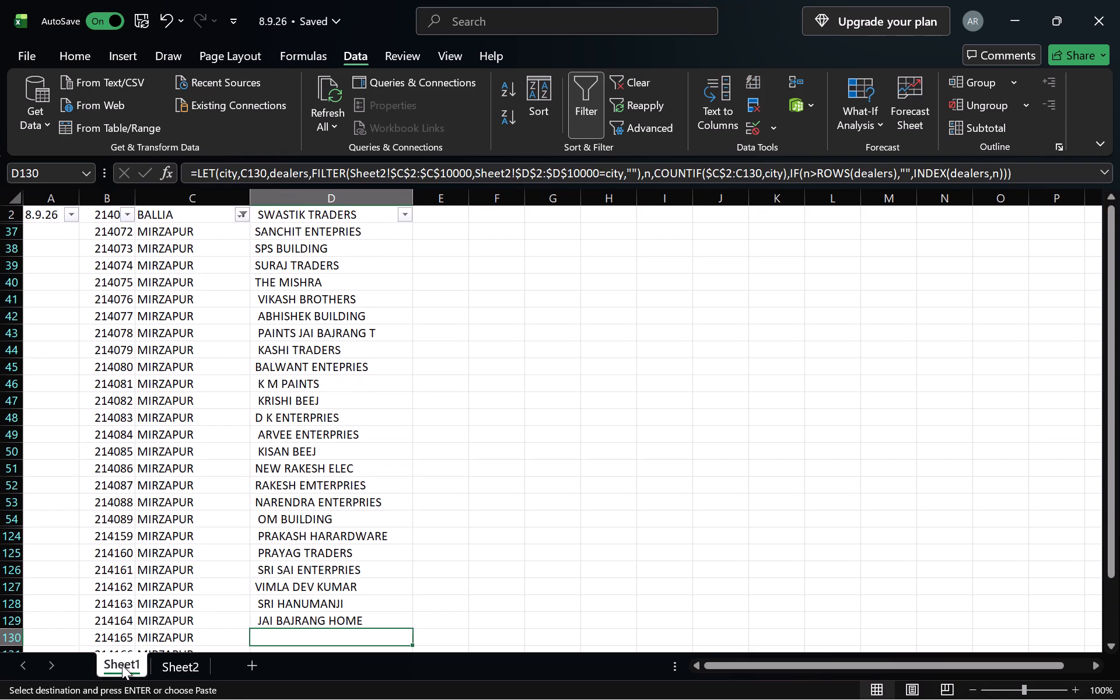
{"action": "key", "text": "ctrl+v"}
Copy RS PAINTS and PANSARI WALA from Sheet2 into cells D131 and D132 of Sheet1, one at a time.
{"action": "left_click", "coordinate": [179, 667]}
{"action": "key", "text": "Down"}
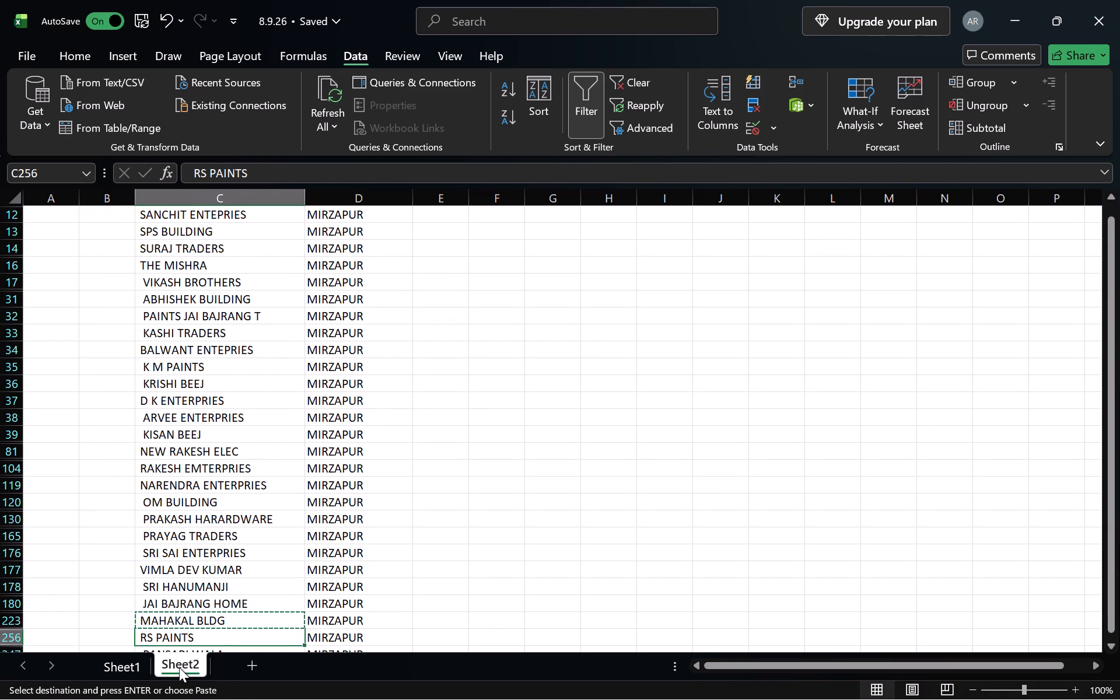
{"action": "key", "text": "ctrl+c"}
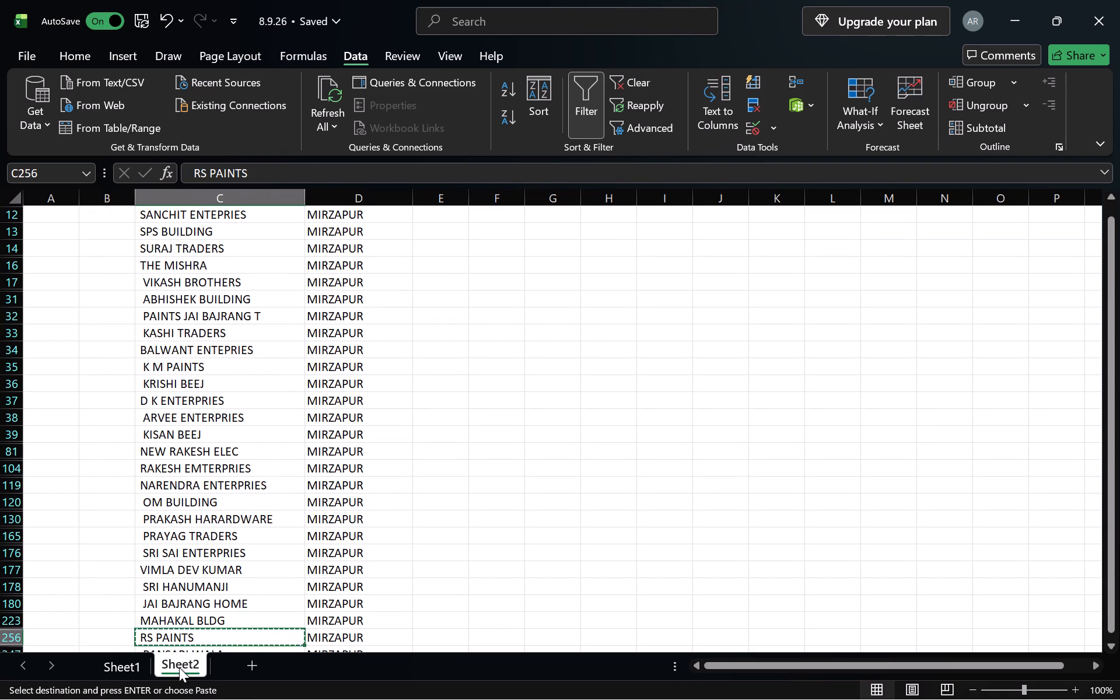
{"action": "left_click", "coordinate": [118, 668]}
{"action": "key", "text": "Down"}
{"action": "key", "text": "ctrl+v"}
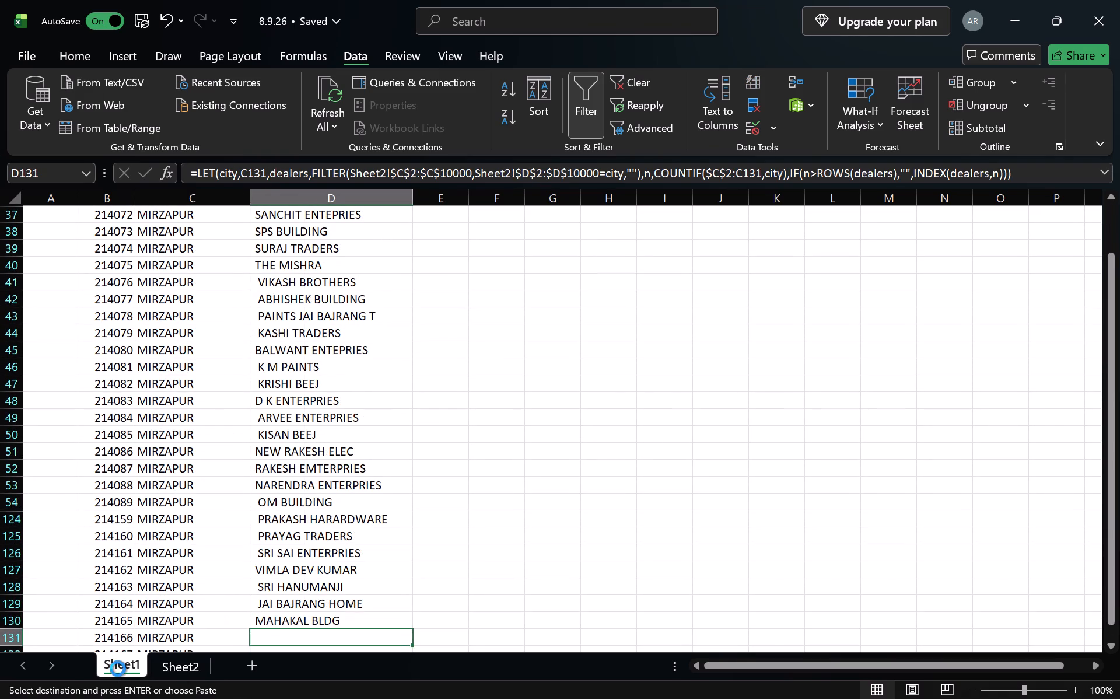
{"action": "left_click", "coordinate": [167, 668]}
{"action": "key", "text": "Down"}
{"action": "key", "text": "ctrl+c"}
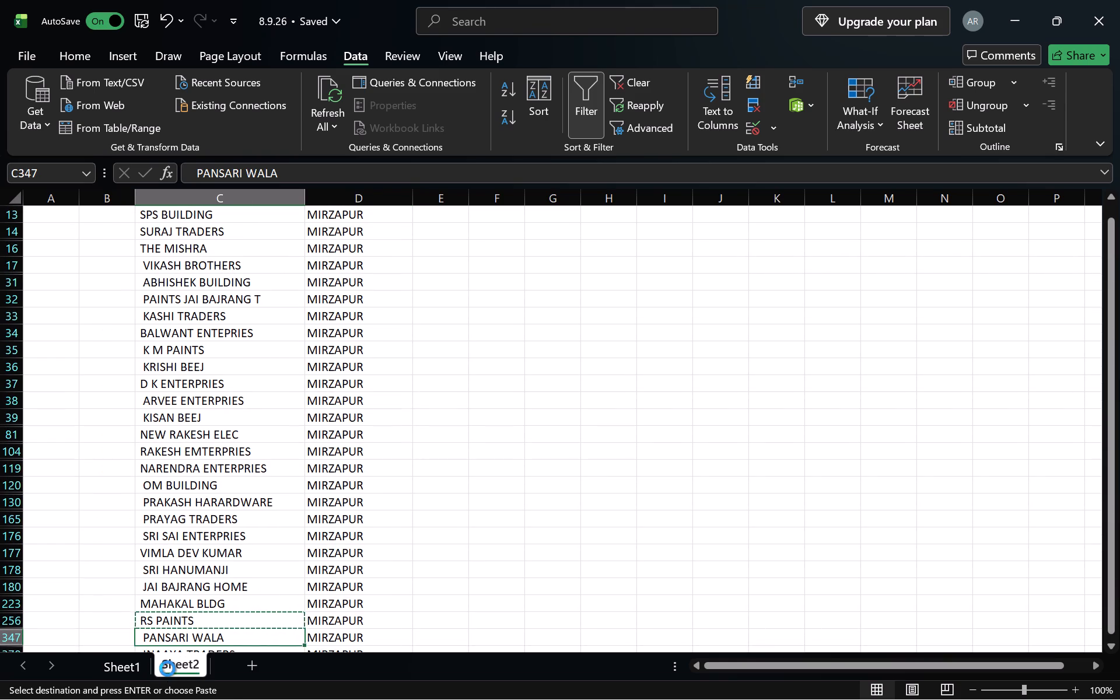
{"action": "left_click", "coordinate": [137, 668]}
{"action": "key", "text": "Down"}
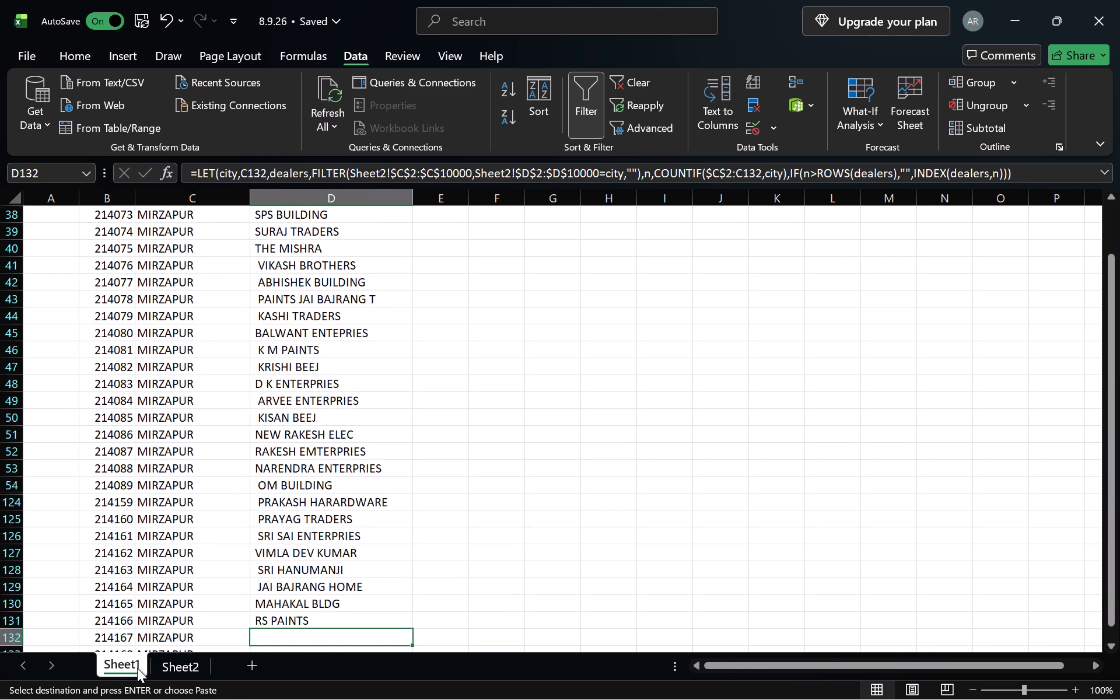
{"action": "key", "text": "ctrl+v"}
Copy INAAYA TRADERS from Sheet2 into cell D133 of Sheet1.
{"action": "left_click", "coordinate": [177, 669]}
{"action": "key", "text": "Down"}
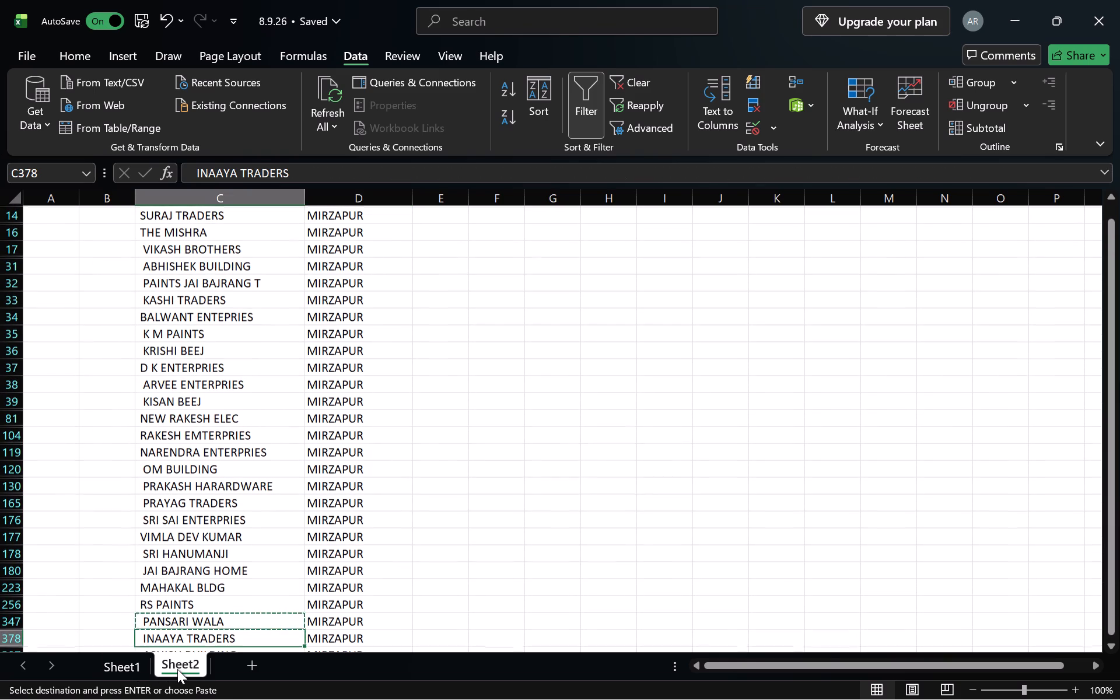
{"action": "key", "text": "ctrl+c"}
{"action": "left_click", "coordinate": [131, 676]}
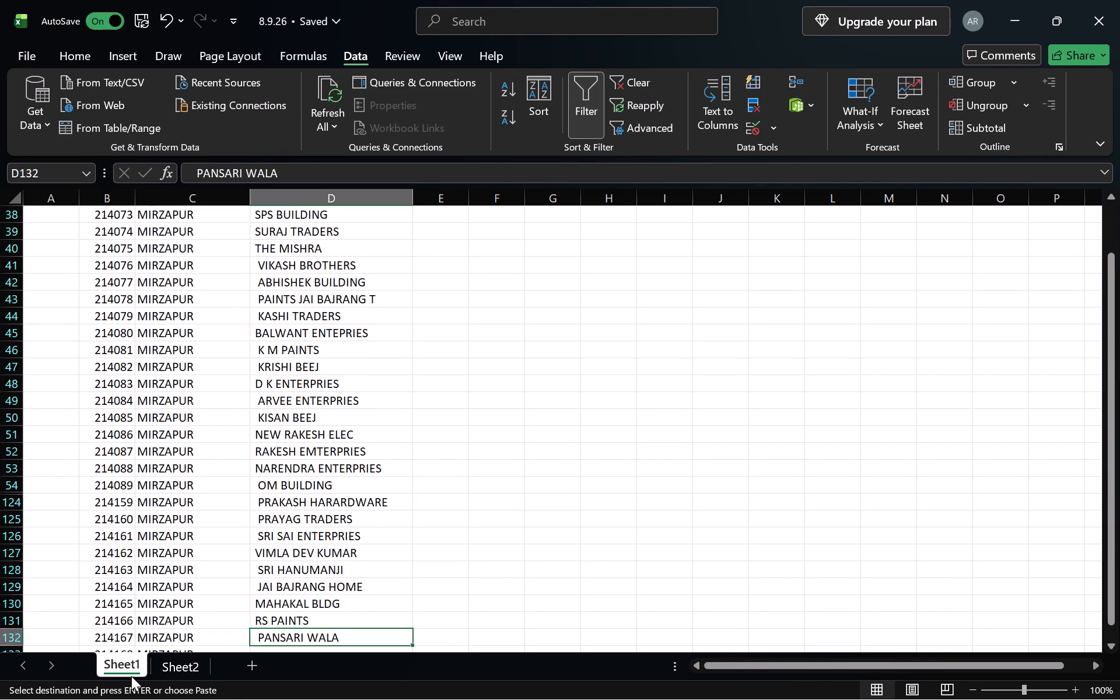
{"action": "key", "text": "Down"}
{"action": "key", "text": "ctrl+v"}
Copy ASHISH BUILDING from Sheet2 into the dealer cell below INAAYA TRADERS on Sheet1.
{"action": "left_click", "coordinate": [173, 674]}
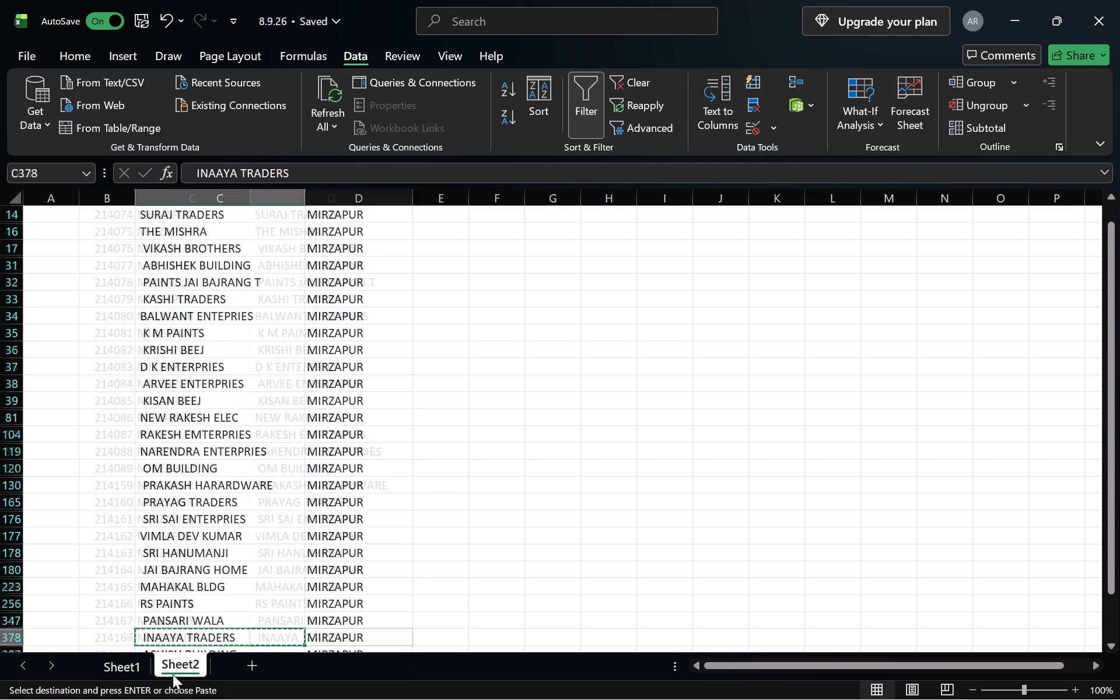
{"action": "key", "text": "Down"}
{"action": "key", "text": "ctrl+c"}
{"action": "left_click", "coordinate": [127, 663]}
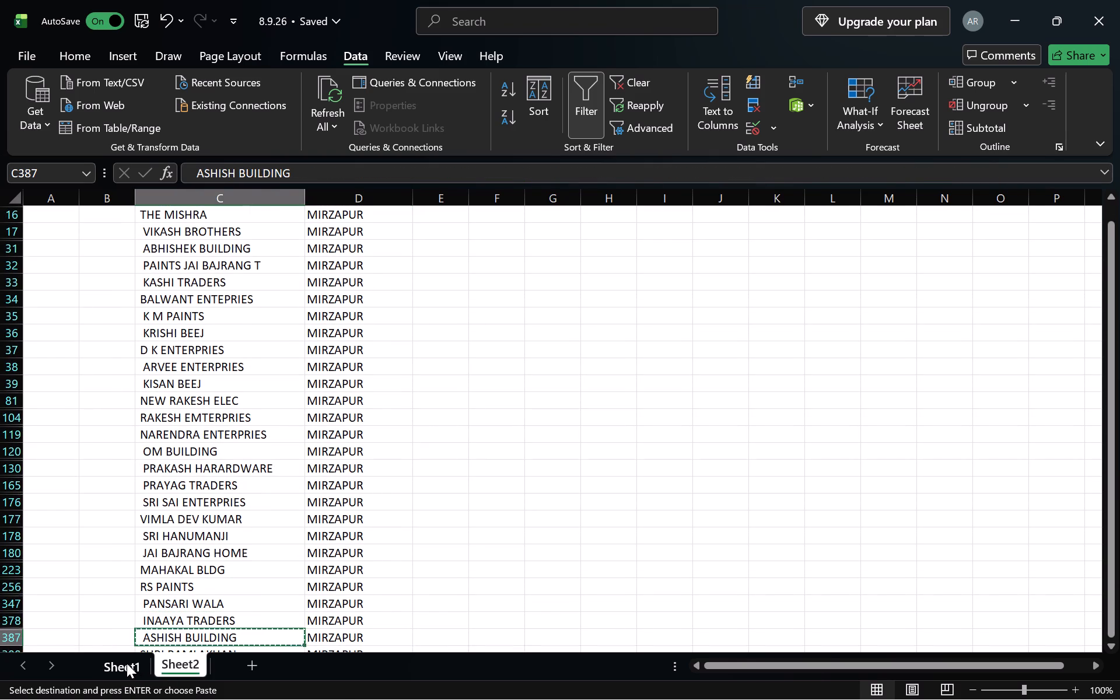
Paste the copied ASHISH BUILDING entry into cell D134 of Sheet1.
{"action": "key", "text": "Down"}
{"action": "key", "text": "ctrl+v"}
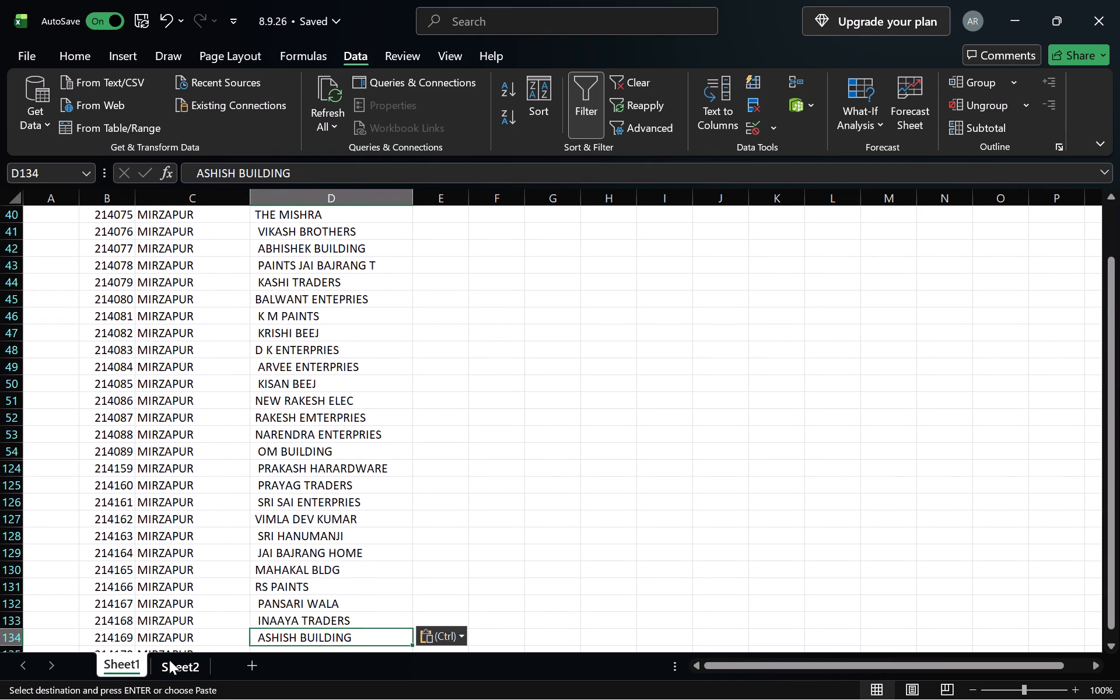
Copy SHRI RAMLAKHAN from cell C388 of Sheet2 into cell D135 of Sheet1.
{"action": "left_click", "coordinate": [169, 660]}
{"action": "key", "text": "Down"}
{"action": "key", "text": "ctrl+c"}
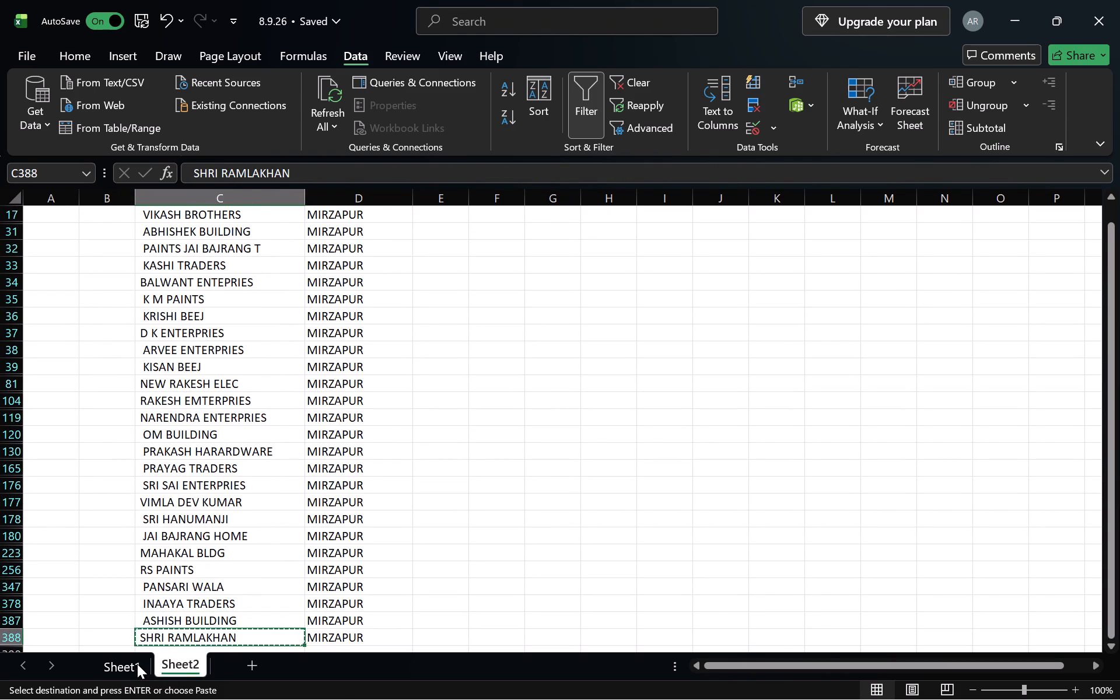
{"action": "left_click", "coordinate": [136, 664]}
{"action": "key", "text": "Down"}
{"action": "key", "text": "ctrl+v"}
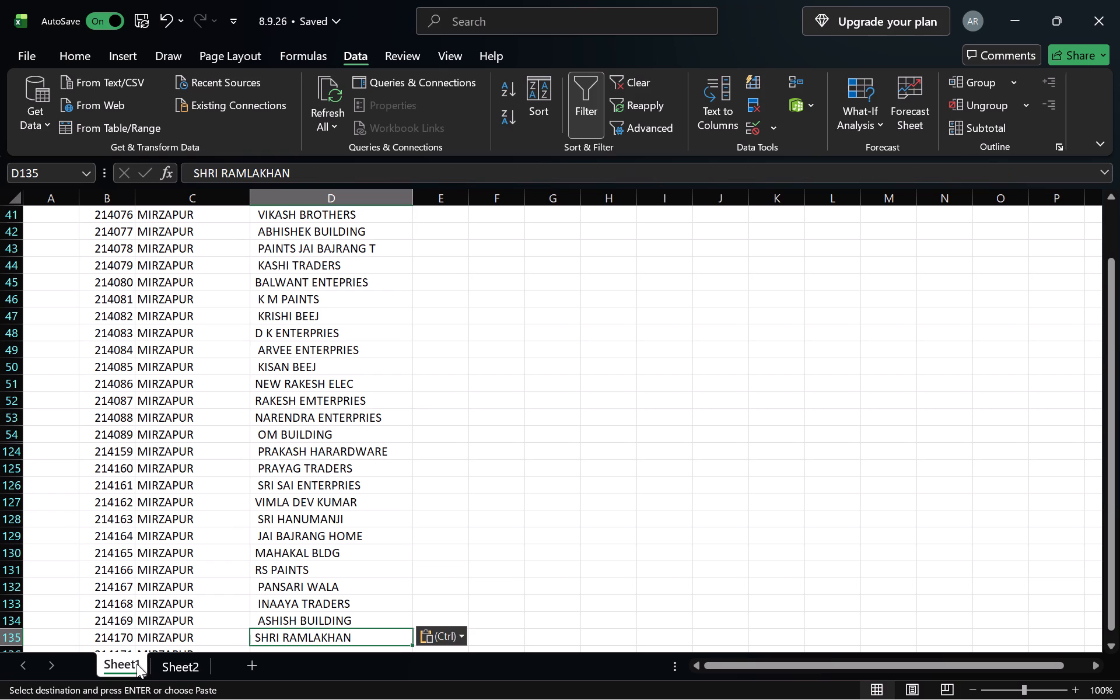
Check Sheet2 for any remaining MIRZAPUR dealers and turn off the filter on Sheet1's data.
{"action": "left_click", "coordinate": [169, 665]}
{"action": "key", "text": "Down"}
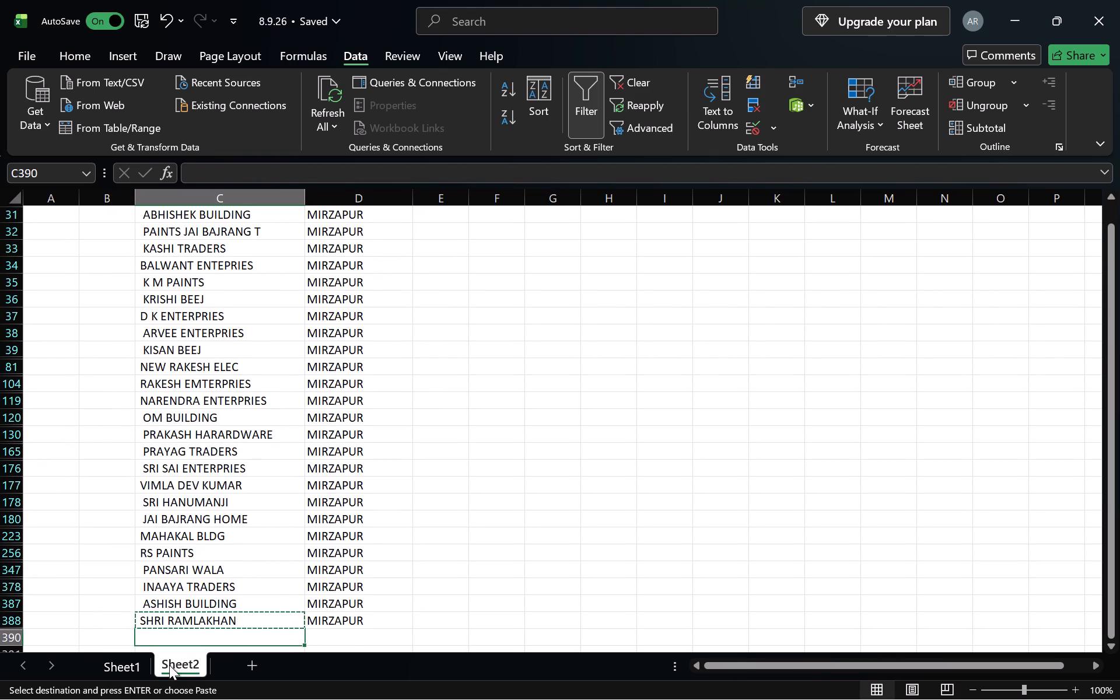
{"action": "scroll", "coordinate": [440, 542], "scroll_direction": "up", "scroll_amount": 6}
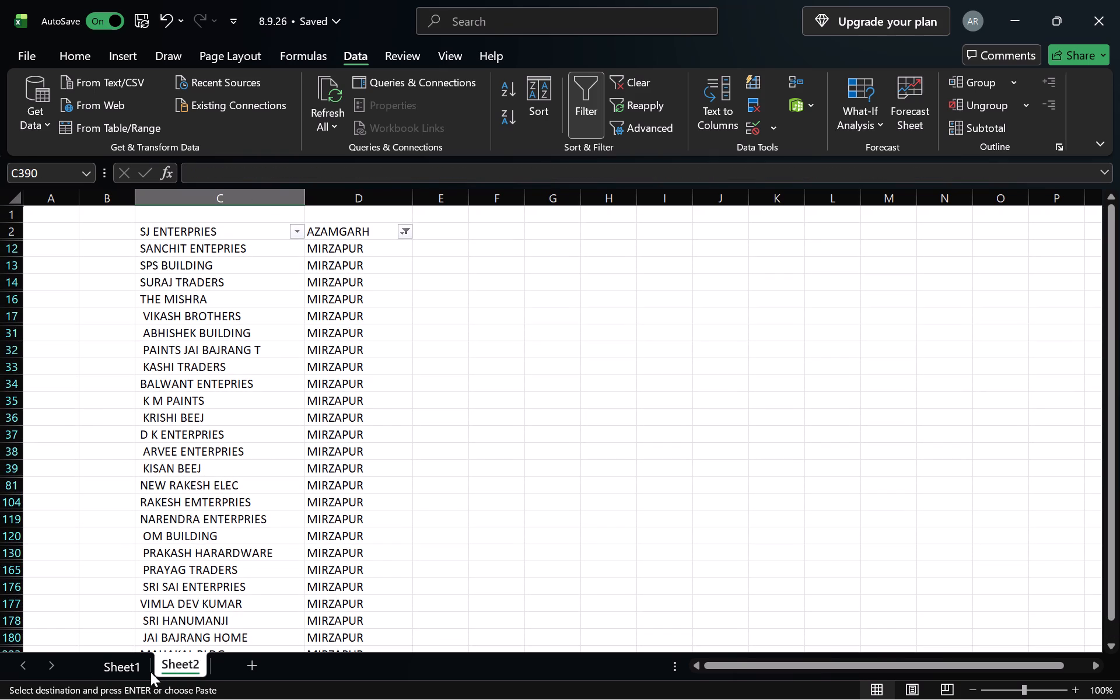
{"action": "left_click", "coordinate": [145, 670]}
{"action": "scroll", "coordinate": [691, 327], "scroll_direction": "up", "scroll_amount": 4}
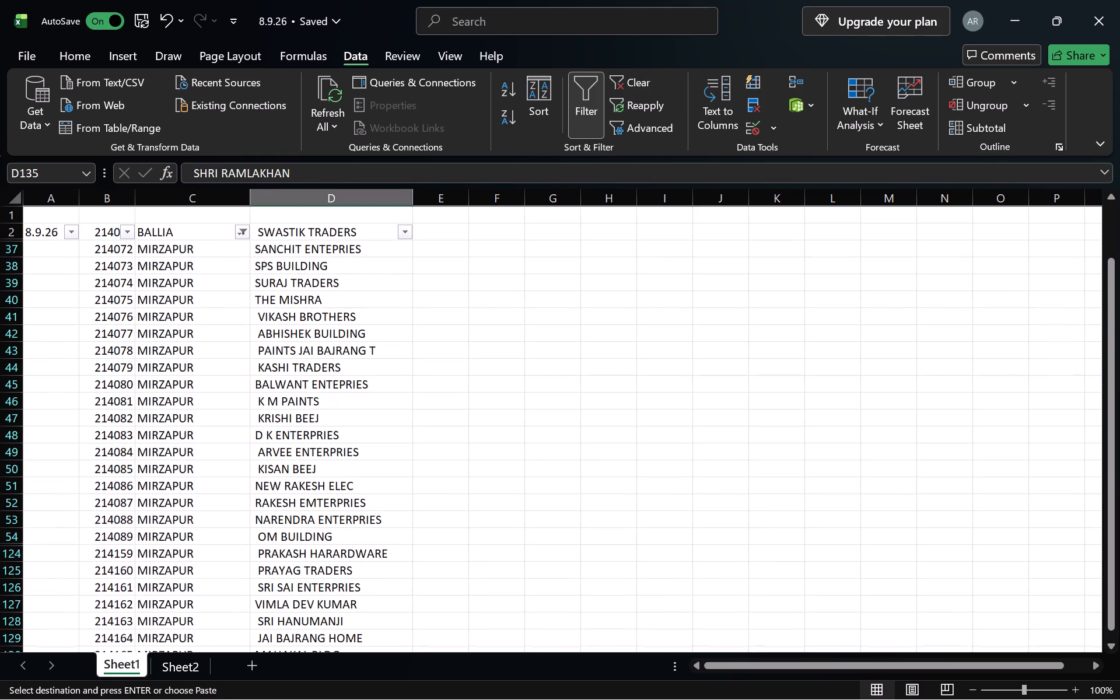
{"action": "left_click", "coordinate": [216, 233]}
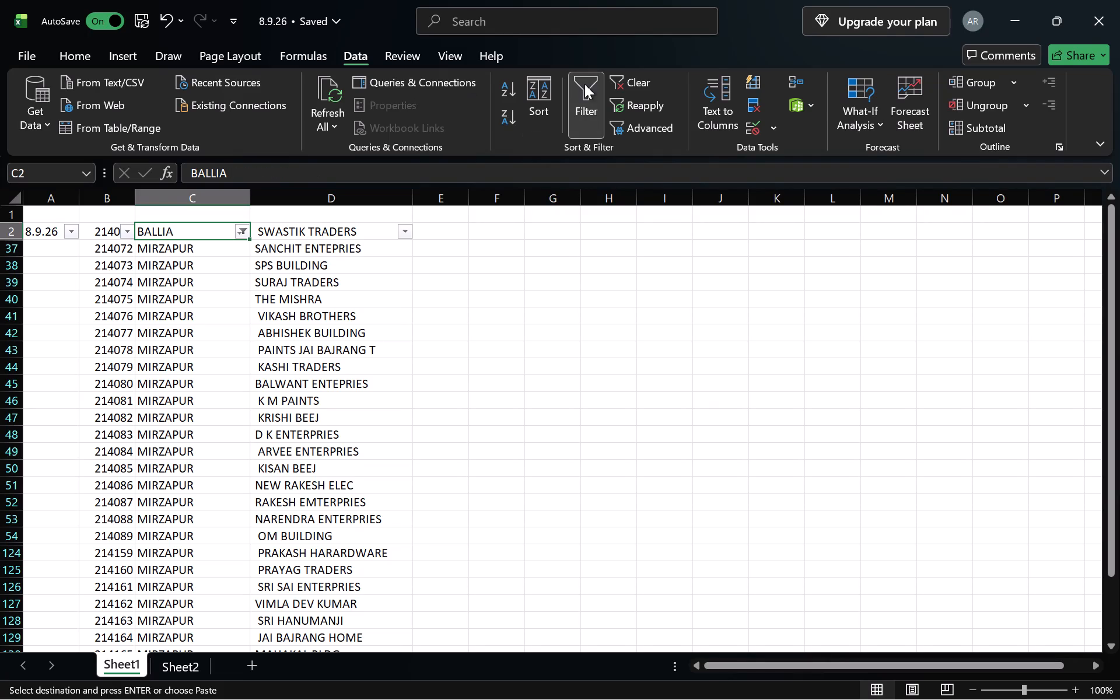
{"action": "left_click", "coordinate": [584, 84]}
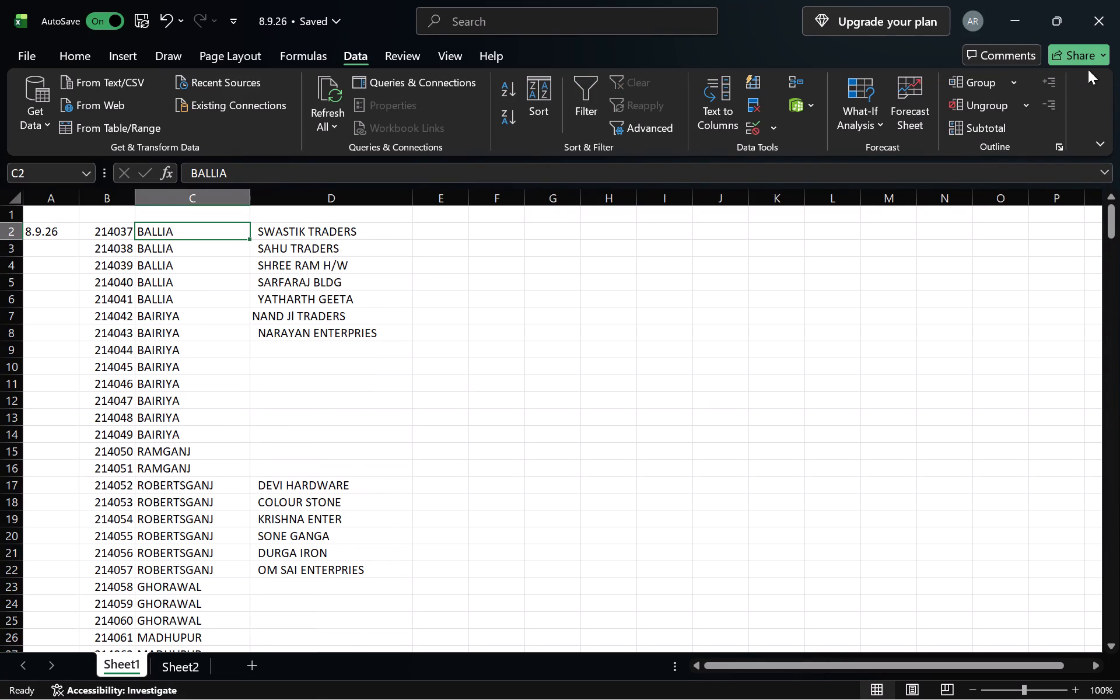
Open the sharing dialog for the 8.9.26 workbook.
{"action": "left_click", "coordinate": [1086, 56]}
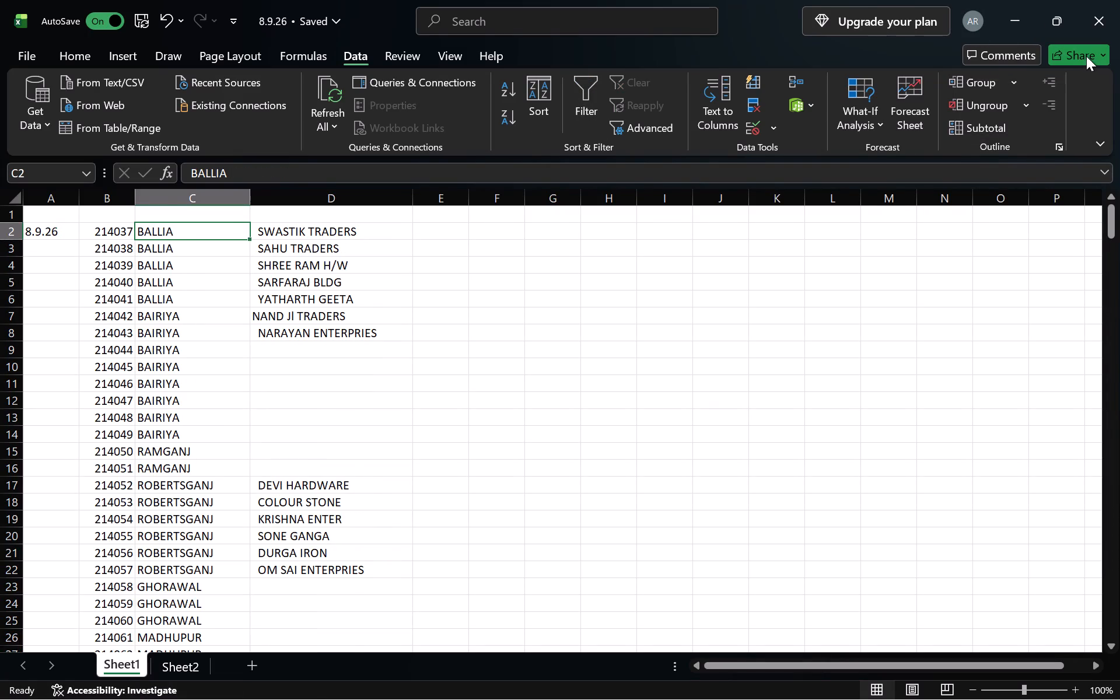
{"action": "left_click", "coordinate": [1021, 105]}
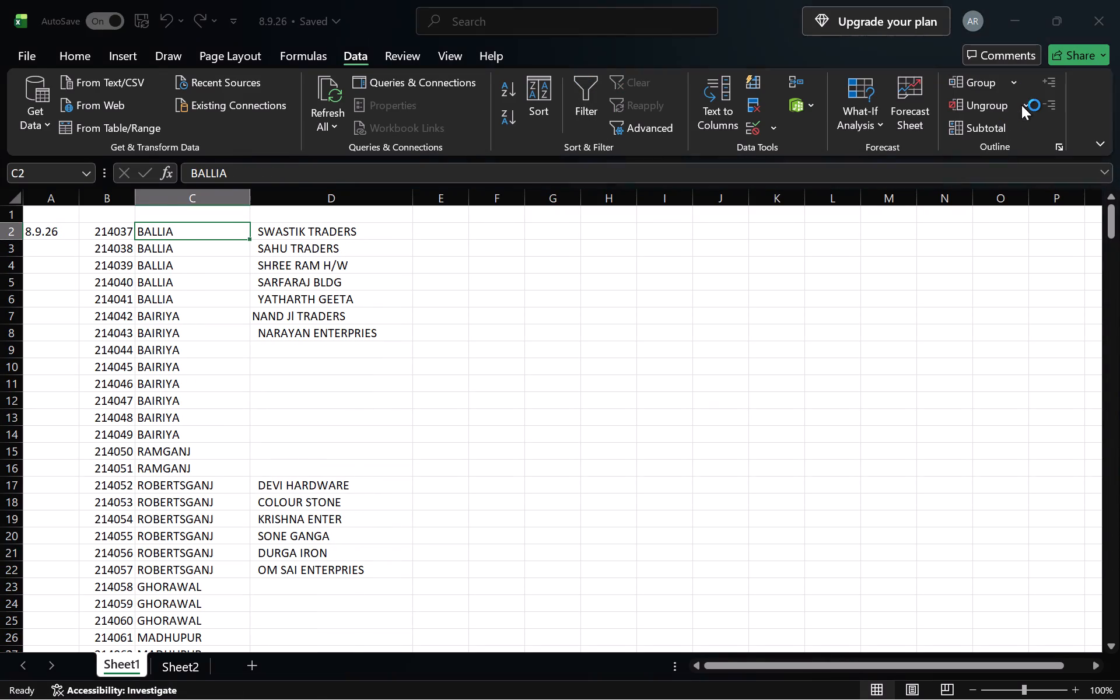